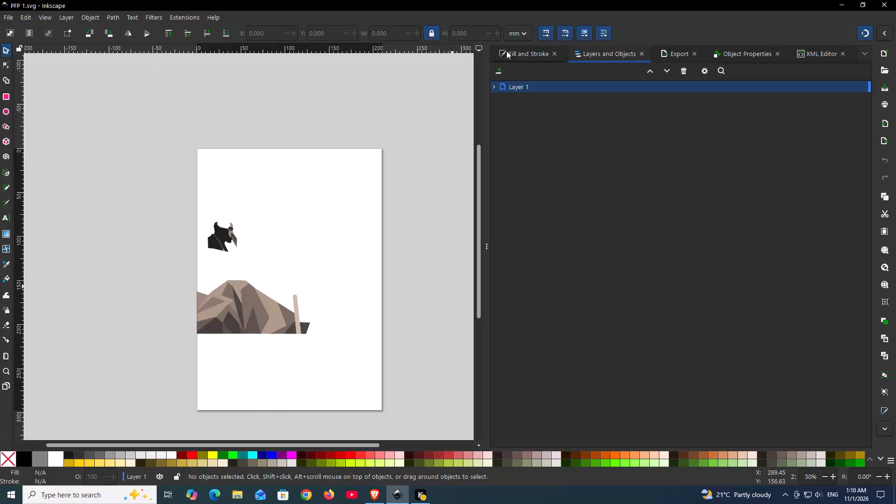
# Expand Layer 1's object list and make the hidden reference picture image1 visible.
pyautogui.click(506, 51)
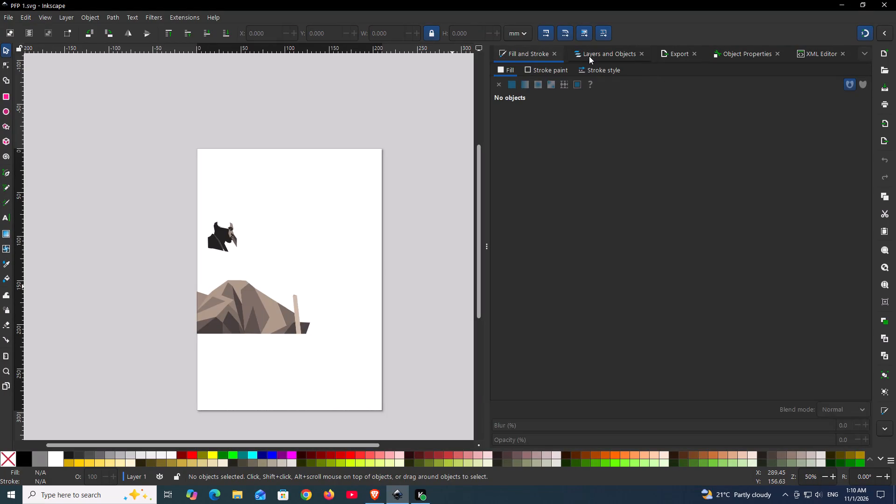
pyautogui.click(589, 56)
pyautogui.click(492, 86)
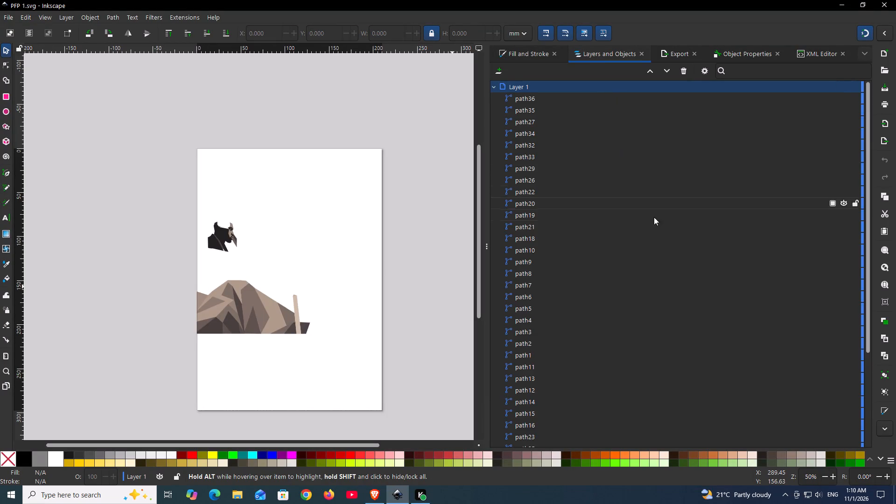
pyautogui.scroll(-5, 652, 275)
pyautogui.scroll(1, 624, 312)
pyautogui.scroll(-5, 580, 357)
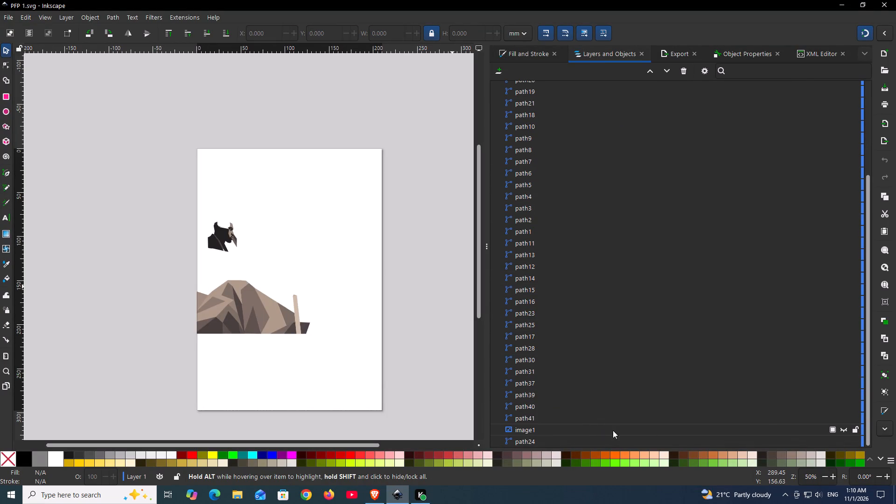
pyautogui.click(845, 427)
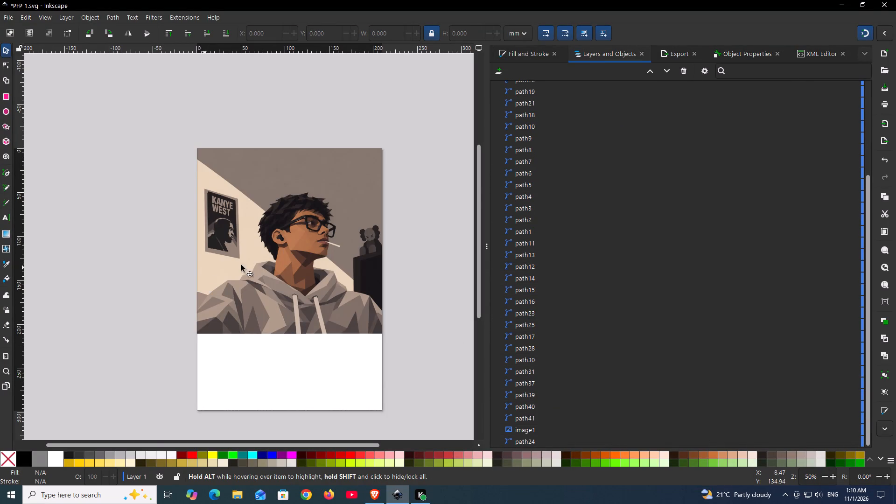
# Examine the reference portrait around the poster, face, neck and hoodie.
pyautogui.keyDown('ctrl'); pyautogui.scroll(4, 263, 259); pyautogui.keyUp('ctrl')
pyautogui.scroll(-1, 262, 259)
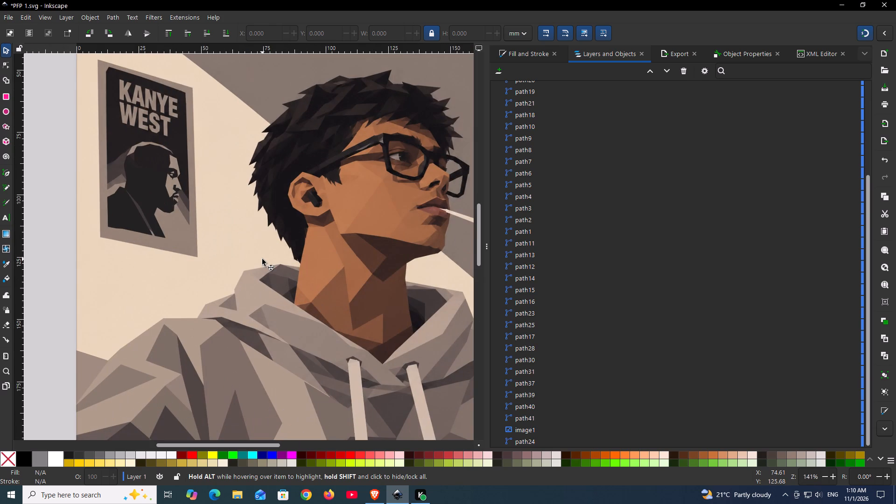
pyautogui.scroll(1, 737, 441)
pyautogui.scroll(-2, 737, 441)
pyautogui.scroll(1, 736, 440)
pyautogui.scroll(-6, 736, 440)
pyautogui.scroll(1, 671, 415)
pyautogui.scroll(-1, 671, 415)
pyautogui.scroll(-2, 755, 430)
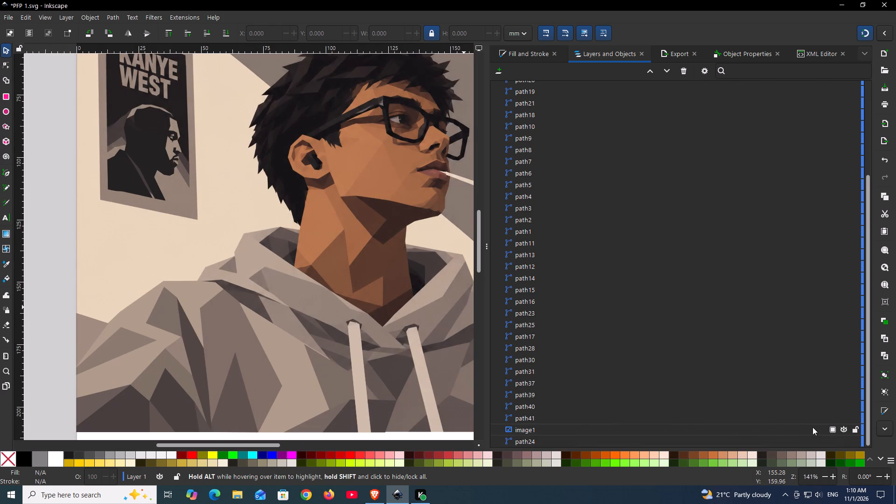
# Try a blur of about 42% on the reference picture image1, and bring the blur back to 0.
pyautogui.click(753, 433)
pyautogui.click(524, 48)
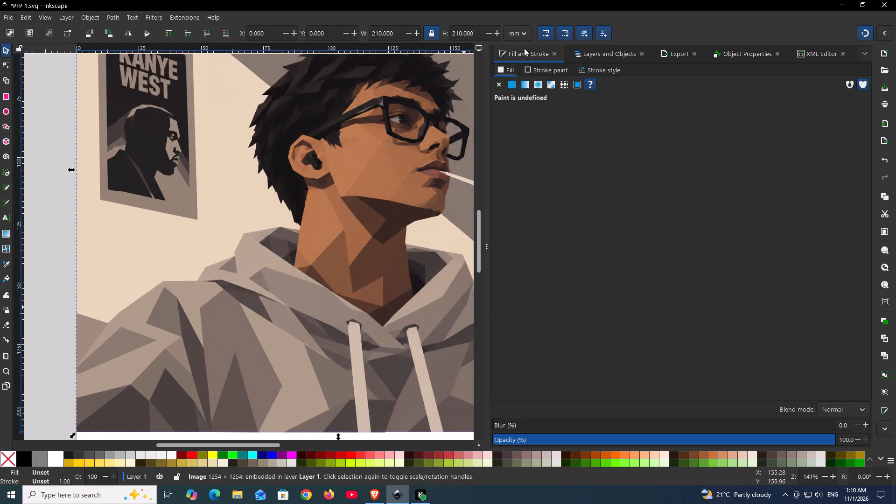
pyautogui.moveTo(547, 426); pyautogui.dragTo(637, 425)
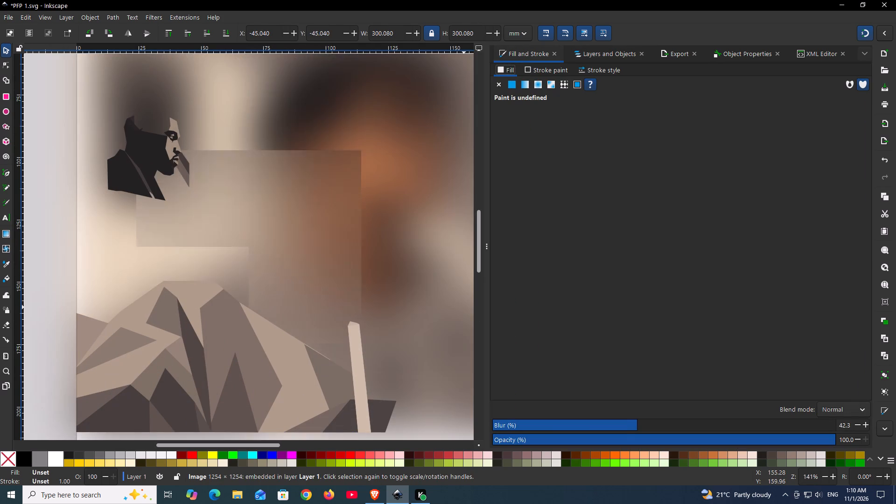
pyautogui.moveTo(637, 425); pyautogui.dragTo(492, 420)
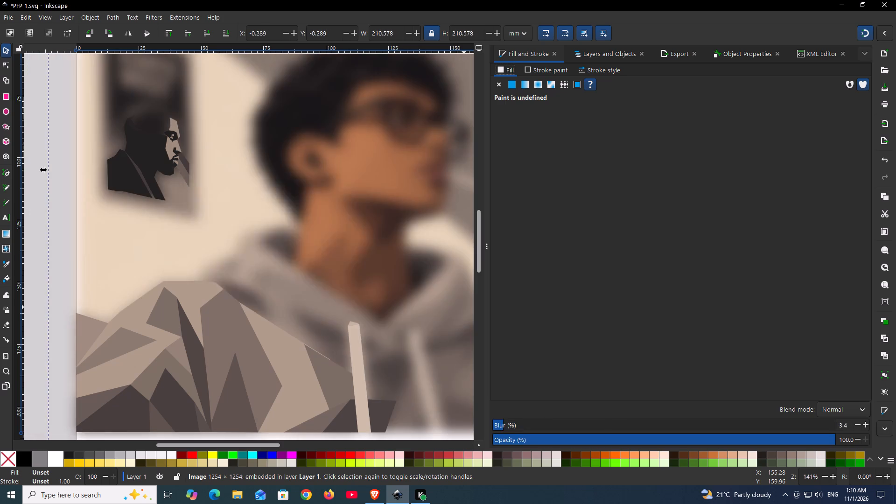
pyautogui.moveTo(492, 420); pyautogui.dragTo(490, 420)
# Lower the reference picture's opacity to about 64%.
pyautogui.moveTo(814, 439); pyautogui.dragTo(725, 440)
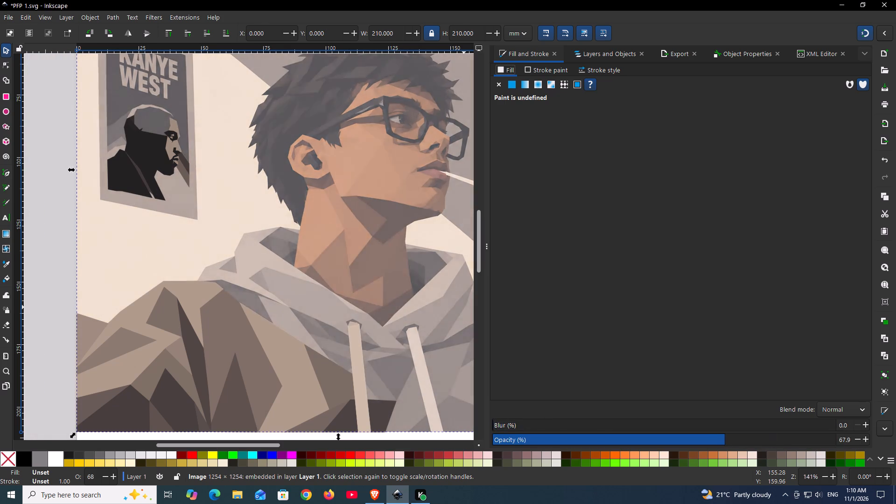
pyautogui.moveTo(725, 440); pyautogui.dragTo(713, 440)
# Compare the finished traced shapes with the faded reference to find which hoodie areas are still untraced.
pyautogui.scroll(-3, 301, 264)
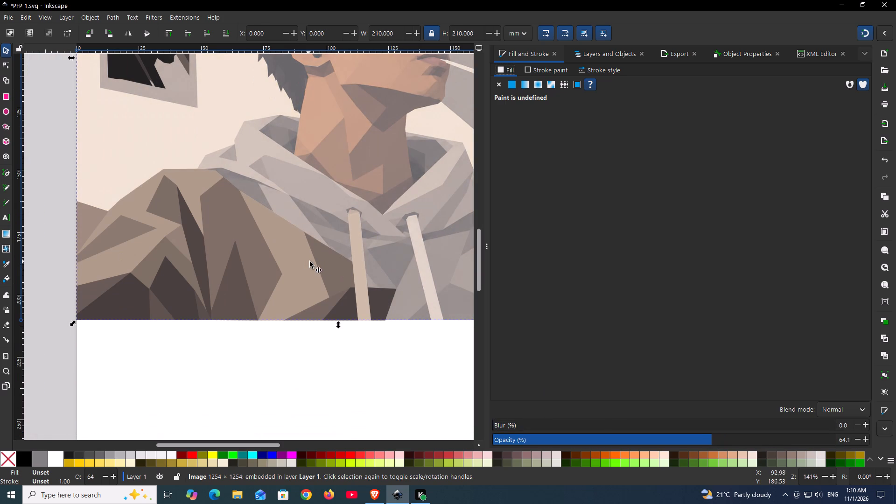
pyautogui.scroll(1, 230, 202)
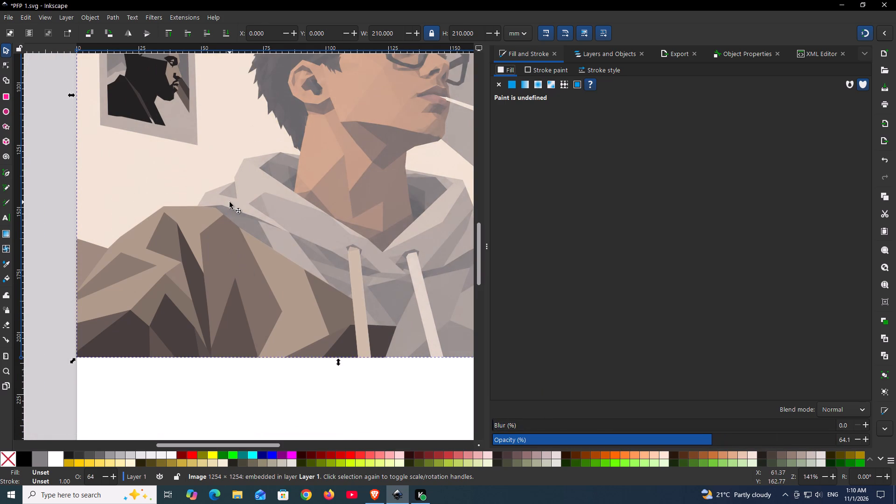
pyautogui.scroll(4, 230, 202)
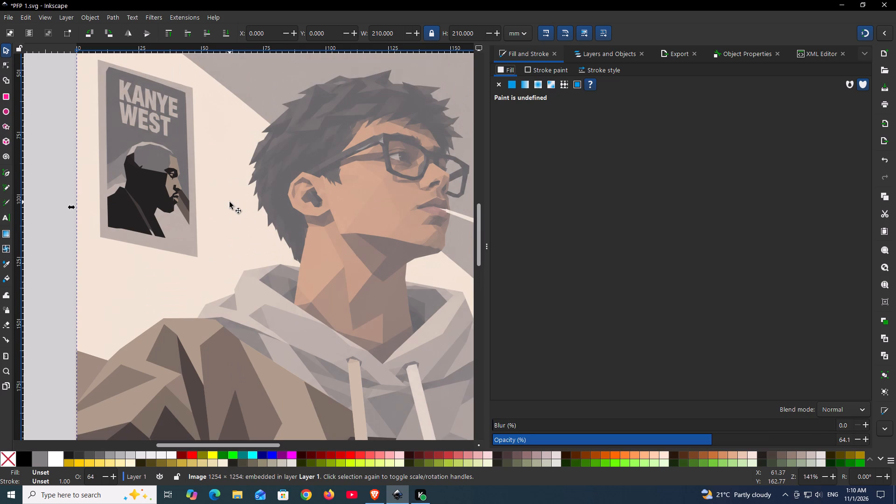
pyautogui.keyDown('ctrl'); pyautogui.scroll(1, 215, 339); pyautogui.keyUp('ctrl')
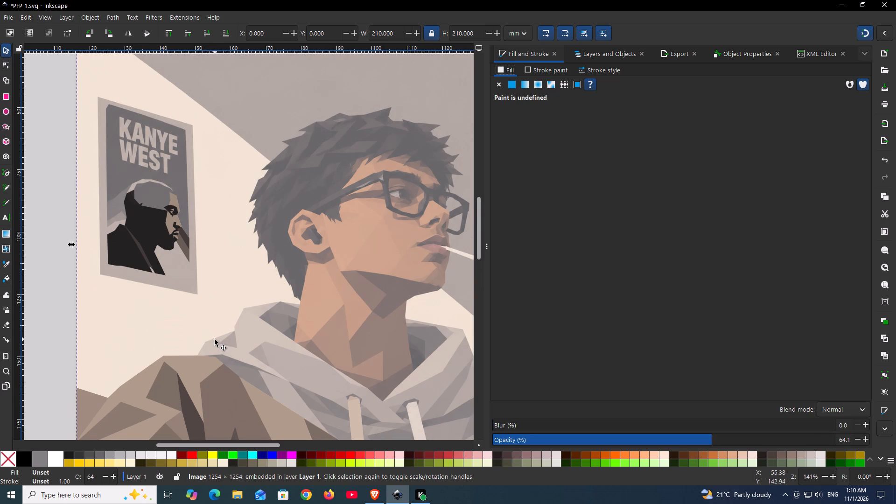
pyautogui.keyDown('ctrl'); pyautogui.scroll(2, 214, 336); pyautogui.keyUp('ctrl')
pyautogui.scroll(-1, 214, 336)
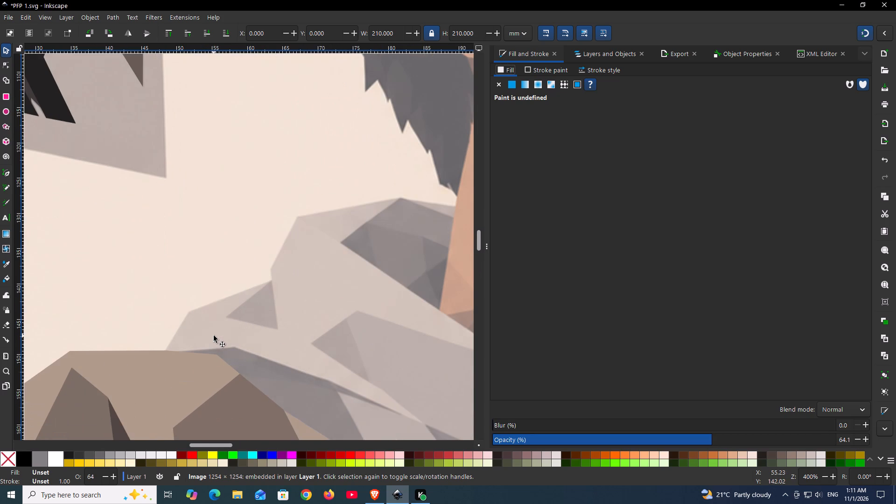
pyautogui.scroll(-1, 214, 336)
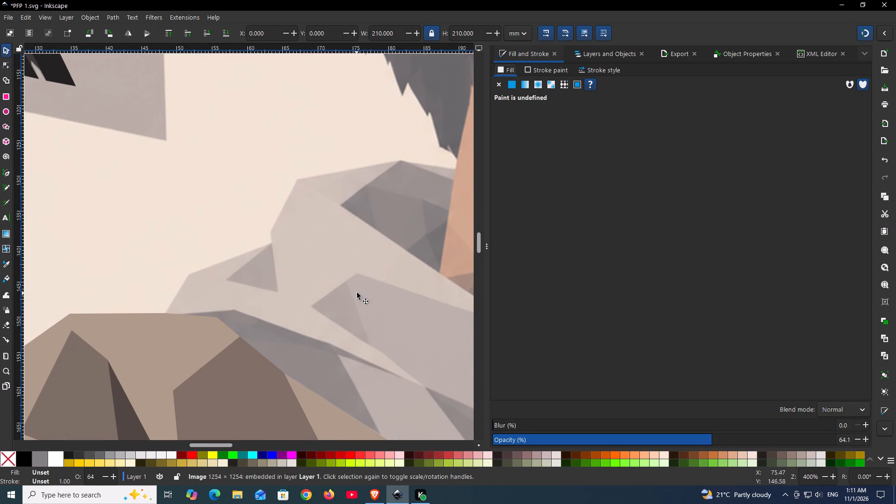
pyautogui.keyDown('ctrl'); pyautogui.scroll(-1, 357, 293); pyautogui.keyUp('ctrl')
# Set the reference picture's opacity back to 100%.
pyautogui.moveTo(715, 435); pyautogui.dragTo(857, 439)
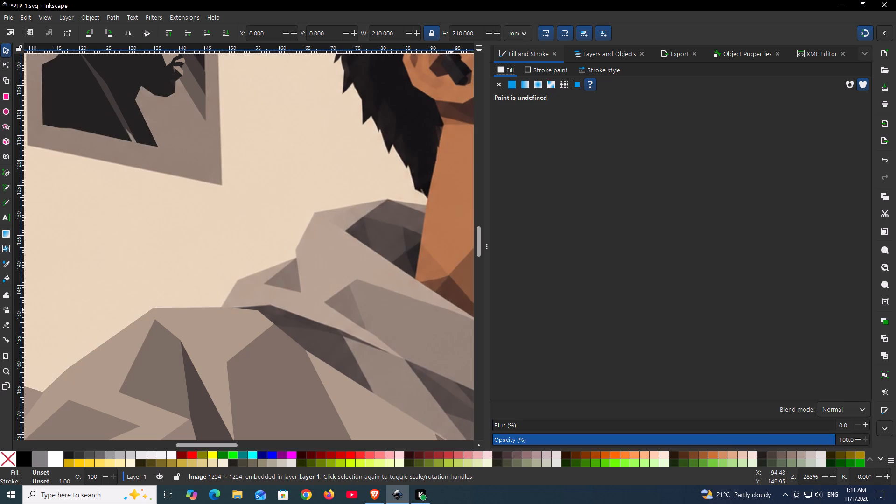
pyautogui.moveTo(857, 439); pyautogui.dragTo(861, 439)
# With the Pen tool, start a straight-segment outline of the hood from the traced shoulder's top, over its outer corners, to the dark inner-hood corner.
pyautogui.press('b')
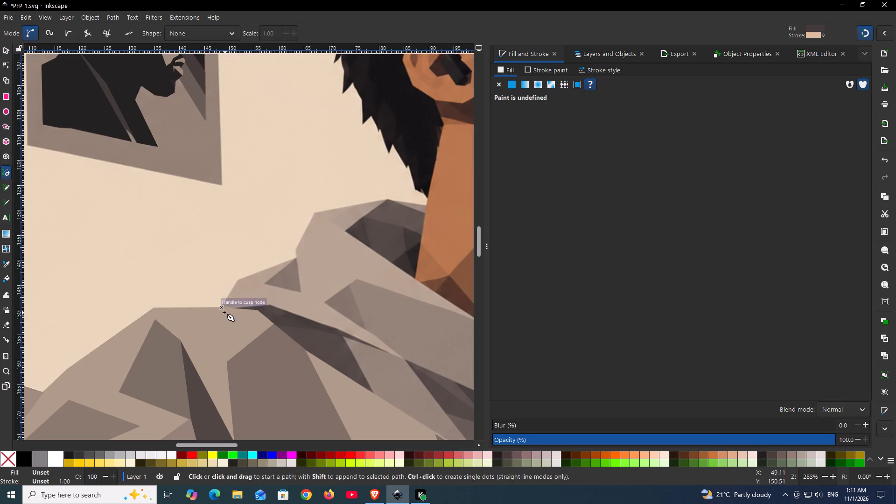
pyautogui.click(224, 311)
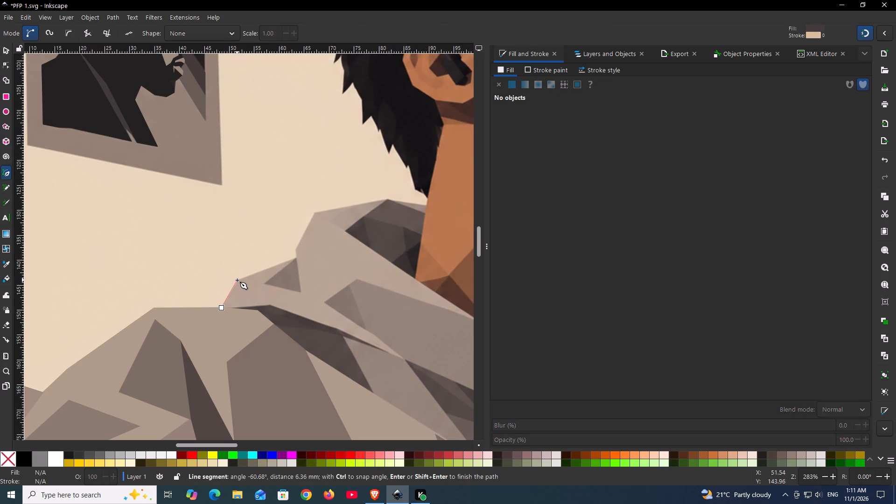
pyautogui.click(238, 280)
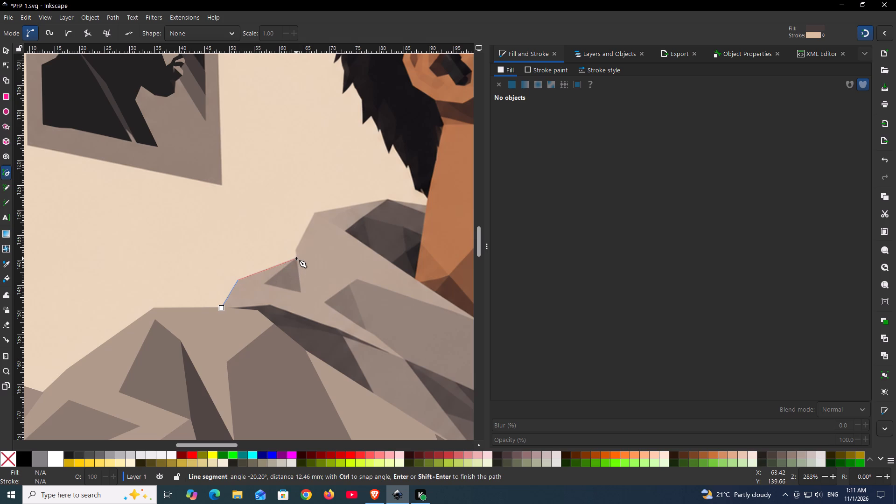
pyautogui.click(296, 259)
pyautogui.keyDown('ctrl'); pyautogui.scroll(4, 323, 248); pyautogui.keyUp('ctrl')
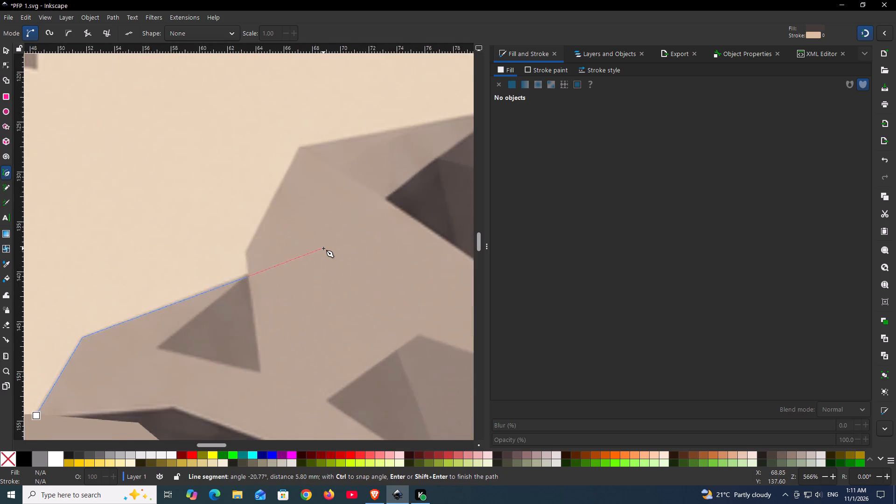
pyautogui.keyDown('ctrl'); pyautogui.scroll(3, 323, 248); pyautogui.keyUp('ctrl')
pyautogui.click(165, 252)
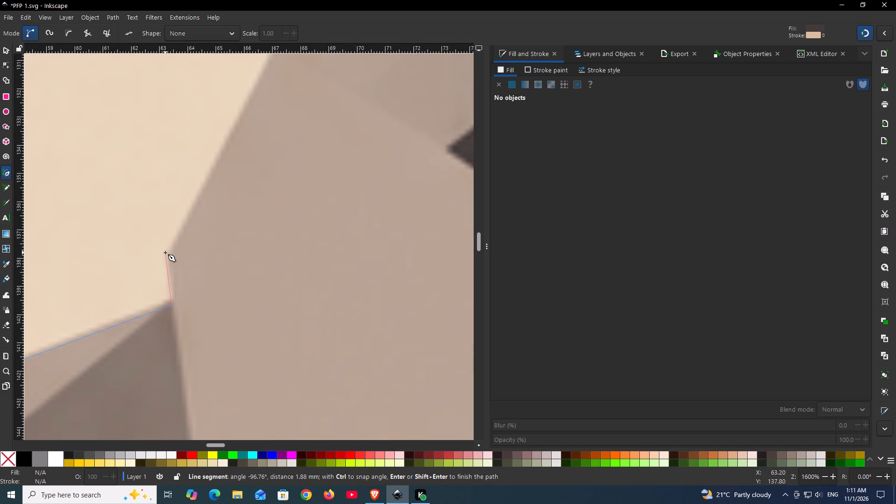
pyautogui.scroll(3, 236, 160)
pyautogui.click(273, 156)
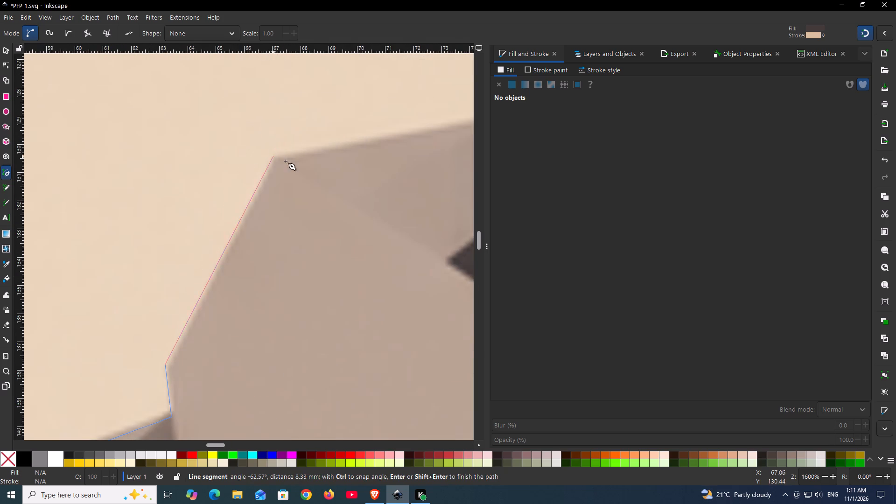
pyautogui.click(450, 264)
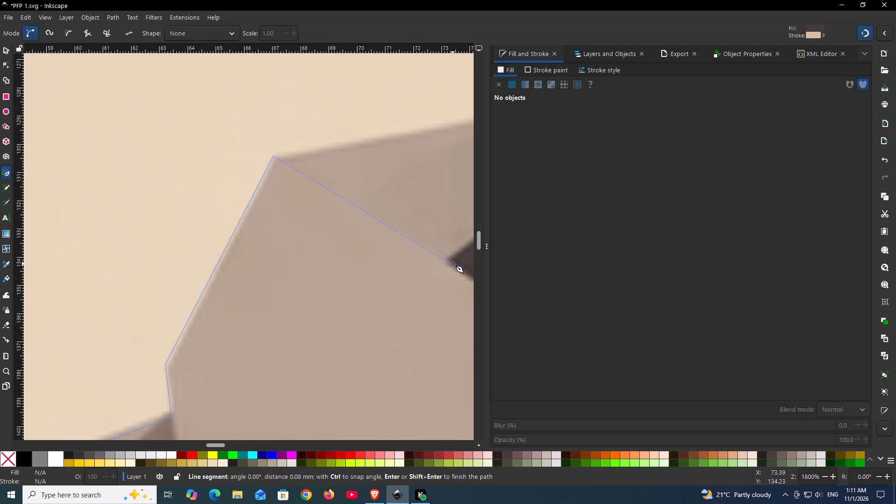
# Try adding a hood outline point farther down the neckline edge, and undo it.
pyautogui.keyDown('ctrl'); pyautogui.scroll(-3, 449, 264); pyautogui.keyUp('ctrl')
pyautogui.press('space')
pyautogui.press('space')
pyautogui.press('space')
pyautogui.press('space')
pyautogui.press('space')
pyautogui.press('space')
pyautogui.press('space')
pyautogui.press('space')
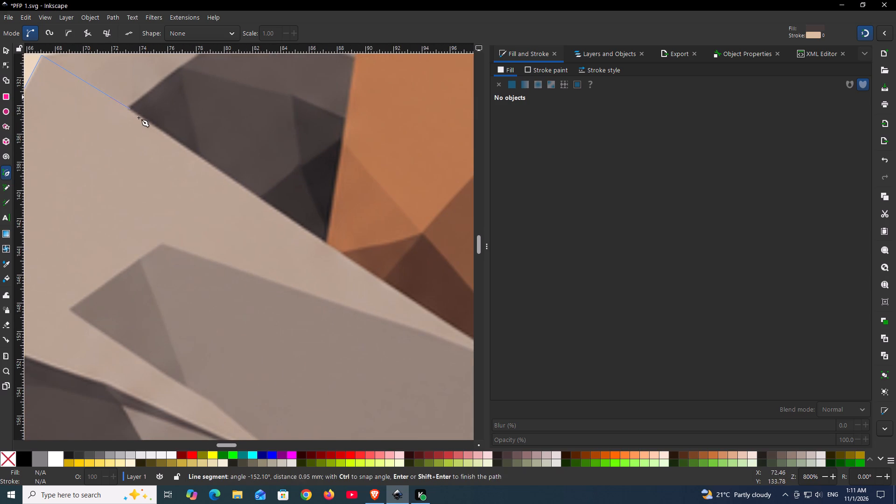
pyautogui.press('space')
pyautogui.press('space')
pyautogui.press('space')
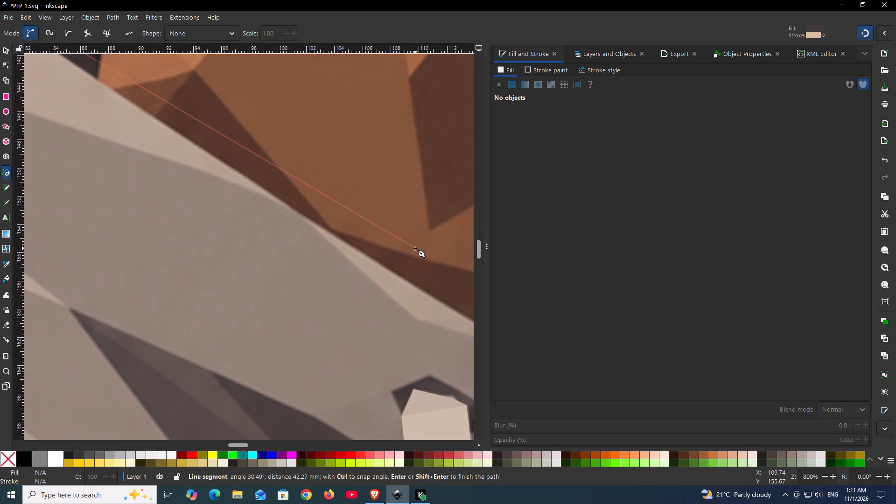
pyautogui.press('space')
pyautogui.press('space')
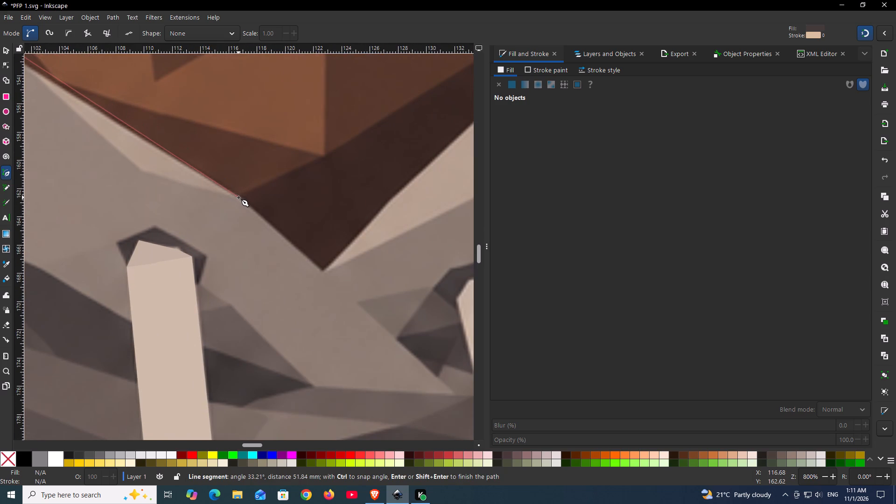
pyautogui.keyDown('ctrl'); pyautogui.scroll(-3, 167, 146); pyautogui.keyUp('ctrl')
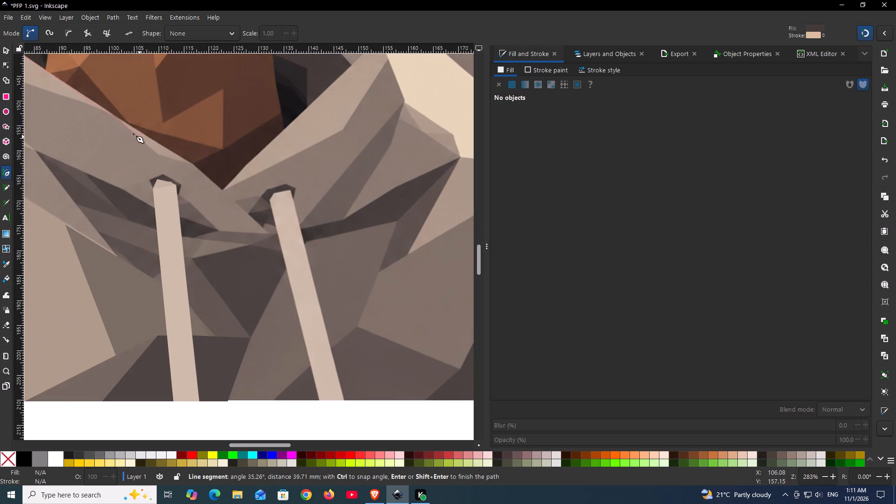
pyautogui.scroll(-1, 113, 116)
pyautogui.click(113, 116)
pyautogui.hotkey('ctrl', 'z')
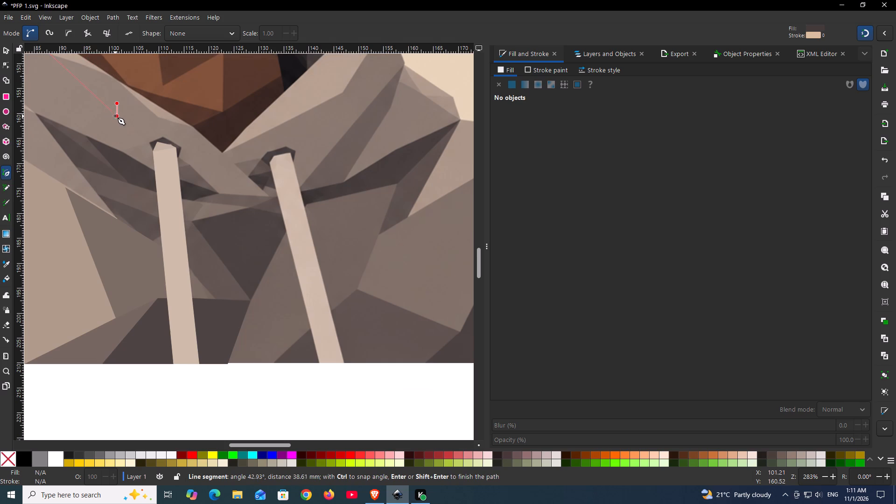
# Extend the hood outline down the neckline edge with two points, making the second segment about 15 mm long.
pyautogui.press('space')
pyautogui.press('space')
pyautogui.press('space')
pyautogui.keyDown('ctrl'); pyautogui.scroll(2, 390, 304); pyautogui.keyUp('ctrl')
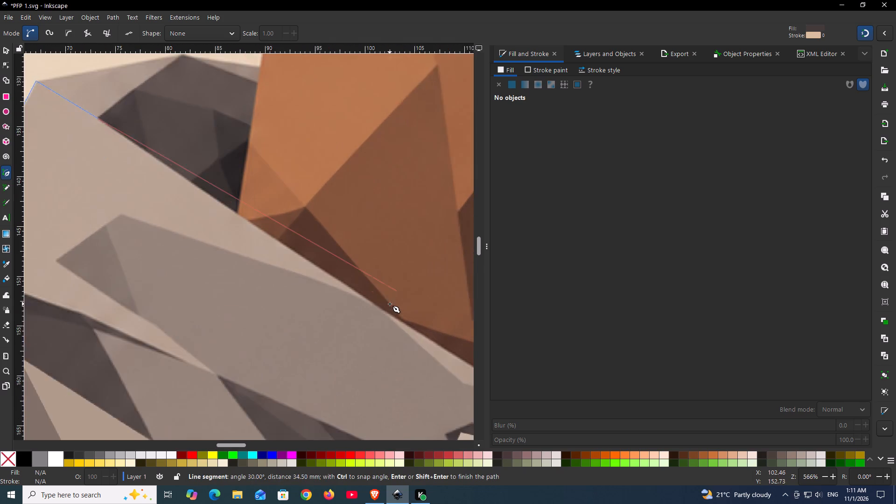
pyautogui.keyDown('ctrl'); pyautogui.scroll(1, 390, 304); pyautogui.keyUp('ctrl')
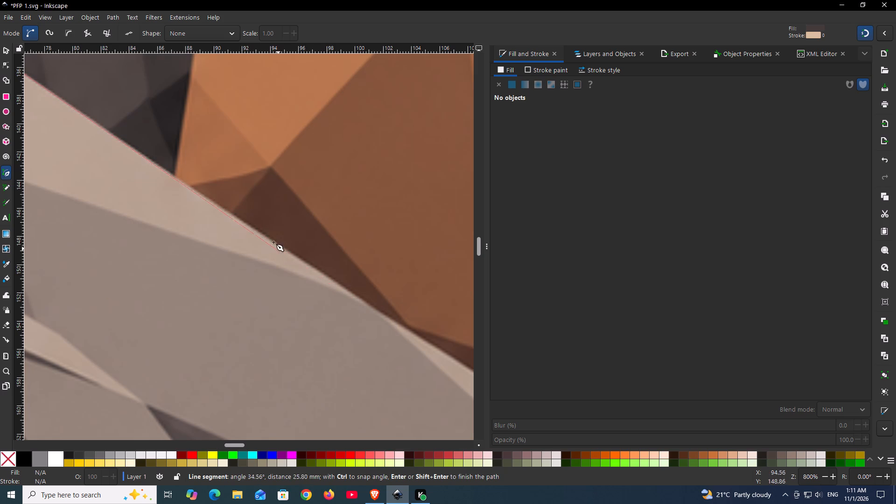
pyautogui.click(236, 217)
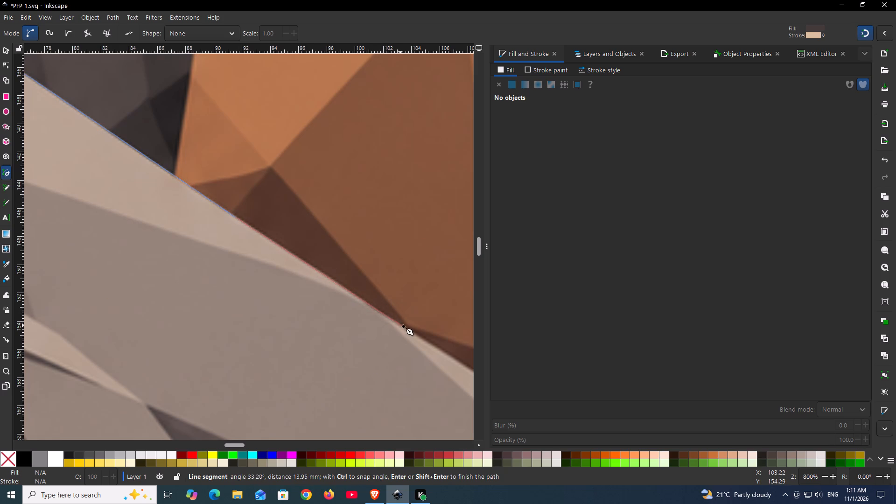
pyautogui.click(410, 330)
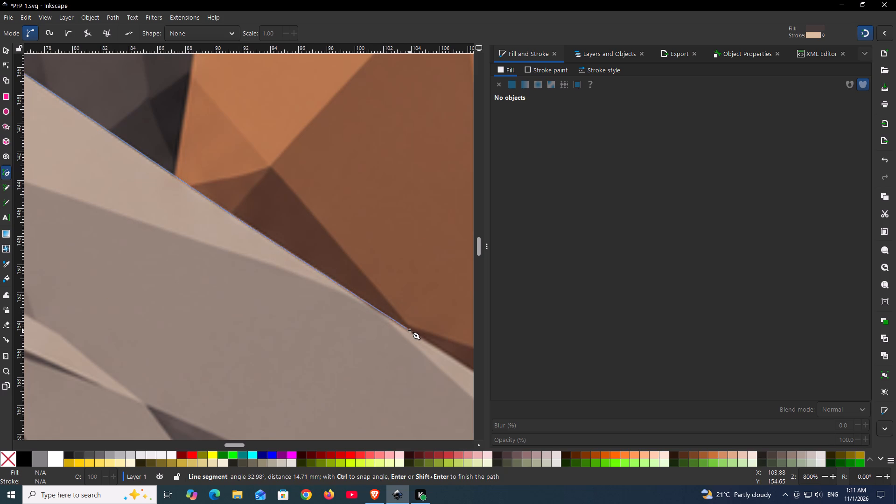
# Continue the hood outline to the neckline's lower tip with an about 15 mm segment, then back along the thin highlight's lower edge with two segments.
pyautogui.press('space')
pyautogui.press('space')
pyautogui.press('space')
pyautogui.press('space')
pyautogui.press('space')
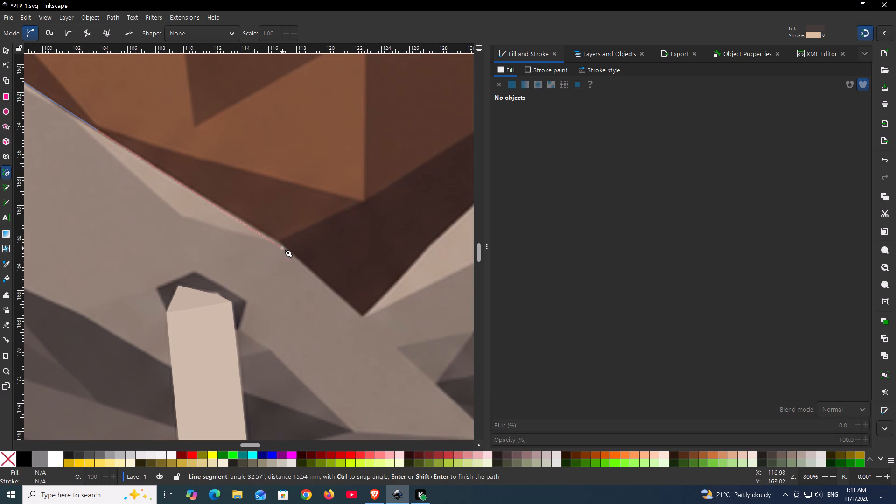
pyautogui.click(280, 242)
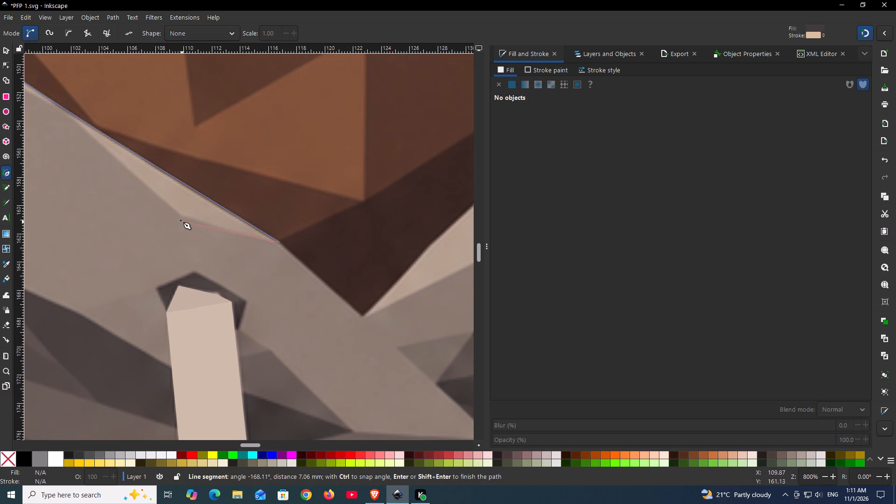
pyautogui.click(181, 219)
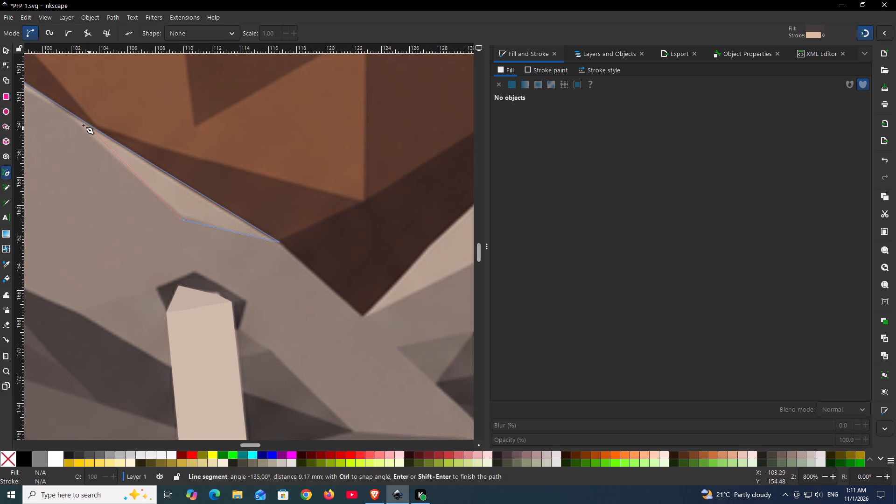
pyautogui.click(49, 101)
# Extend the hood outline along the shaded collar panel's upper edge, using an about 21 mm segment to its top corner, and around to its outer corner.
pyautogui.press('space')
pyautogui.press('space')
pyautogui.press('space')
pyautogui.press('space')
pyautogui.press('space')
pyautogui.press('space')
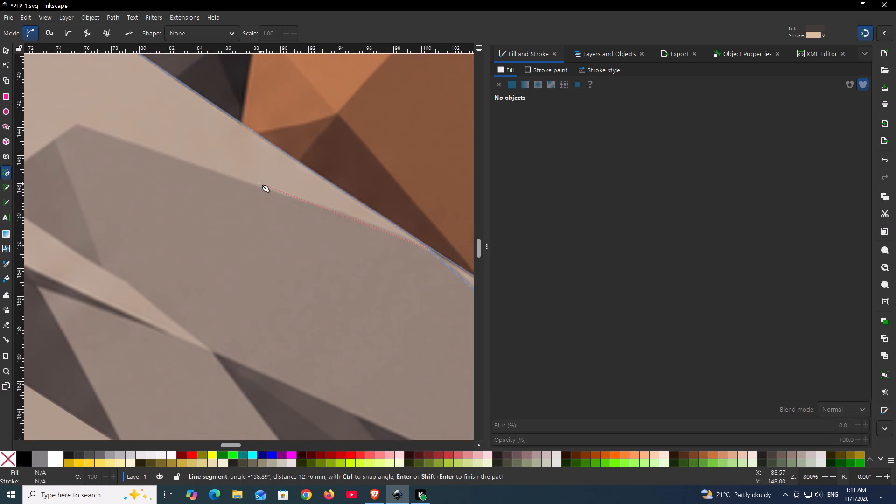
pyautogui.click(364, 220)
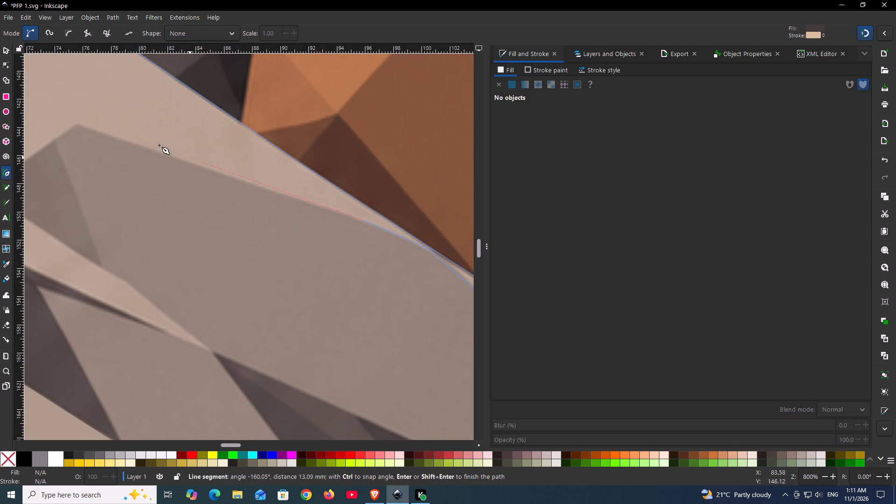
pyautogui.click(77, 123)
pyautogui.press('space')
pyautogui.press('space')
pyautogui.press('space')
pyautogui.press('space')
pyautogui.press('space')
pyautogui.press('space')
pyautogui.press('space')
pyautogui.press('space')
pyautogui.press('space')
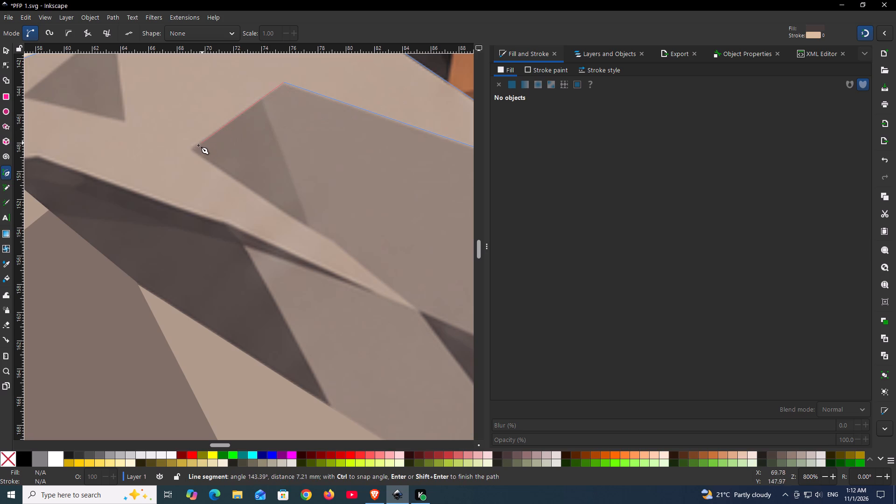
pyautogui.click(193, 149)
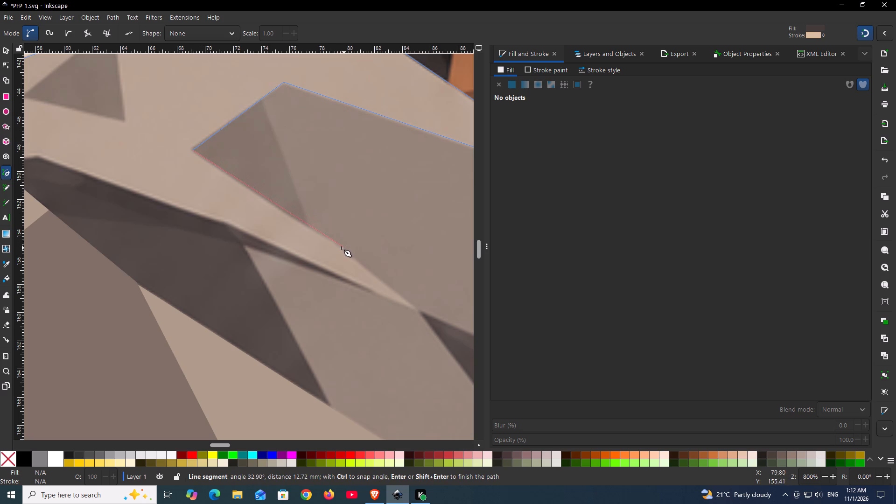
# Trace the outline along the panel's lower edge to the pointed tip and back along the dark shadow's top edge, closing it at the shoulder.
pyautogui.click(334, 242)
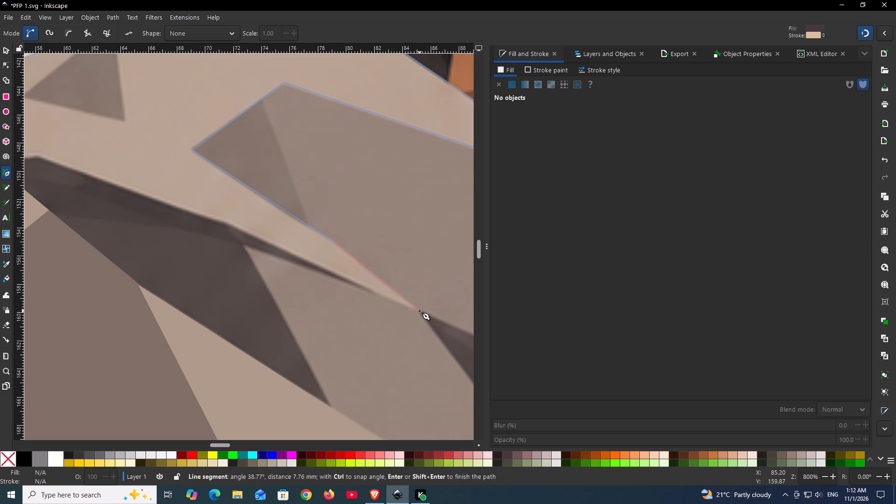
pyautogui.click(420, 312)
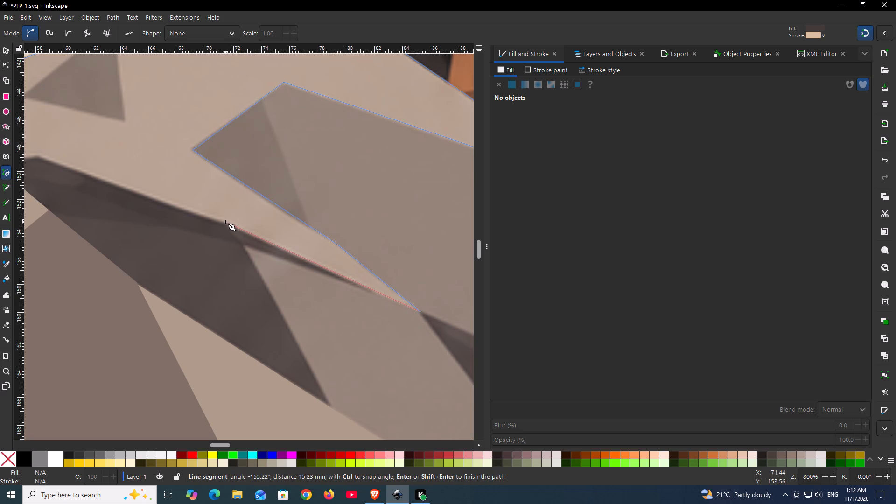
pyautogui.click(225, 222)
pyautogui.press('space')
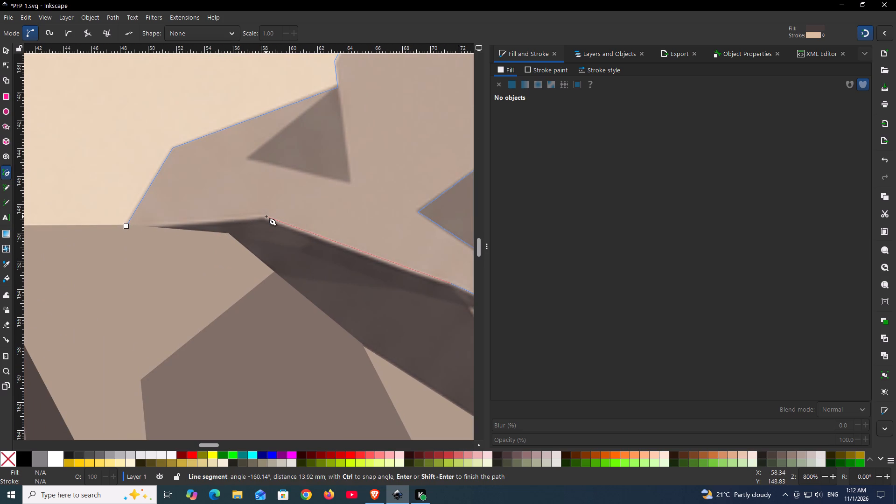
pyautogui.click(262, 217)
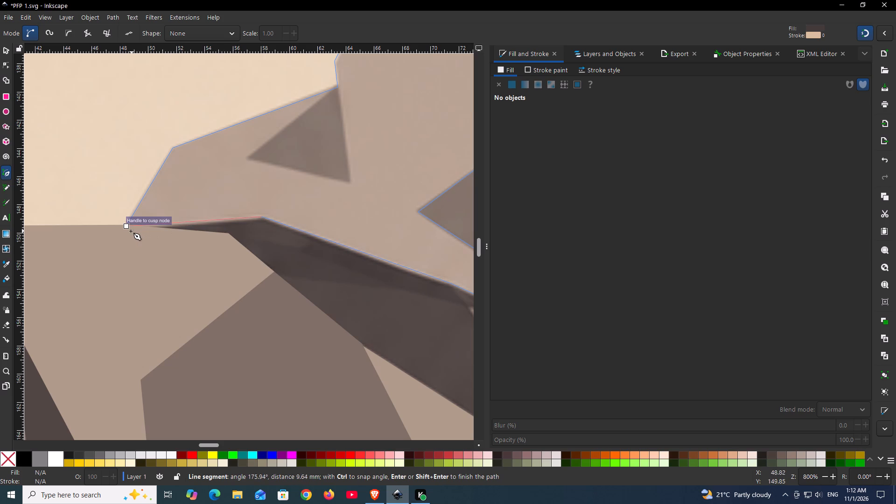
pyautogui.click(129, 228)
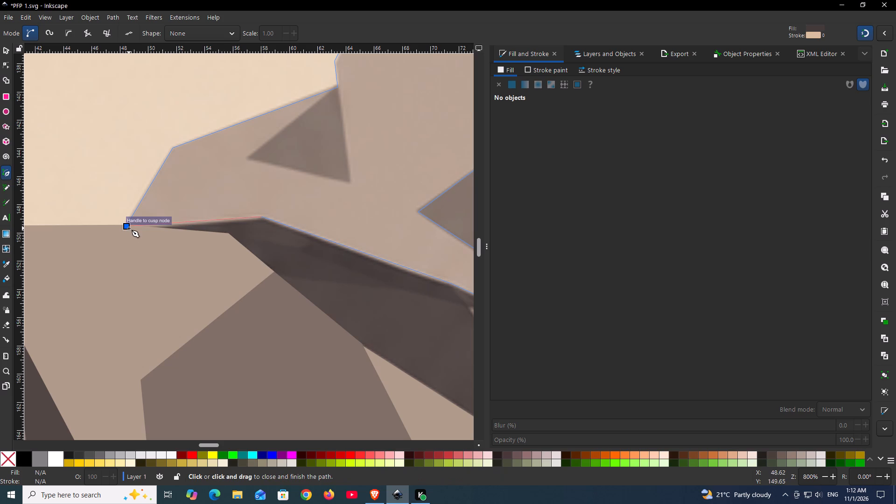
# Fill the hood shape with the light taupe #b8a493 sampled from the reference picture's hood.
pyautogui.press('d')
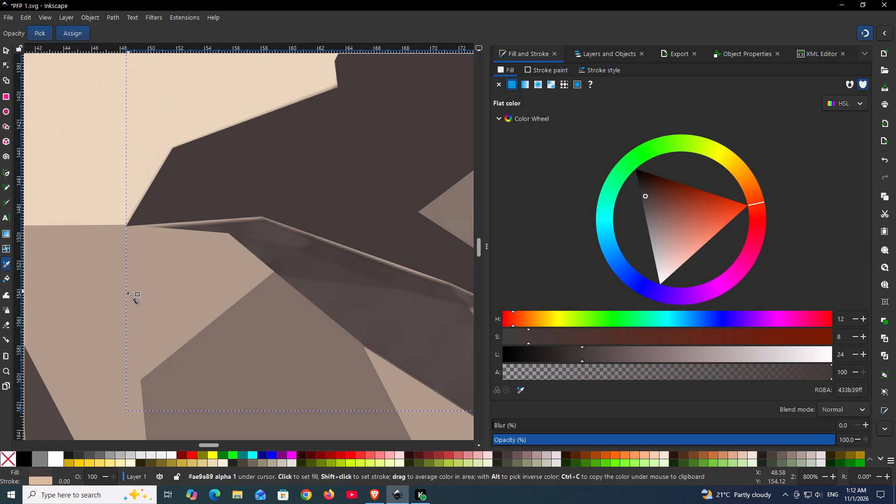
pyautogui.click(128, 293)
pyautogui.click(12, 459)
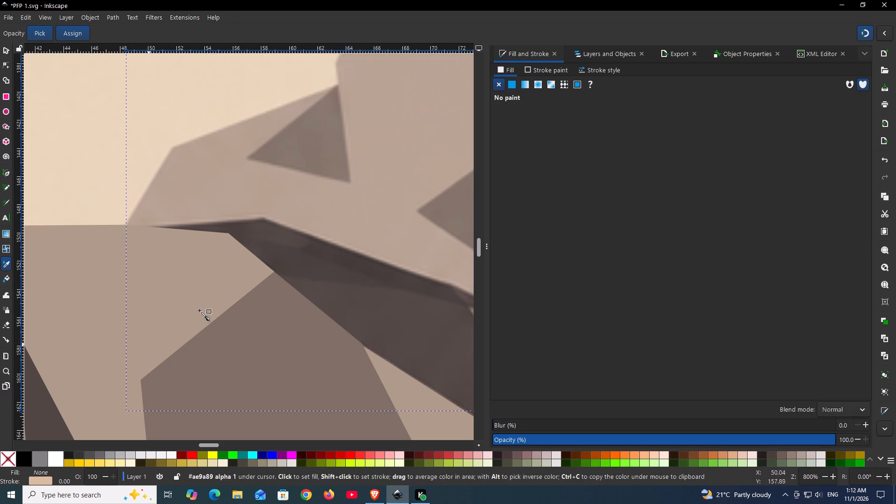
pyautogui.press('d')
pyautogui.click(369, 179)
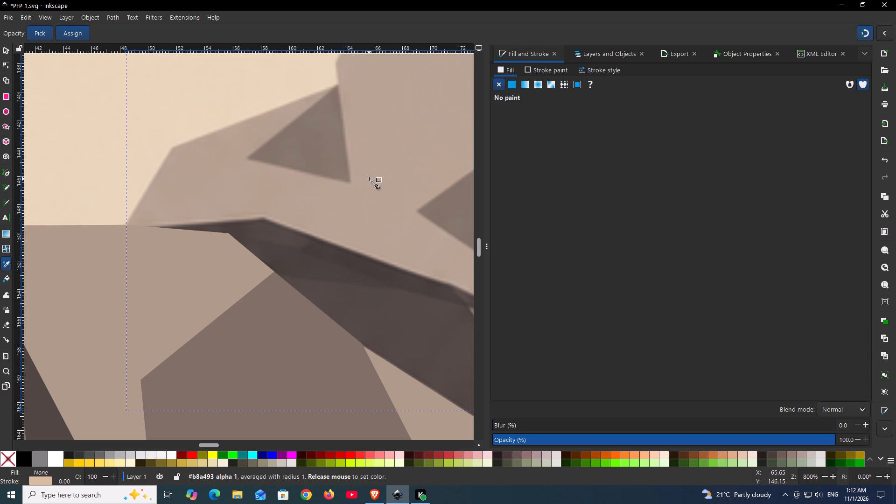
# With the Pen tool, draw a closed shape over the collar panel's darker end facet, following its dividing edge and overlapping the surrounding hood.
pyautogui.keyDown('ctrl'); pyautogui.scroll(-4, 403, 245); pyautogui.keyUp('ctrl')
pyautogui.press('space')
pyautogui.press('space')
pyautogui.press('space')
pyautogui.press('space')
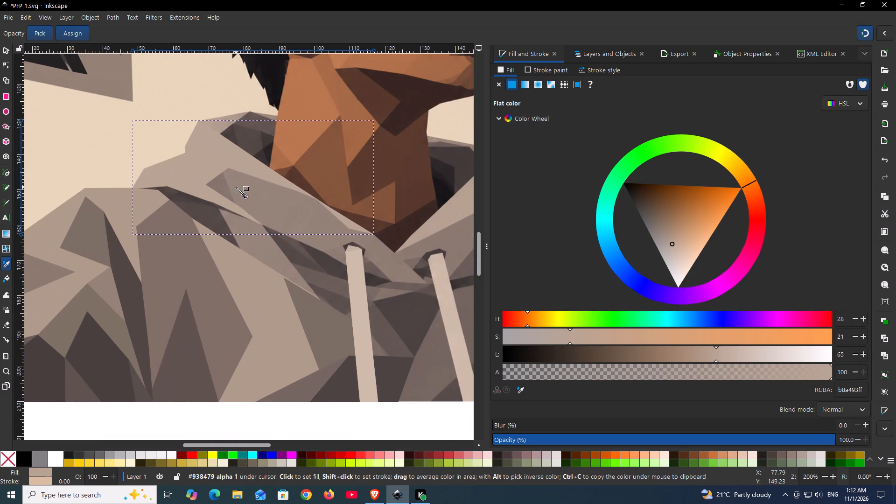
pyautogui.keyDown('ctrl'); pyautogui.scroll(5, 238, 191); pyautogui.keyUp('ctrl')
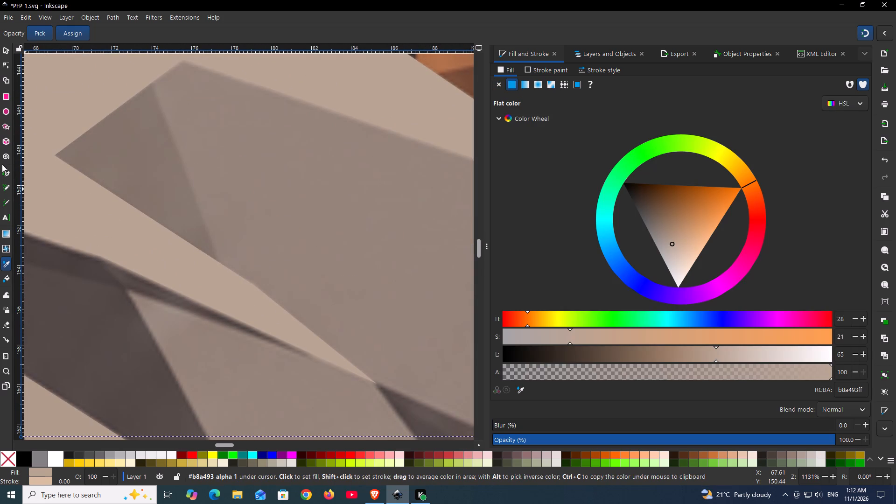
pyautogui.click(6, 174)
pyautogui.click(152, 84)
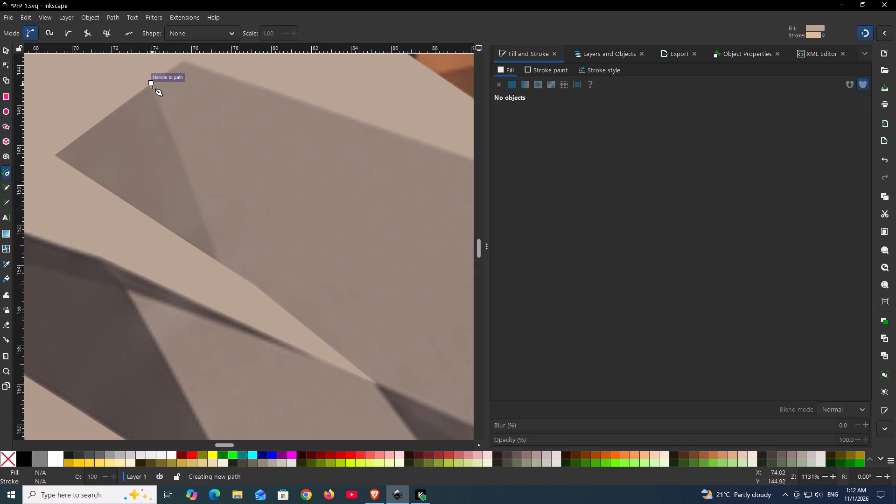
pyautogui.click(218, 263)
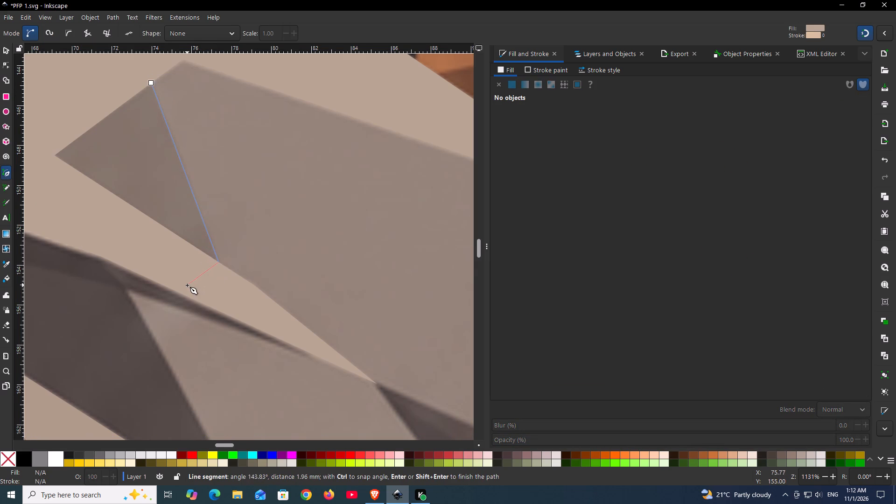
pyautogui.click(187, 285)
pyautogui.moveTo(61, 201); pyautogui.dragTo(58, 194)
pyautogui.click(42, 127)
pyautogui.moveTo(80, 102); pyautogui.dragTo(88, 100)
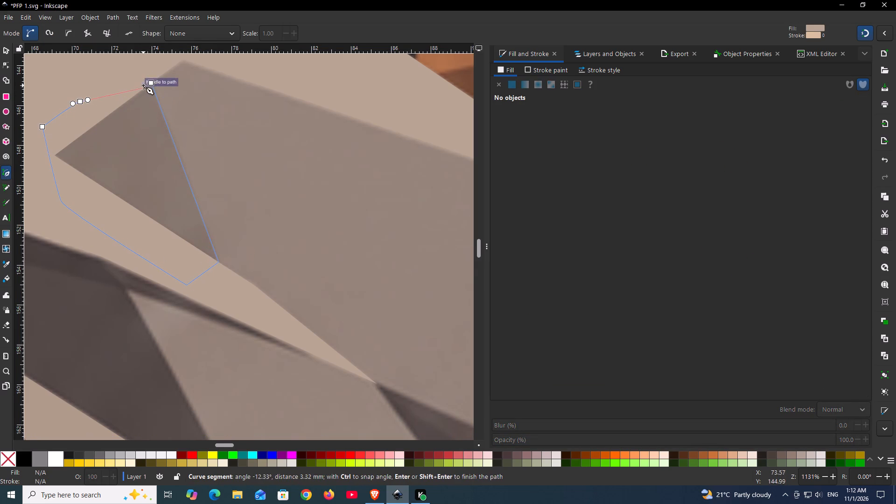
pyautogui.click(149, 82)
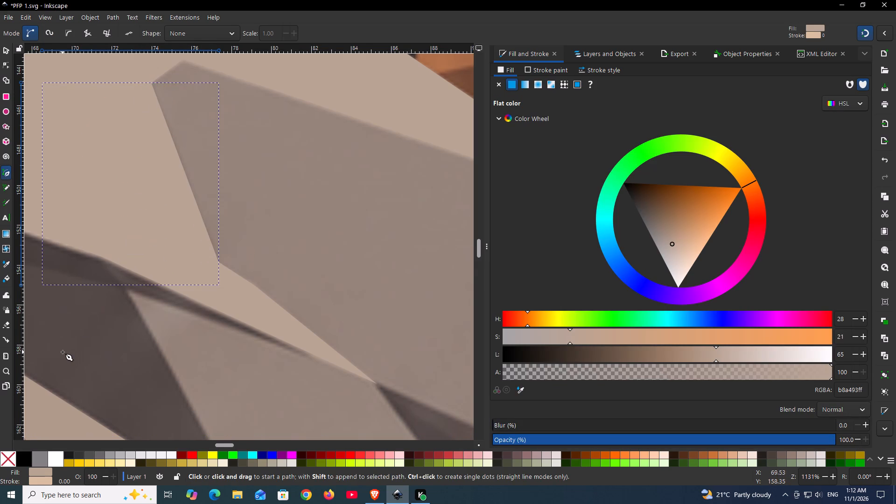
# Fill the new facet shape with the grey-brown #84756b sampled from the reference picture.
pyautogui.click(15, 454)
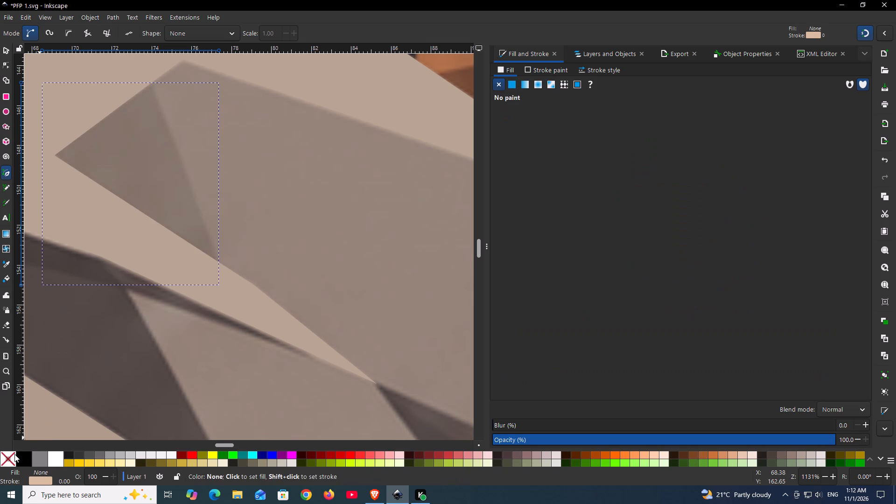
pyautogui.press('d')
pyautogui.click(150, 170)
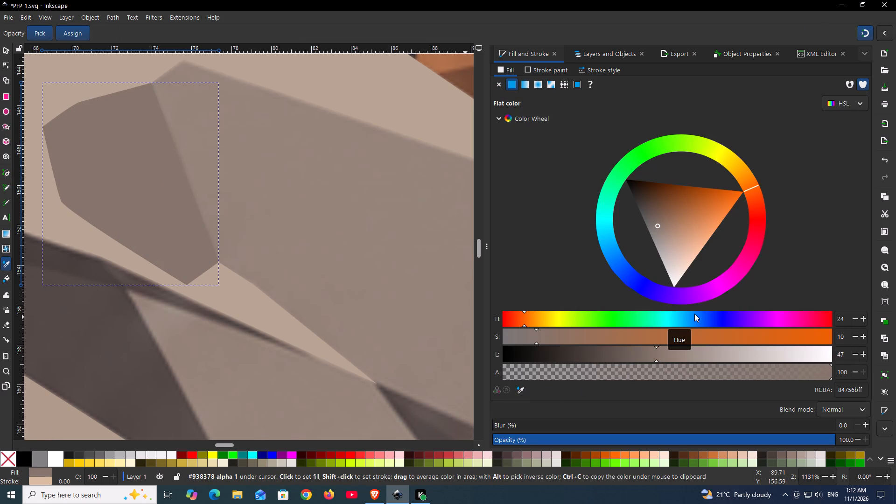
# Lower the darker facet in the stacking order so it sits behind the hood shape but above the reference picture.
pyautogui.press('pagedown')
pyautogui.press('pagedown')
pyautogui.press('pagedown')
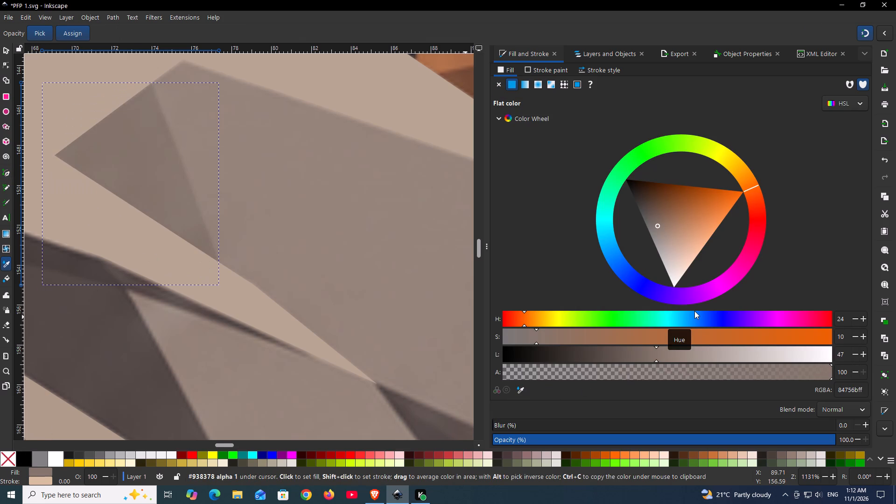
pyautogui.press('pageup')
# Select the light taupe hood shape and lower it two levels in the stacking order.
pyautogui.keyDown('ctrl'); pyautogui.scroll(-2, 318, 244); pyautogui.keyUp('ctrl')
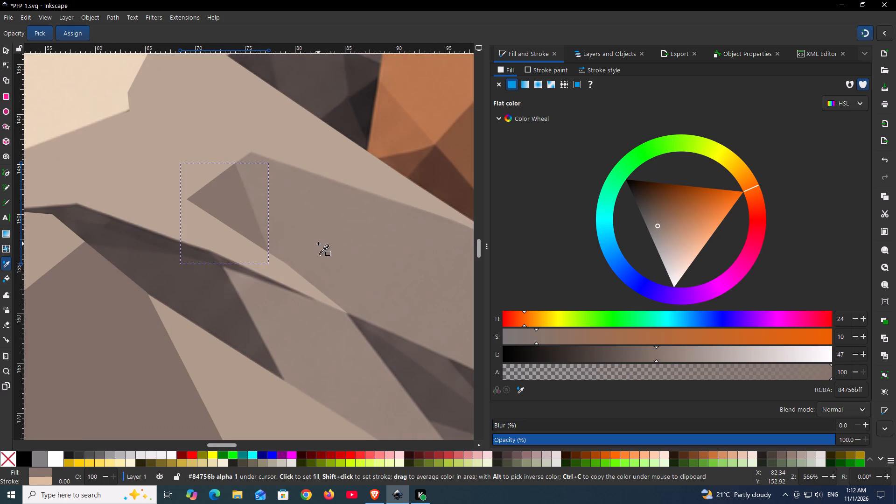
pyautogui.press('space')
pyautogui.press('space')
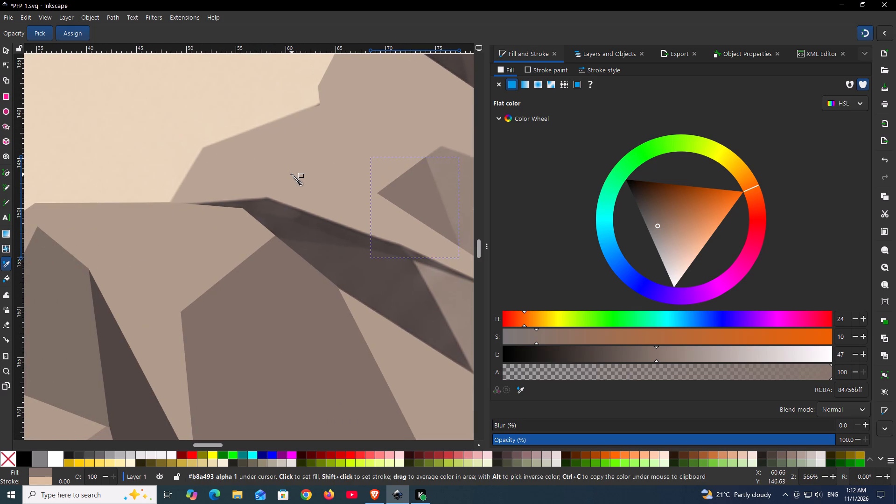
pyautogui.keyDown('ctrl'); pyautogui.scroll(2, 213, 203); pyautogui.keyUp('ctrl')
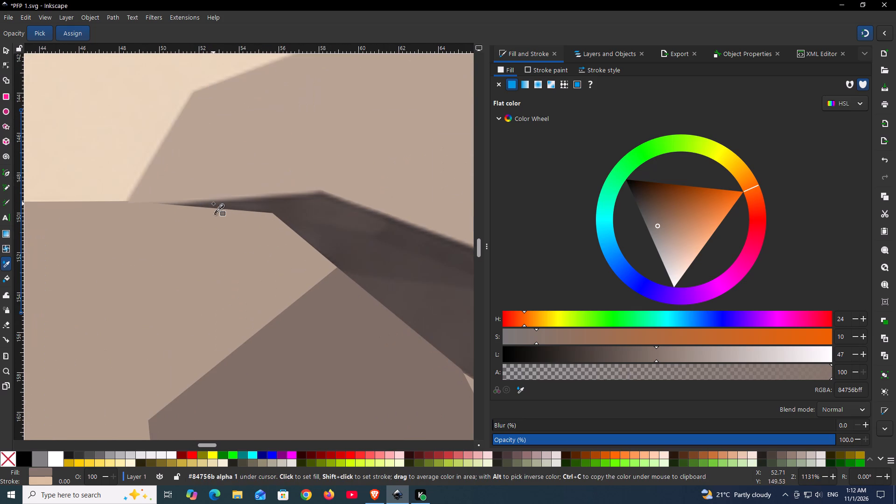
pyautogui.click(7, 53)
pyautogui.click(295, 146)
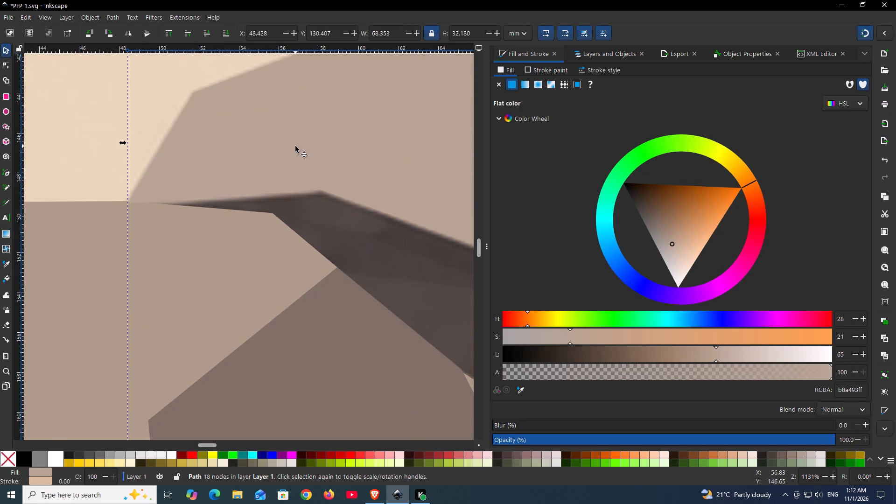
pyautogui.press('pagedown')
pyautogui.press('pagedown')
# With the Pen tool, draw a closed straight-edged shape over the hood's light top facet, overlapping the adjoining light taupe hood shape.
pyautogui.press('space')
pyautogui.press('space')
pyautogui.press('space')
pyautogui.press('space')
pyautogui.press('space')
pyautogui.press('space')
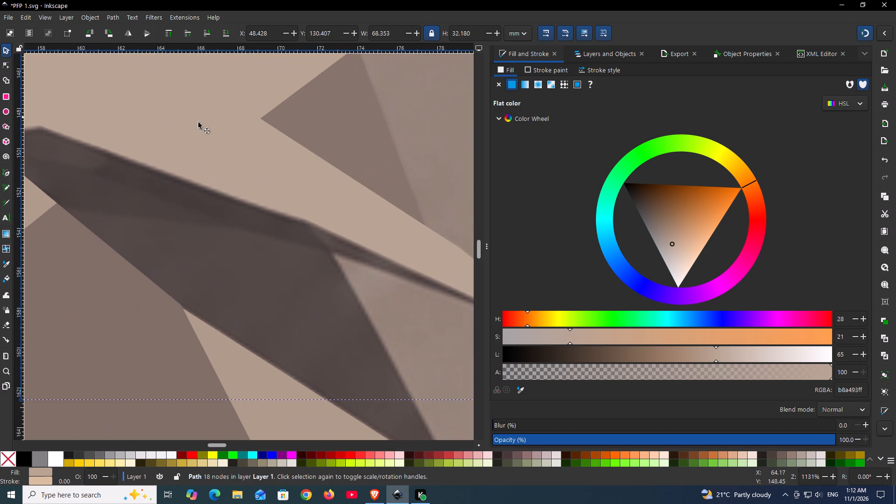
pyautogui.press('space')
pyautogui.keyDown('ctrl'); pyautogui.scroll(-2, 257, 108); pyautogui.keyUp('ctrl')
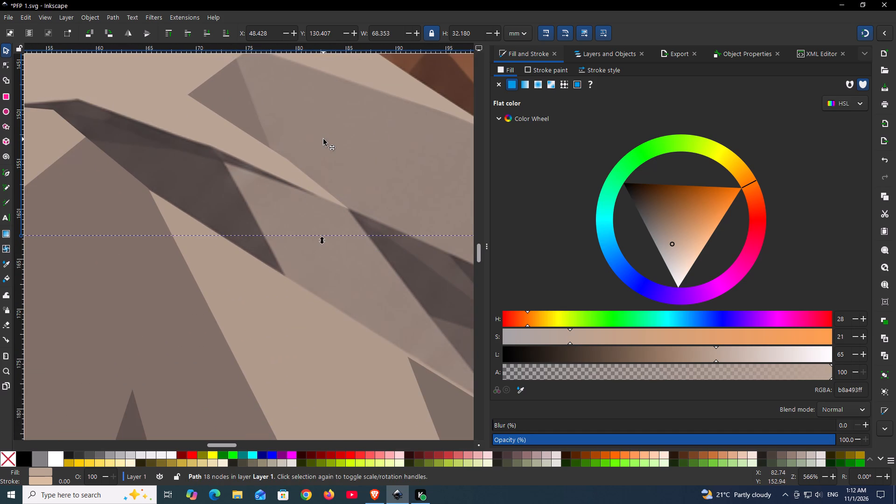
pyautogui.press('space')
pyautogui.press('space')
pyautogui.press('space')
pyautogui.press('space')
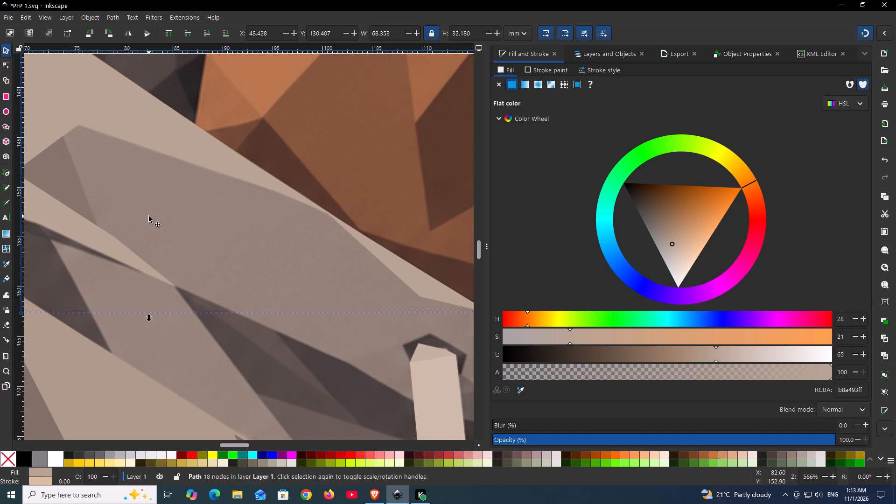
pyautogui.press('space')
pyautogui.press('space')
pyautogui.press('space')
pyautogui.press('space')
pyautogui.press('space')
pyautogui.press('space')
pyautogui.press('space')
pyautogui.press('space')
pyautogui.press('space')
pyautogui.press('space')
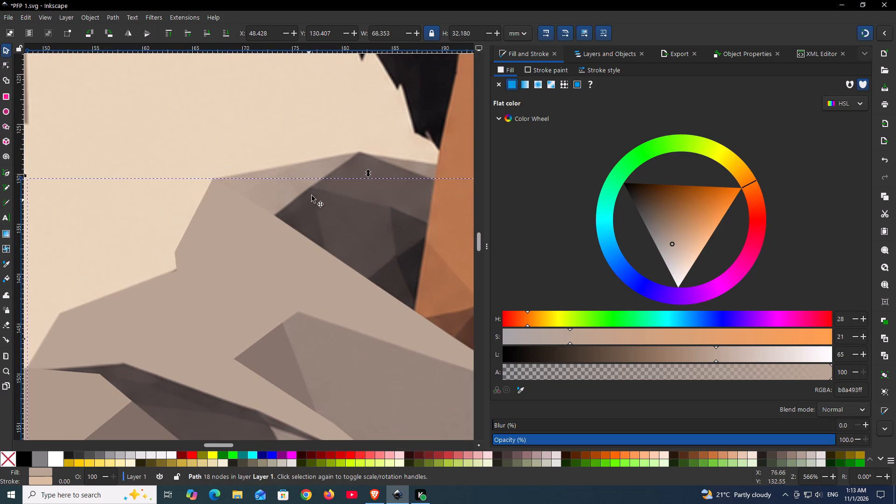
pyautogui.press('space')
pyautogui.keyDown('ctrl'); pyautogui.scroll(2, 304, 269); pyautogui.keyUp('ctrl')
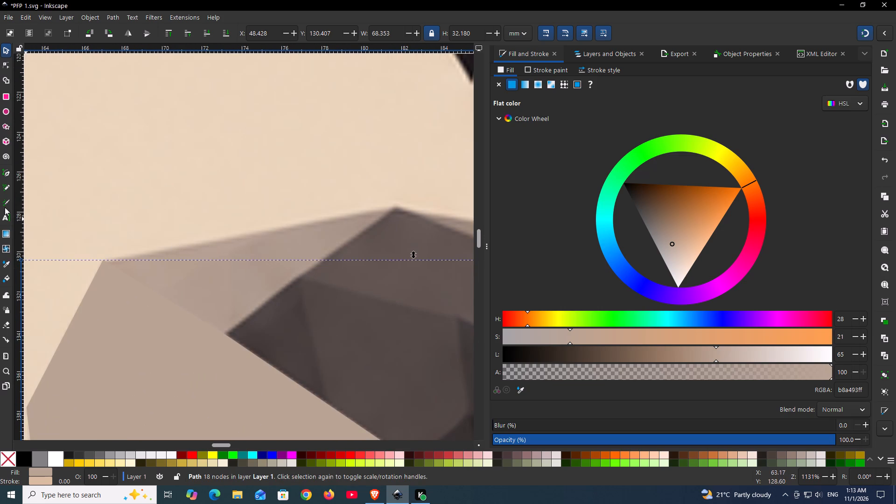
pyautogui.click(7, 170)
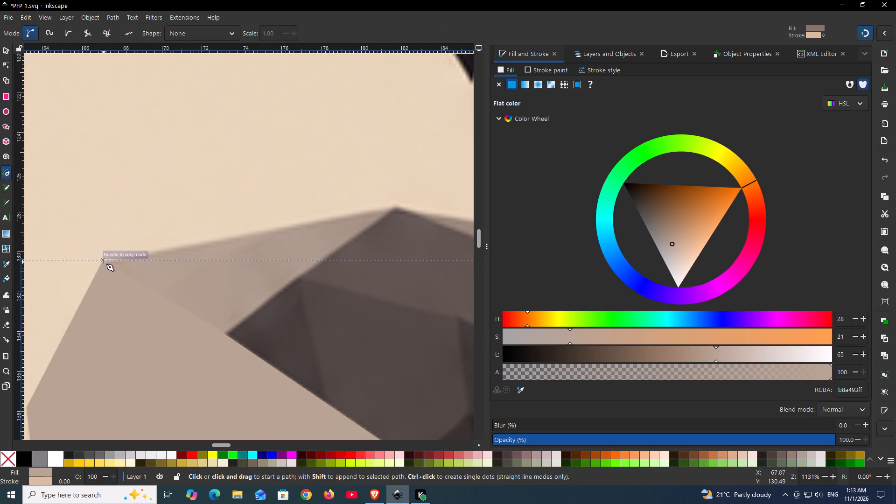
pyautogui.click(104, 262)
pyautogui.click(119, 343)
pyautogui.click(226, 335)
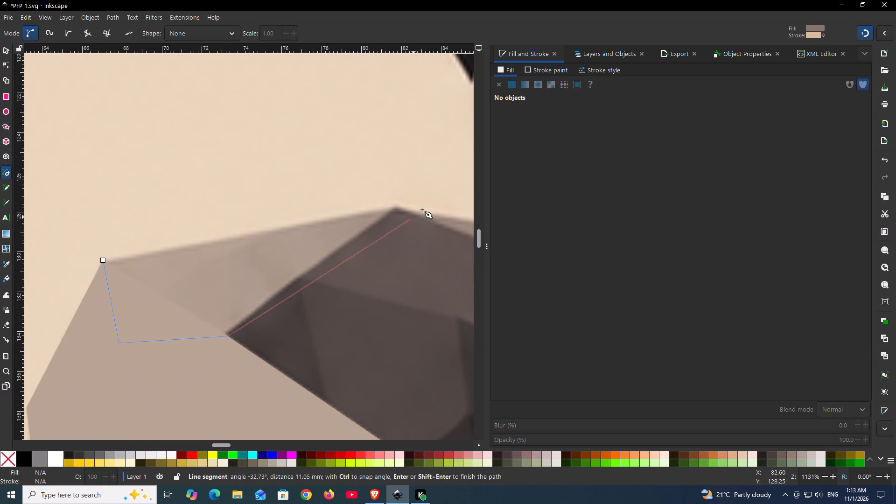
pyautogui.click(394, 206)
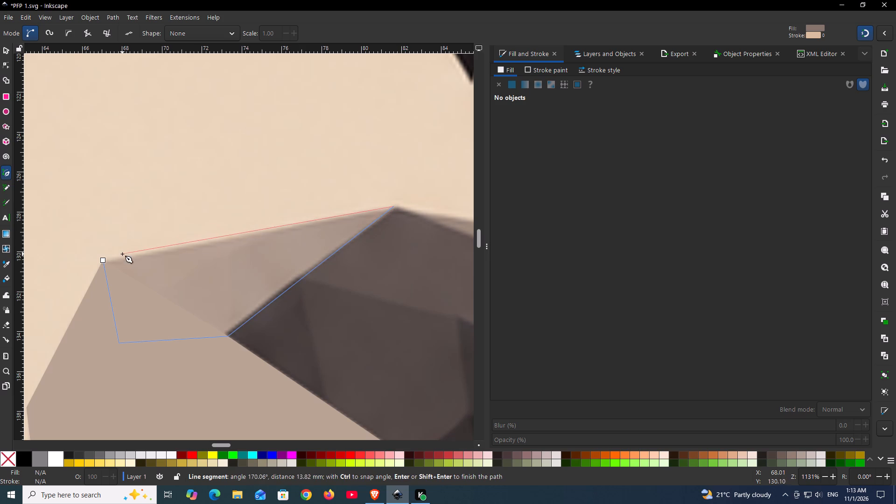
pyautogui.click(103, 262)
# Clear the new top facet's fill and recolour it with #b09d8c sampled from the reference picture.
pyautogui.click(6, 459)
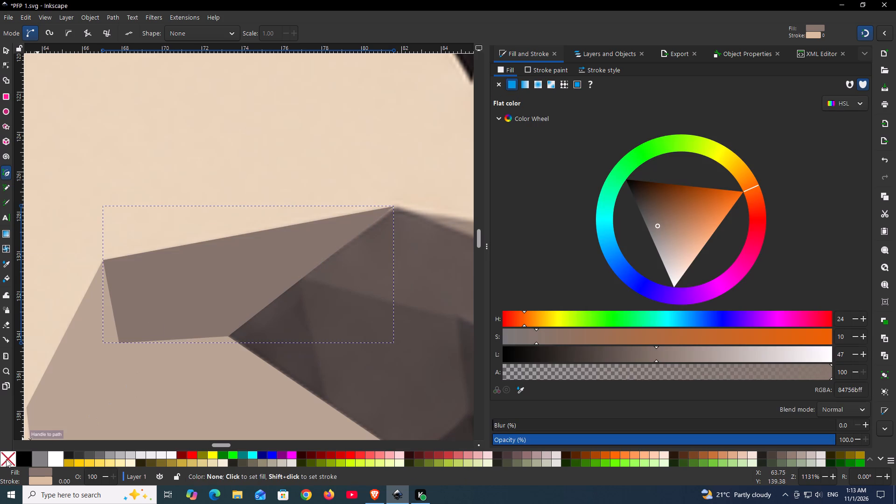
pyautogui.press('d')
pyautogui.click(132, 364)
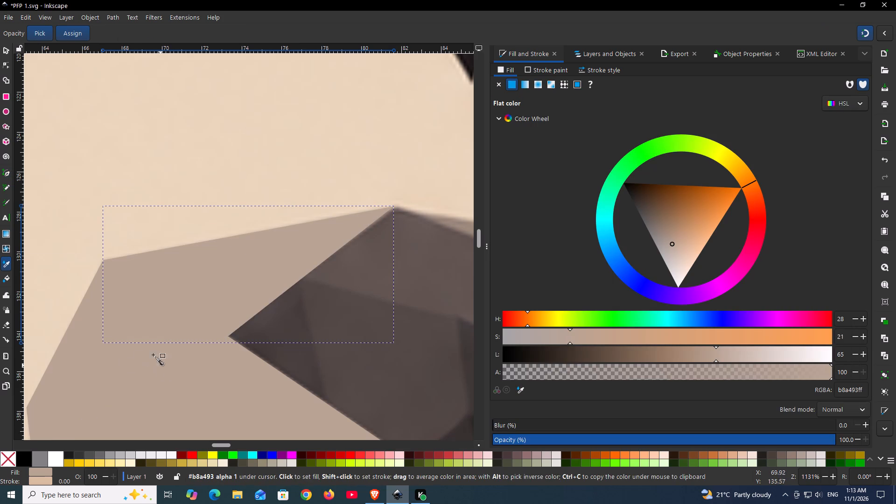
pyautogui.click(14, 460)
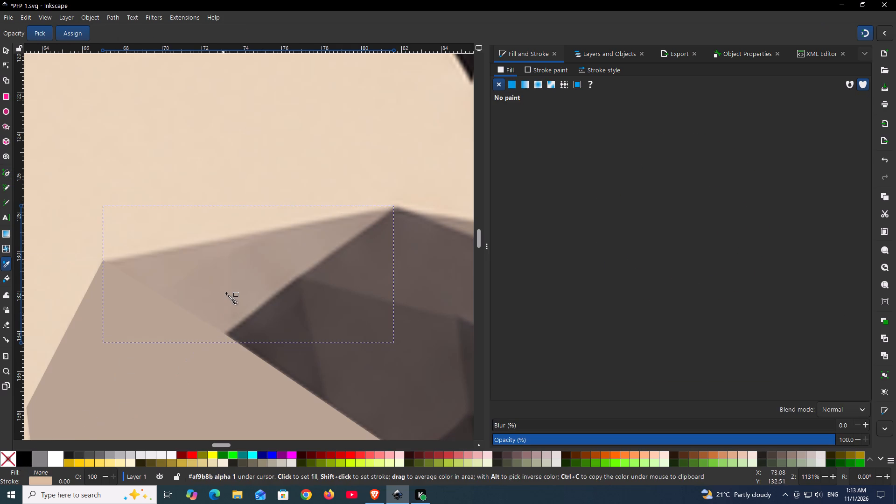
pyautogui.click(227, 292)
# Lower the top facet one level in the stacking order, behind the light taupe hood shape.
pyautogui.press('pagedown')
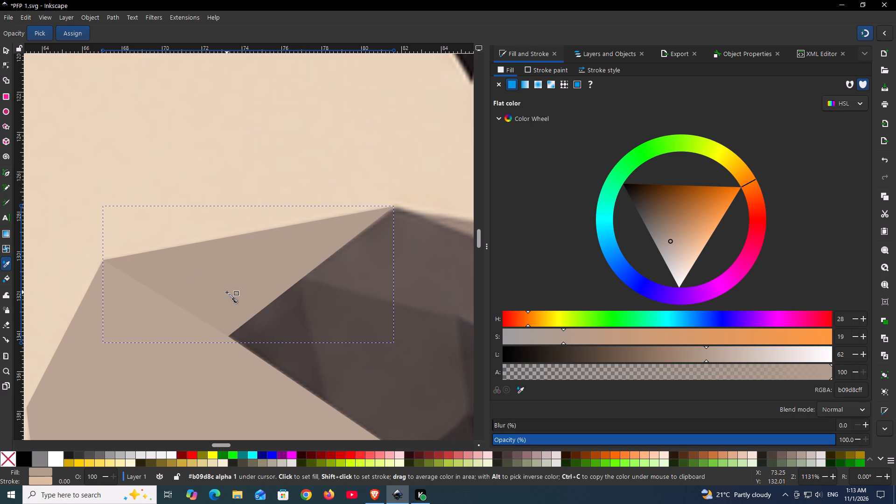
# With the Pen tool, trace the large collar panel's lower edge from its darker end facet, around the drawstring's top, to the panel's far tip.
pyautogui.keyDown('ctrl'); pyautogui.scroll(-6, 252, 294); pyautogui.keyUp('ctrl')
pyautogui.scroll(-3, 252, 294)
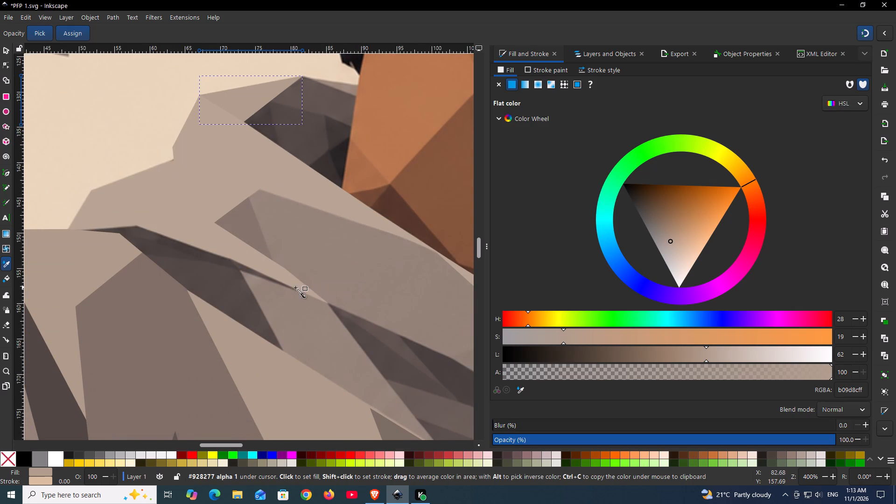
pyautogui.press('space')
pyautogui.press('space')
pyautogui.press('space')
pyautogui.press('space')
pyautogui.press('space')
pyautogui.press('space')
pyautogui.press('space')
pyautogui.press('space')
pyautogui.press('space')
pyautogui.press('space')
pyautogui.press('space')
pyautogui.press('space')
pyautogui.press('space')
pyautogui.press('space')
pyautogui.press('space')
pyautogui.press('space')
pyautogui.press('space')
pyautogui.press('space')
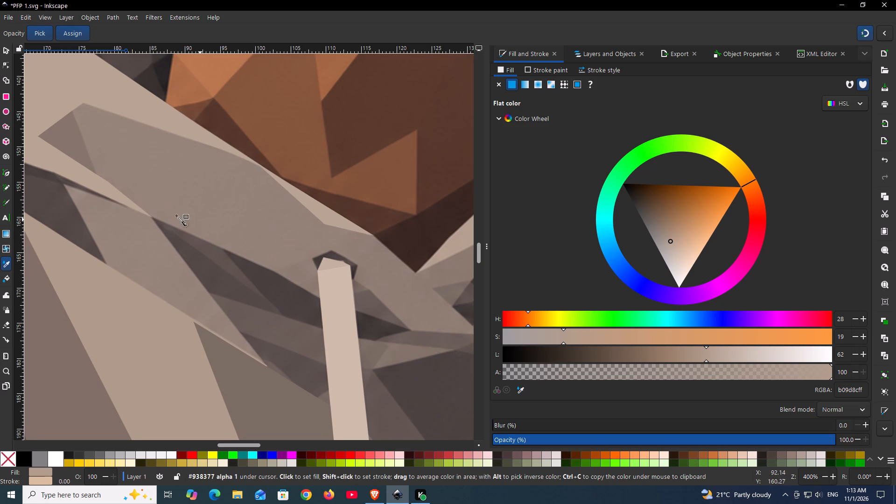
pyautogui.click(5, 173)
pyautogui.click(73, 112)
pyautogui.click(67, 133)
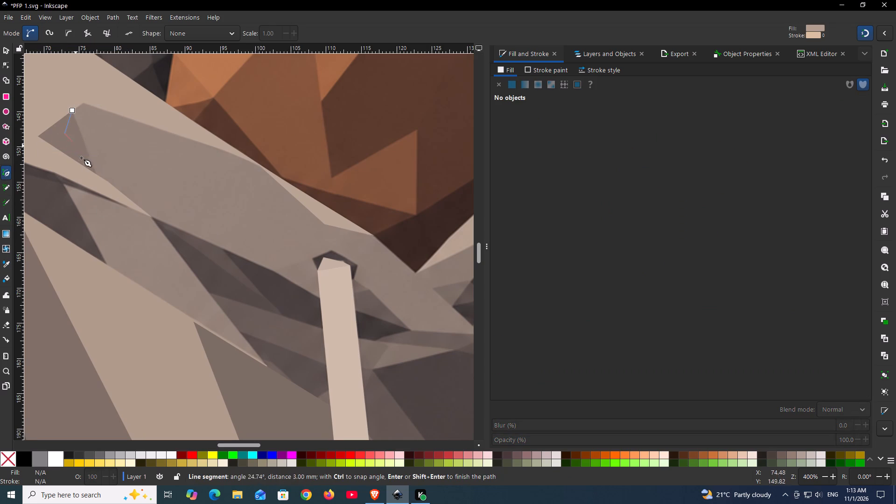
pyautogui.click(93, 173)
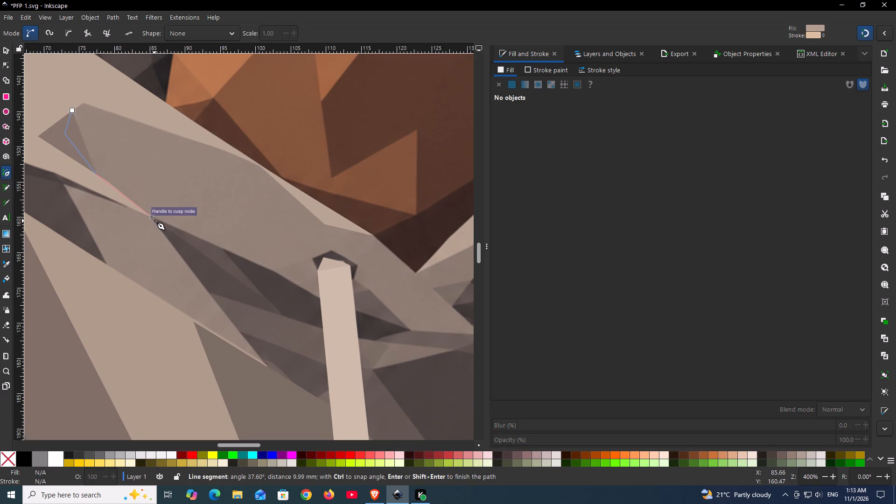
pyautogui.click(153, 219)
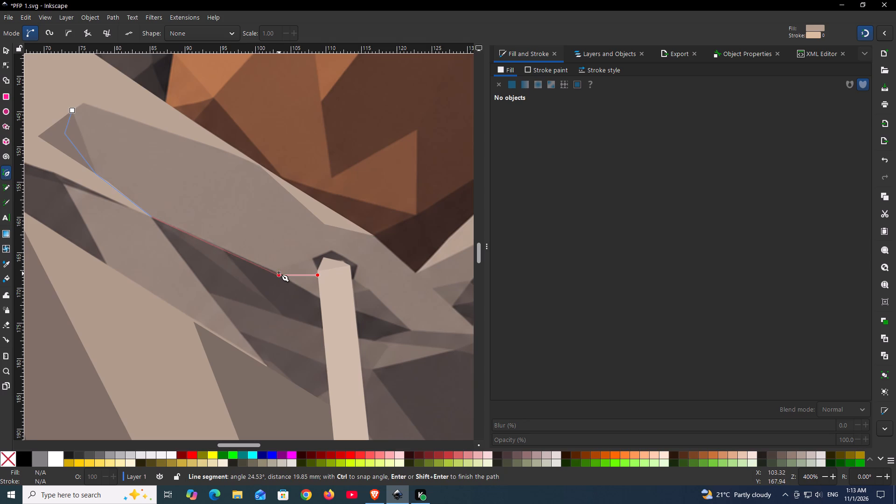
pyautogui.keyDown('ctrl'); pyautogui.scroll(3, 277, 272); pyautogui.keyUp('ctrl')
pyautogui.click(271, 273)
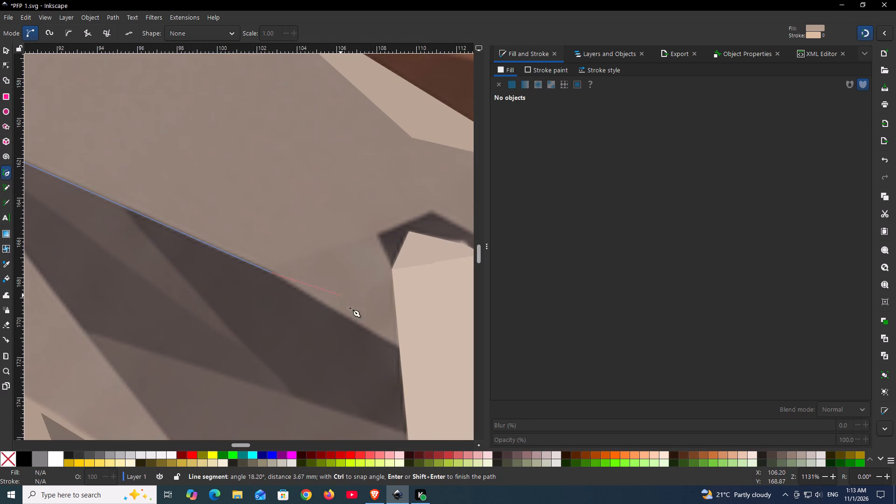
pyautogui.click(378, 234)
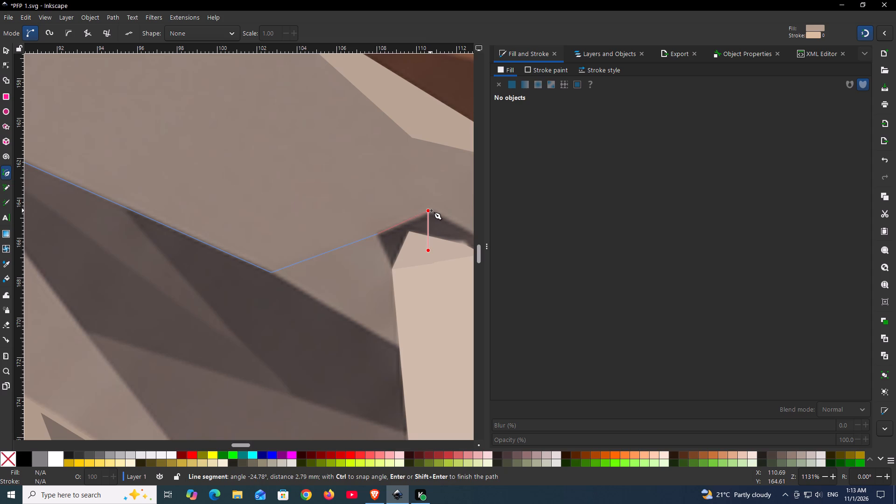
pyautogui.click(434, 210)
pyautogui.press('space')
pyautogui.press('space')
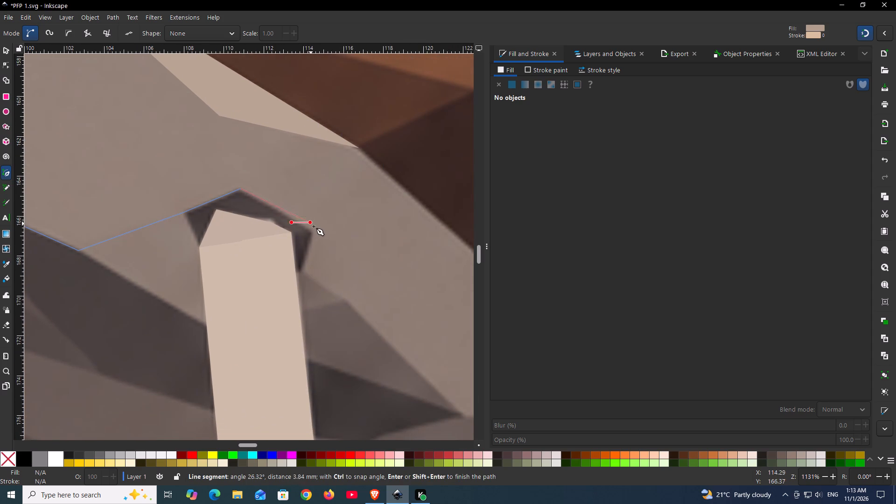
pyautogui.click(315, 233)
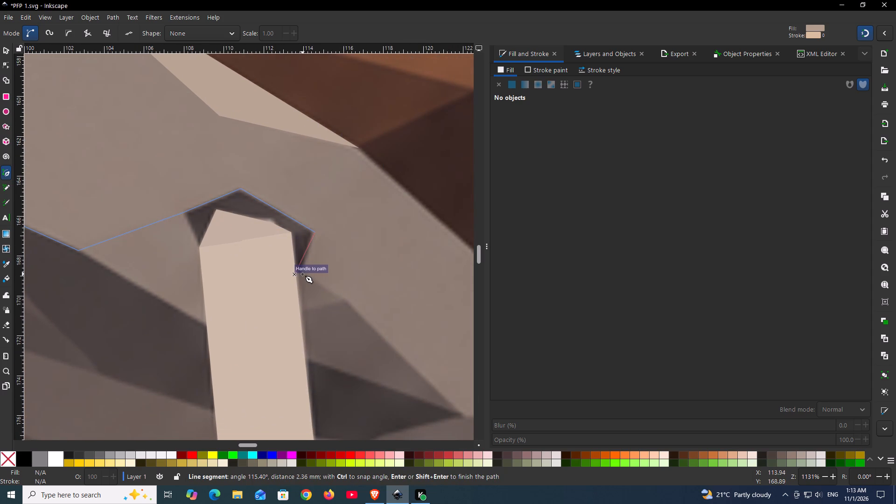
pyautogui.click(302, 274)
pyautogui.click(348, 301)
pyautogui.press('space')
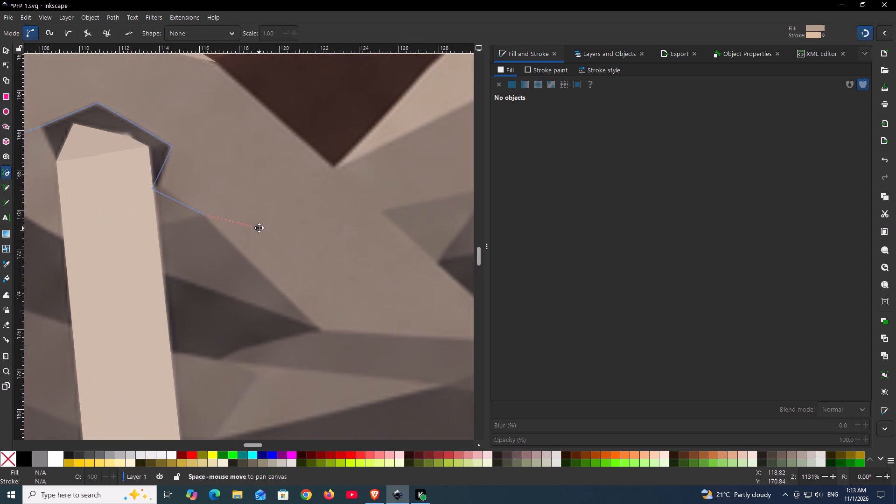
pyautogui.click(321, 331)
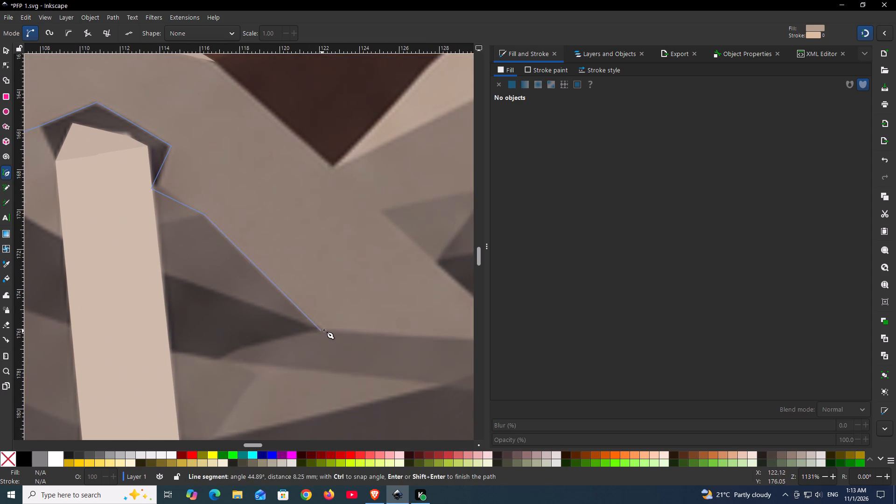
pyautogui.press('space')
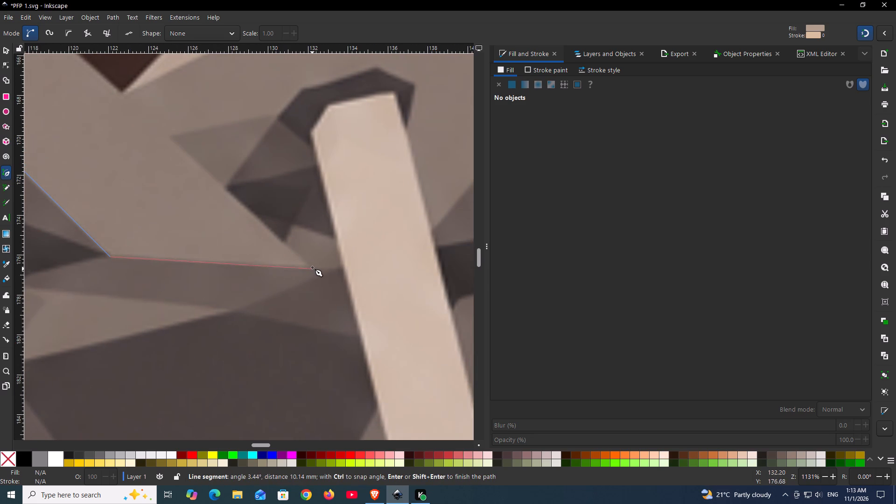
pyautogui.click(312, 266)
# Continue the collar panel outline back along the neck edge, overlapping the light hood shape, and close it at its starting point.
pyautogui.click(122, 91)
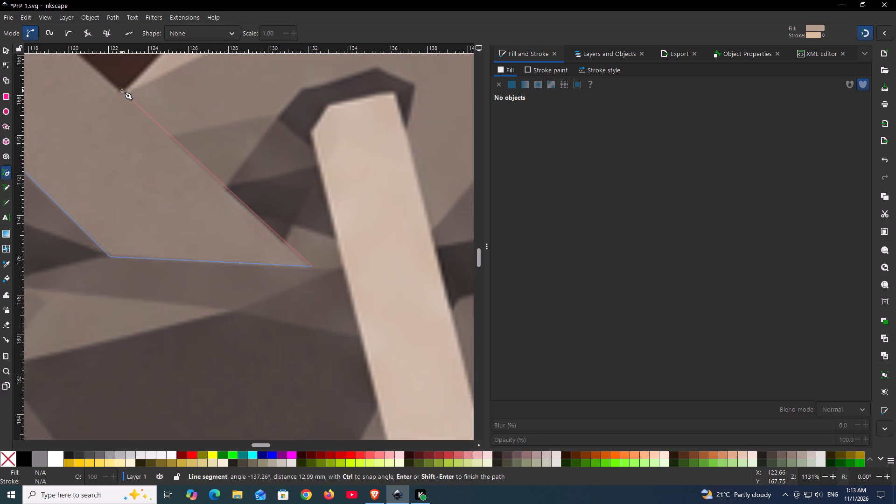
pyautogui.press('space')
pyautogui.press('space')
pyautogui.press('space')
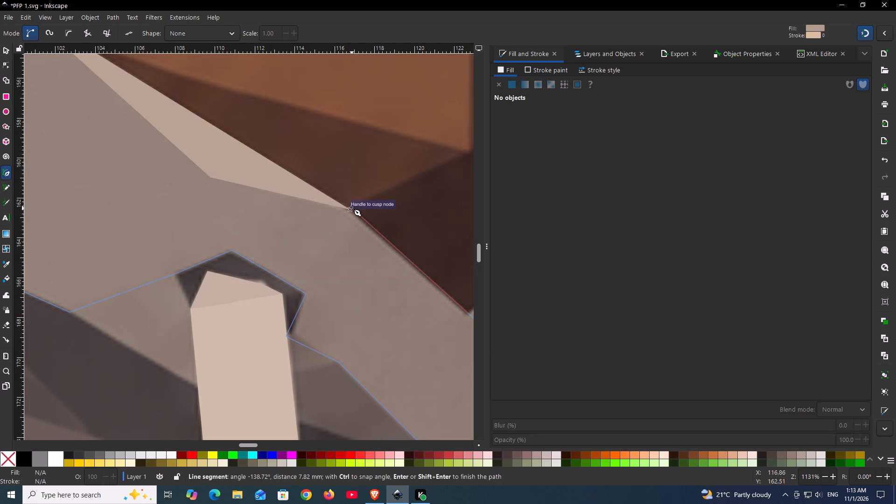
pyautogui.click(351, 207)
pyautogui.click(217, 154)
pyautogui.press('space')
pyautogui.press('space')
pyautogui.press('space')
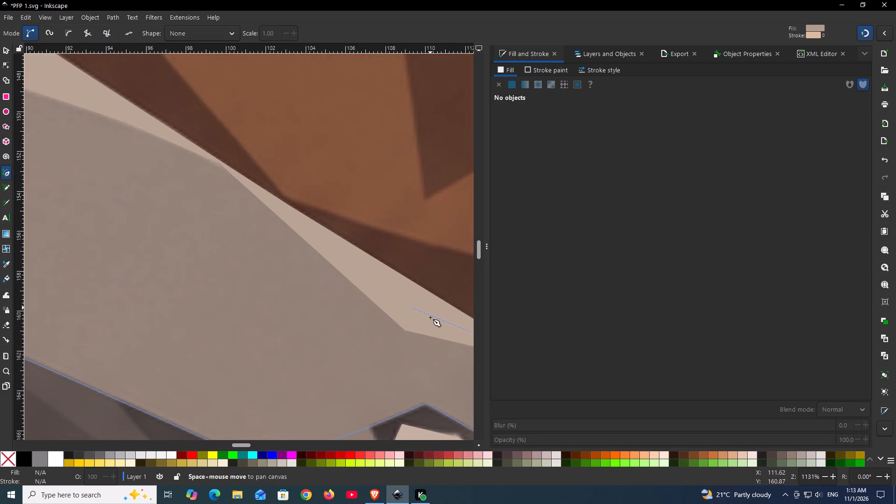
pyautogui.click(237, 172)
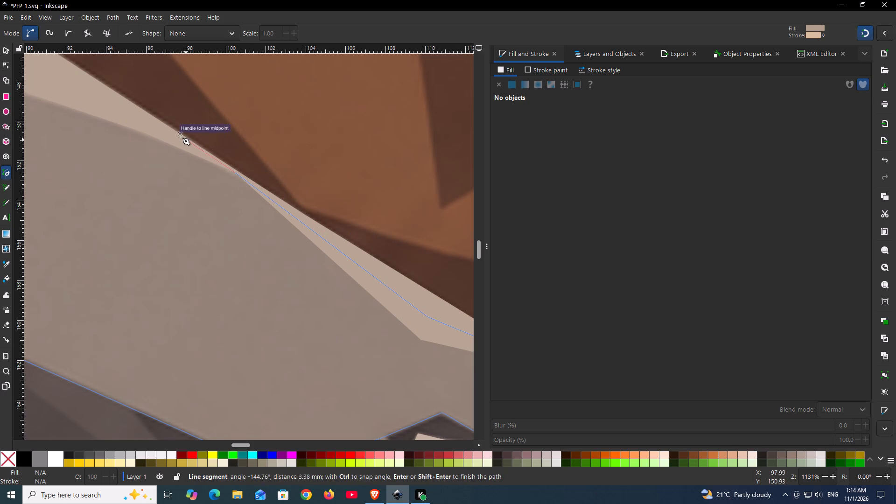
pyautogui.click(72, 89)
pyautogui.press('space')
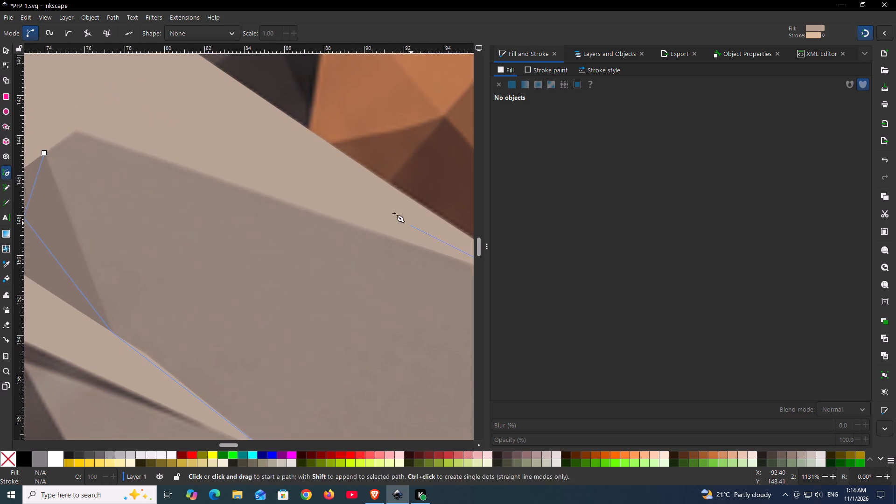
pyautogui.click(133, 82)
pyautogui.click(28, 97)
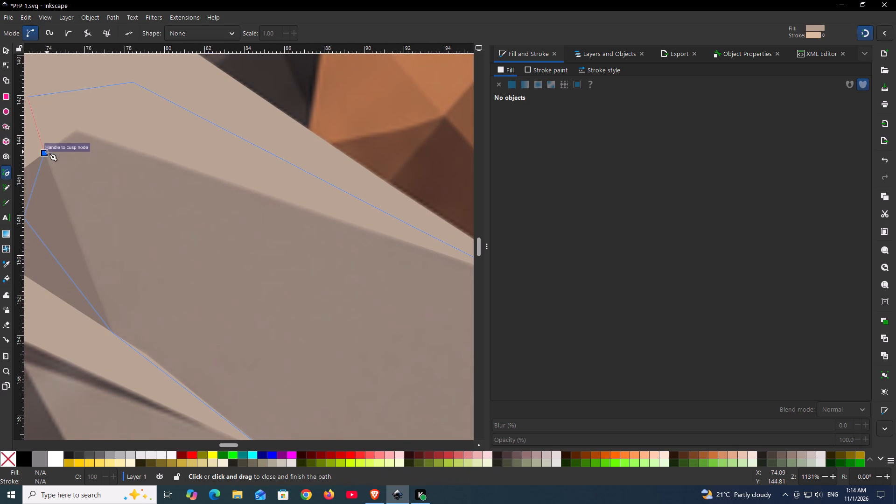
pyautogui.click(46, 153)
# Clear the new collar panel's fill and recolour it with the grey-brown #938479 sampled from the reference picture.
pyautogui.click(7, 457)
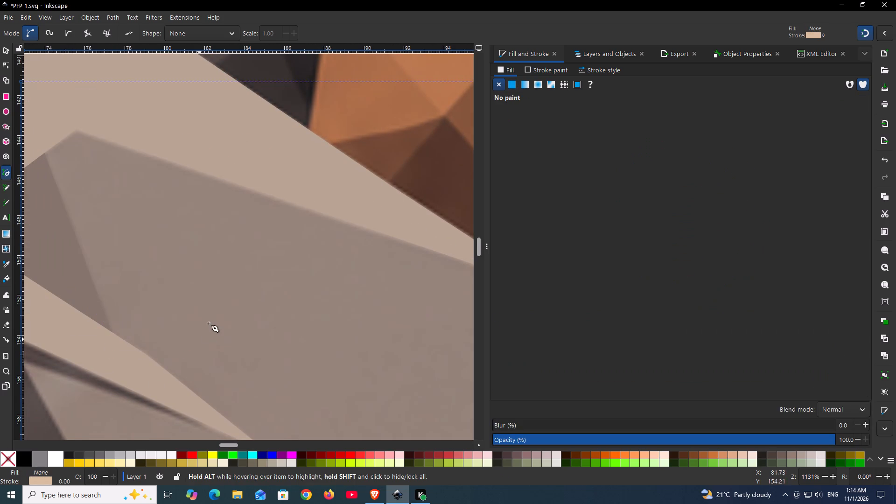
pyautogui.press('d')
pyautogui.click(217, 303)
# Lower the collar panel ten levels in the stacking order, behind the light taupe hood shape.
pyautogui.keyDown('ctrl'); pyautogui.scroll(-3, 231, 301); pyautogui.keyUp('ctrl')
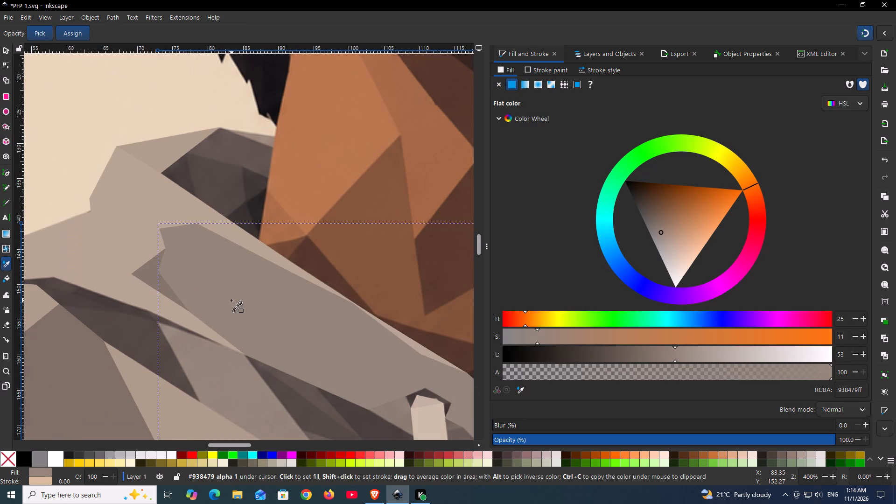
pyautogui.press('pagedown')
pyautogui.press('pagedown')
pyautogui.press('pagedown')
pyautogui.press('pagedown')
pyautogui.press('pagedown')
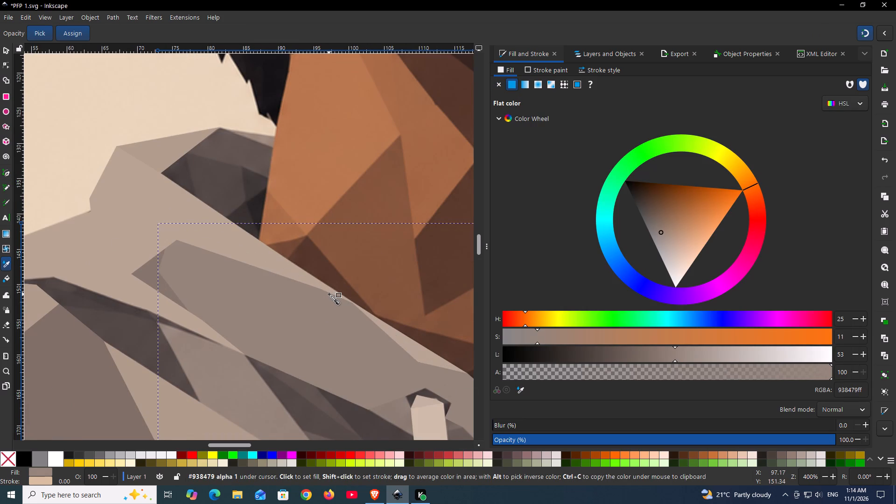
pyautogui.press('pagedown')
pyautogui.press('pagedown')
pyautogui.press('pagedown')
pyautogui.press('pagedown')
pyautogui.press('pagedown')
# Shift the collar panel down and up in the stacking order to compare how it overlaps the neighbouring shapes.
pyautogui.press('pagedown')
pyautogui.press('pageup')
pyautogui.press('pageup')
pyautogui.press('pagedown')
# With the Pen tool, outline the small facet between the collar panel's lower edge and the drawstring, overlapping both, and close it.
pyautogui.keyDown('ctrl'); pyautogui.scroll(-2, 334, 294); pyautogui.keyUp('ctrl')
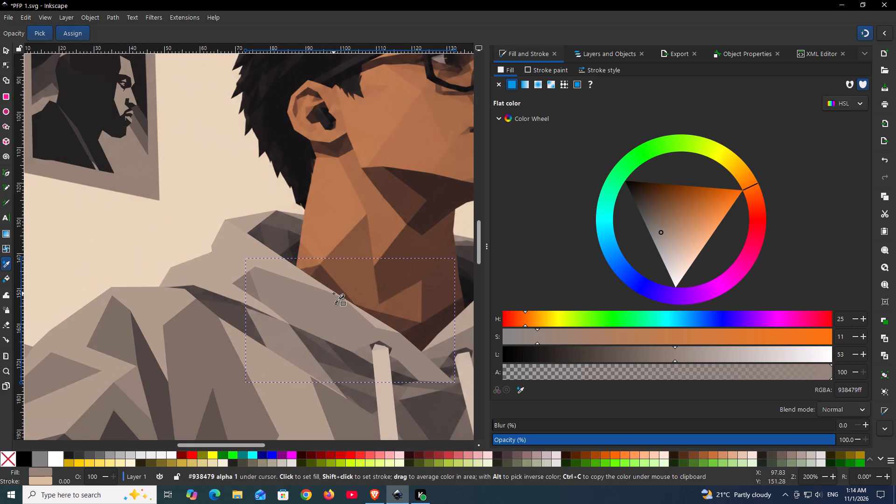
pyautogui.scroll(-3, 420, 400)
pyautogui.scroll(1, 420, 400)
pyautogui.keyDown('ctrl'); pyautogui.scroll(5, 385, 280); pyautogui.keyUp('ctrl')
pyautogui.keyDown('ctrl'); pyautogui.scroll(-1, 380, 278); pyautogui.keyUp('ctrl')
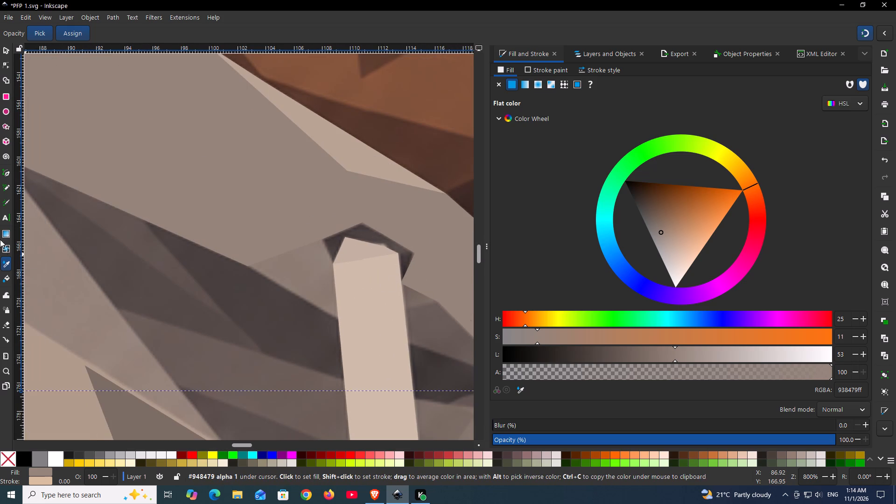
pyautogui.click(8, 173)
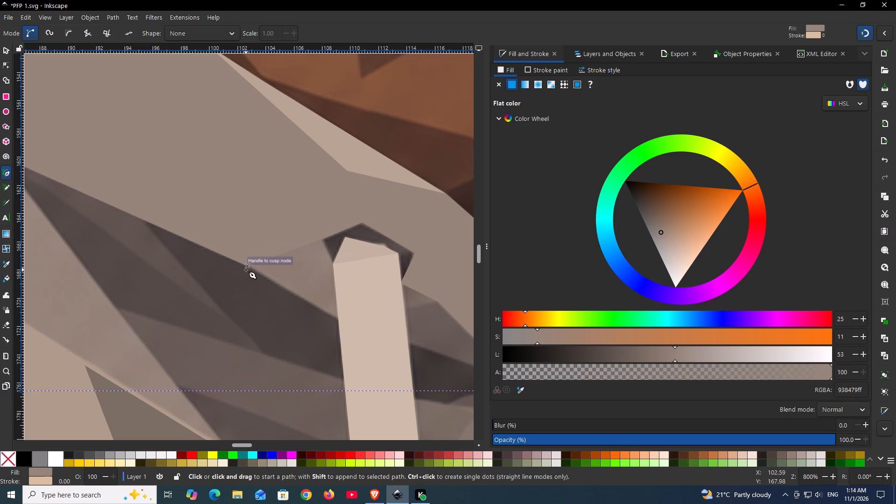
pyautogui.click(246, 270)
pyautogui.click(242, 200)
pyautogui.click(320, 243)
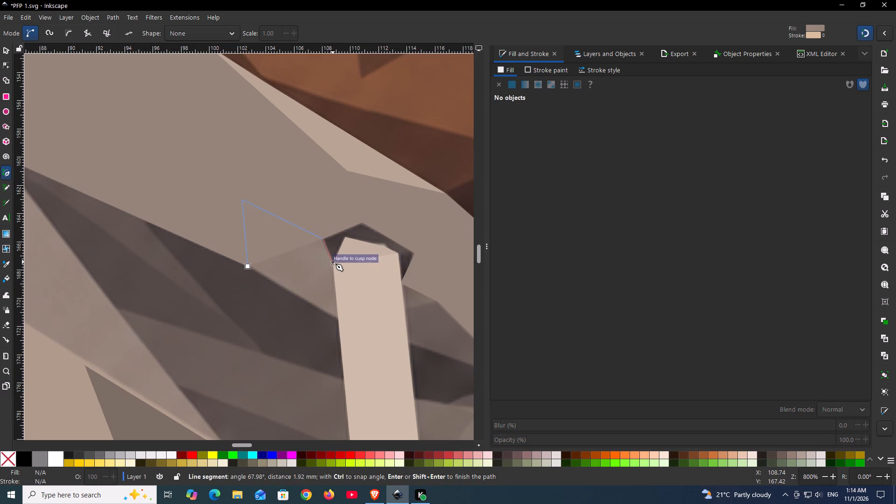
pyautogui.click(333, 263)
pyautogui.click(350, 294)
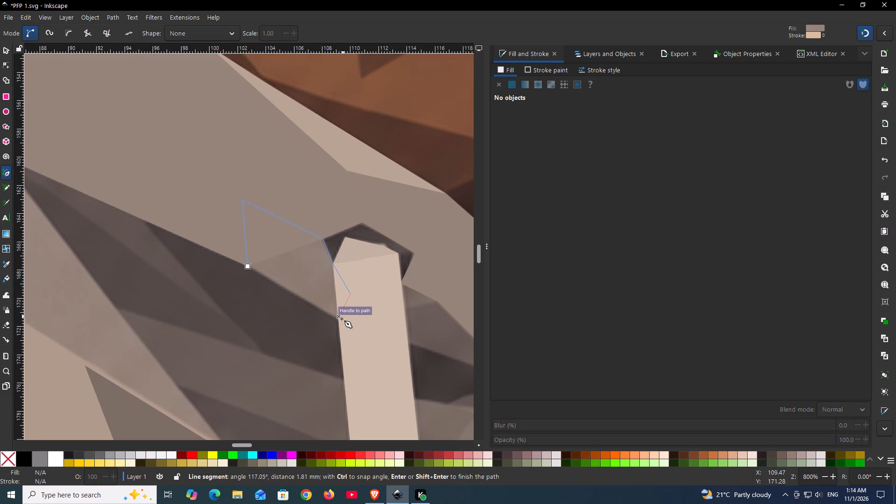
pyautogui.click(340, 320)
pyautogui.click(249, 268)
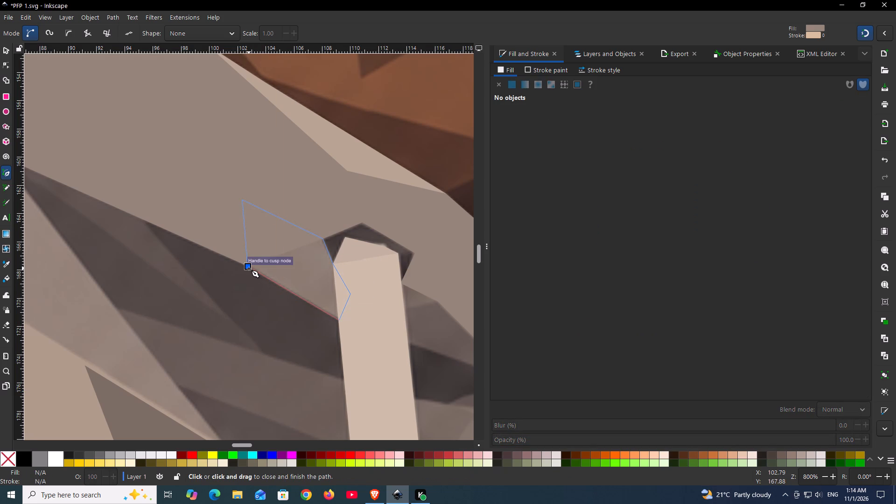
# Recolour the small facet with the grey-brown #8c7d72 sampled from the reference and lower it five levels, behind the collar panel and drawstring.
pyautogui.click(13, 455)
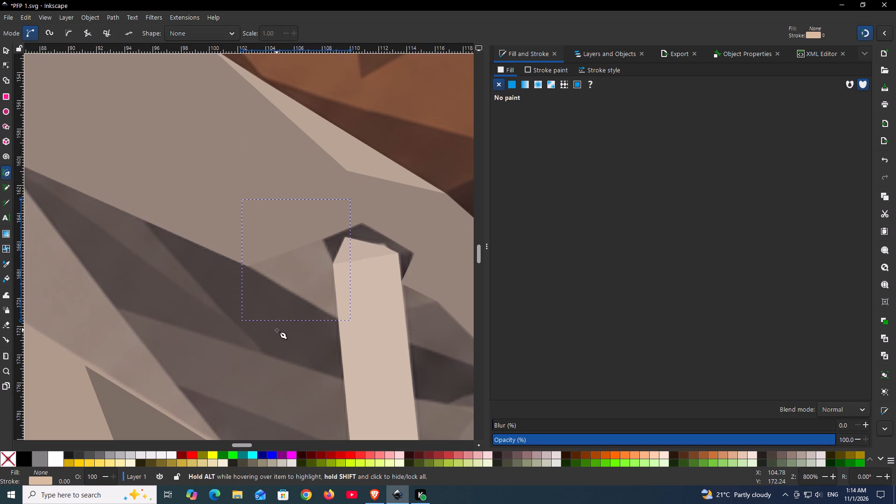
pyautogui.press('d')
pyautogui.click(311, 280)
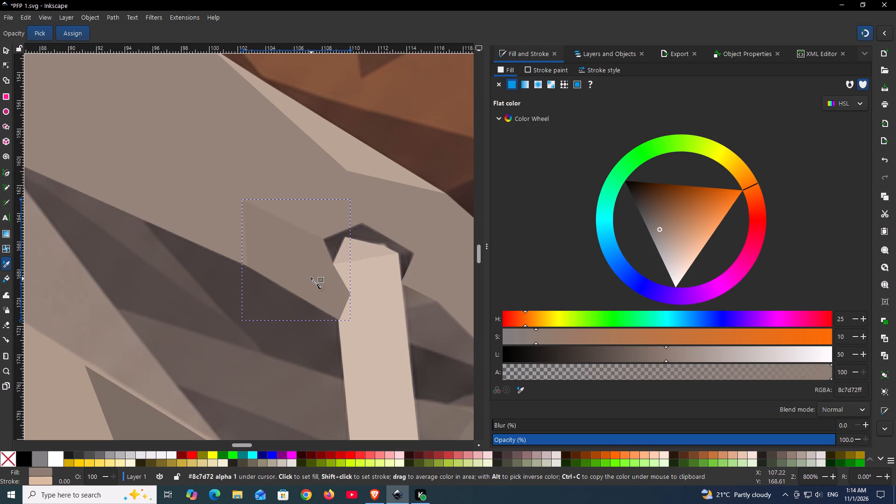
pyautogui.press('pagedown')
pyautogui.press('pagedown')
pyautogui.press('pagedown')
pyautogui.press('pagedown')
pyautogui.press('pagedown')
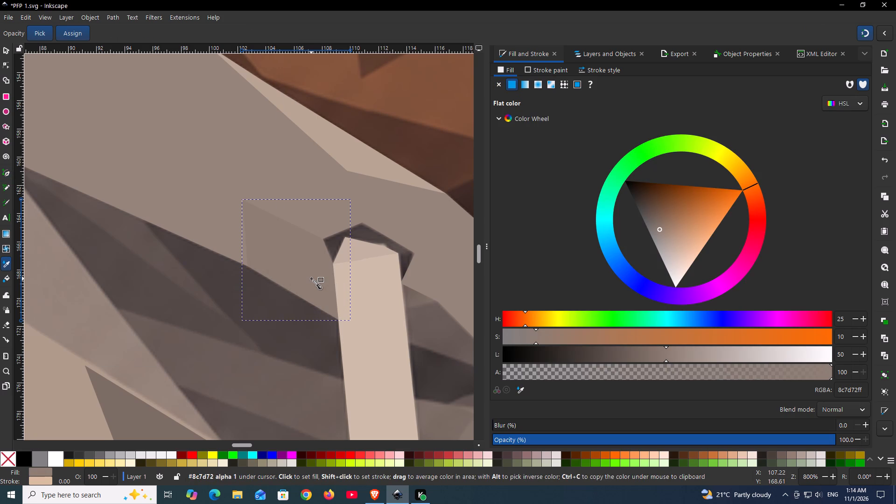
# With the Pen tool, outline the dark facet wrapped around the drawstring's top, overlapping the drawstring and surrounding collar panel, and close it.
pyautogui.keyDown('ctrl'); pyautogui.scroll(2, 347, 271); pyautogui.keyUp('ctrl')
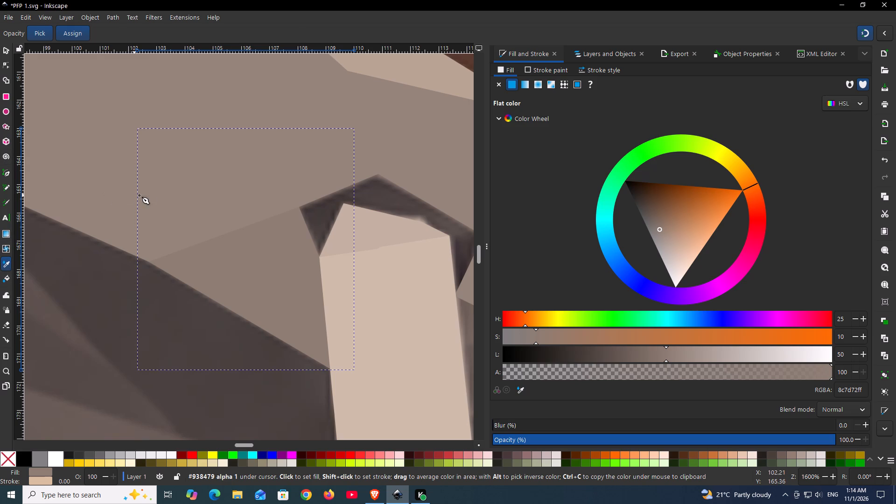
pyautogui.press('b')
pyautogui.click(300, 210)
pyautogui.click(298, 256)
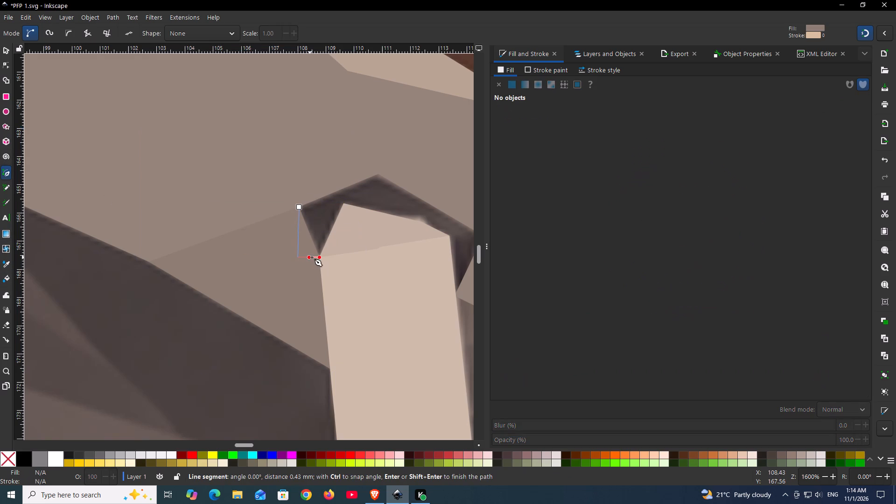
pyautogui.click(319, 258)
pyautogui.click(343, 238)
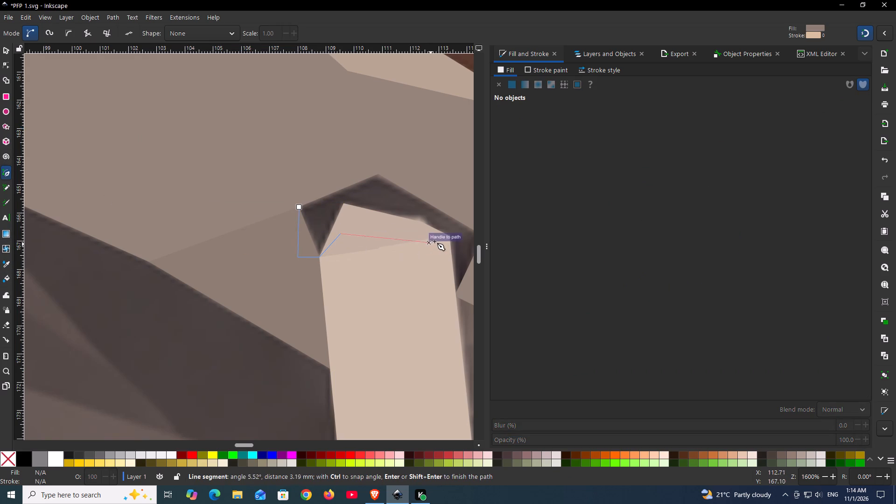
pyautogui.click(444, 238)
pyautogui.click(438, 283)
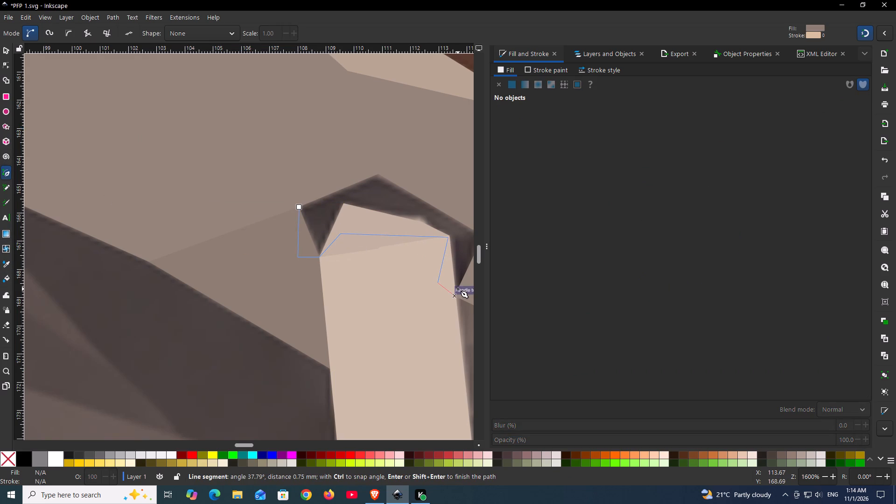
pyautogui.click(458, 289)
pyautogui.press('space')
pyautogui.click(389, 295)
pyautogui.click(388, 221)
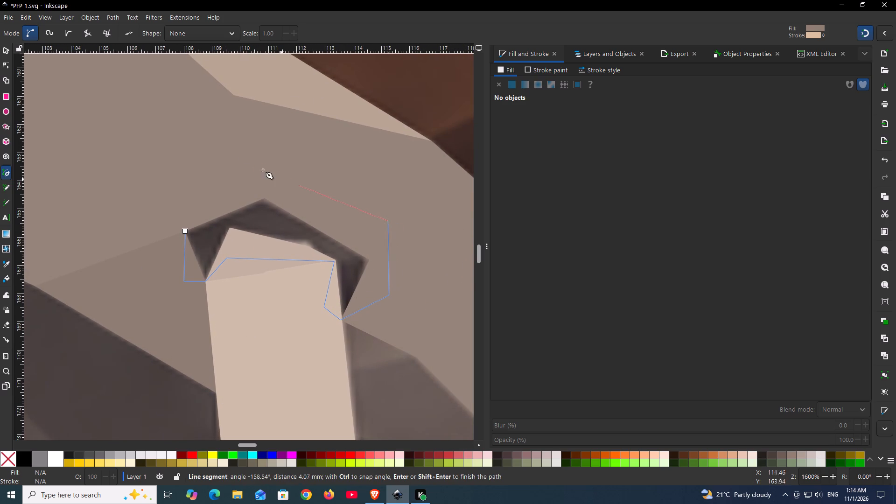
pyautogui.click(238, 151)
pyautogui.click(186, 213)
pyautogui.click(186, 231)
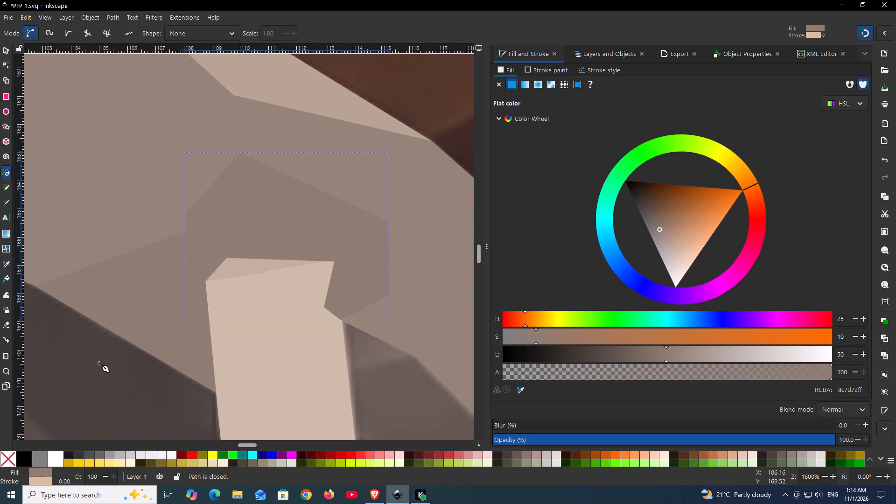
# Recolour the drawstring-top facet with the sampled dark brown #423a38 and lower it six levels, behind the drawstring and collar panel.
pyautogui.click(12, 456)
pyautogui.press('d')
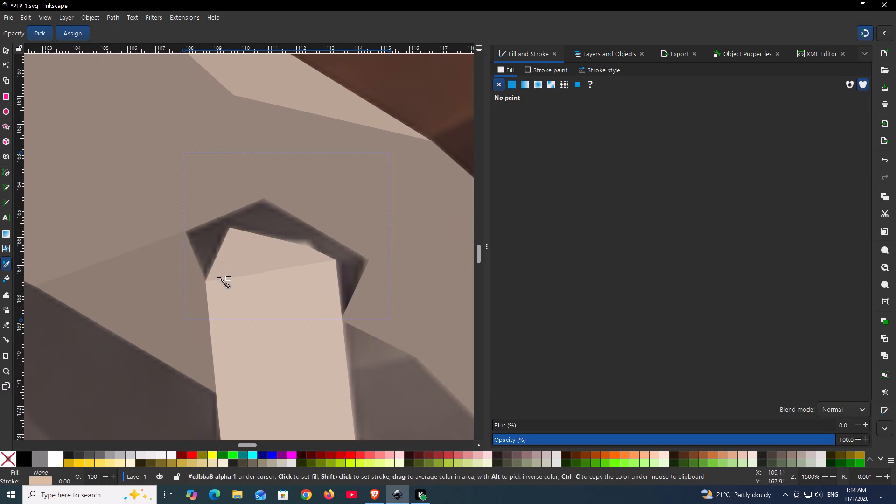
pyautogui.click(211, 240)
pyautogui.press('pagedown')
pyautogui.press('pagedown')
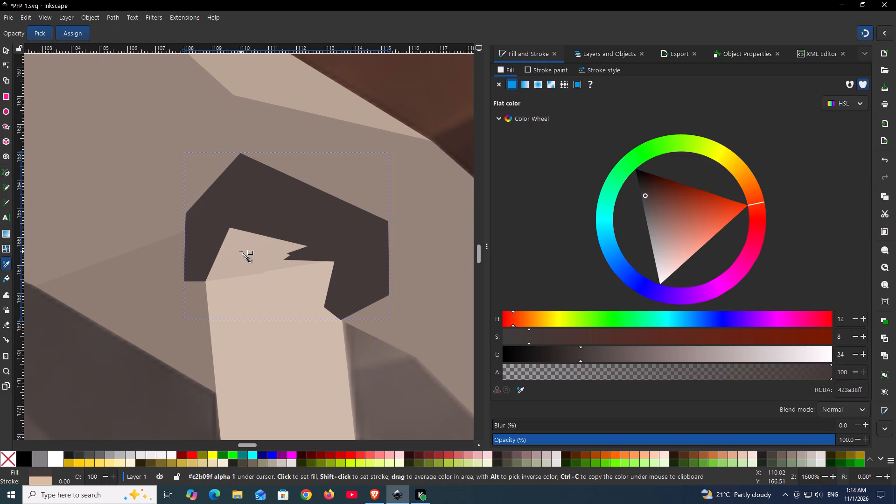
pyautogui.press('pagedown')
pyautogui.press('pagedown')
pyautogui.press('pagedown')
pyautogui.press('pagedown')
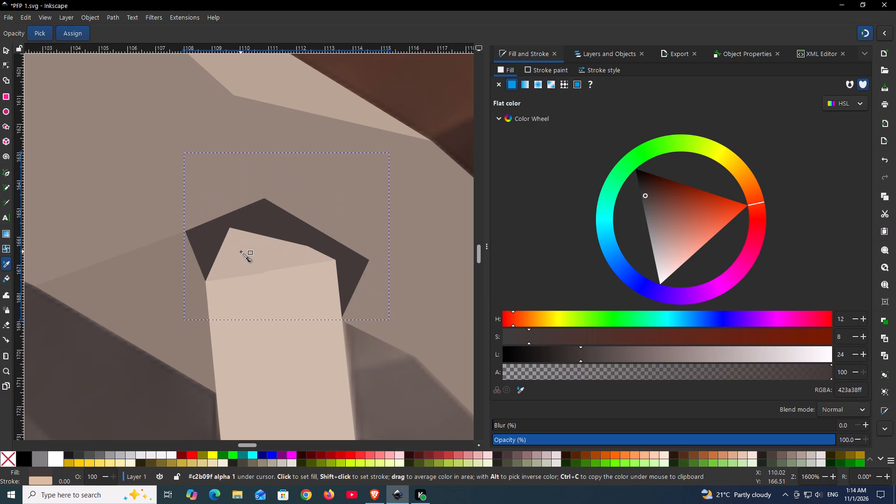
# With the Pen tool, start the dark shadow facet under the hood at its thin tip, overlapping the hood up to the facet's peak.
pyautogui.keyDown('ctrl'); pyautogui.scroll(-6, 249, 254); pyautogui.keyUp('ctrl')
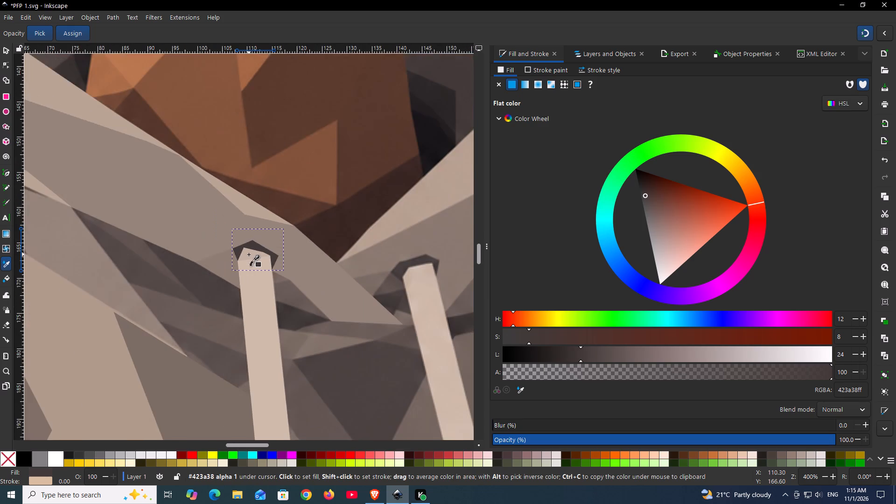
pyautogui.press('space')
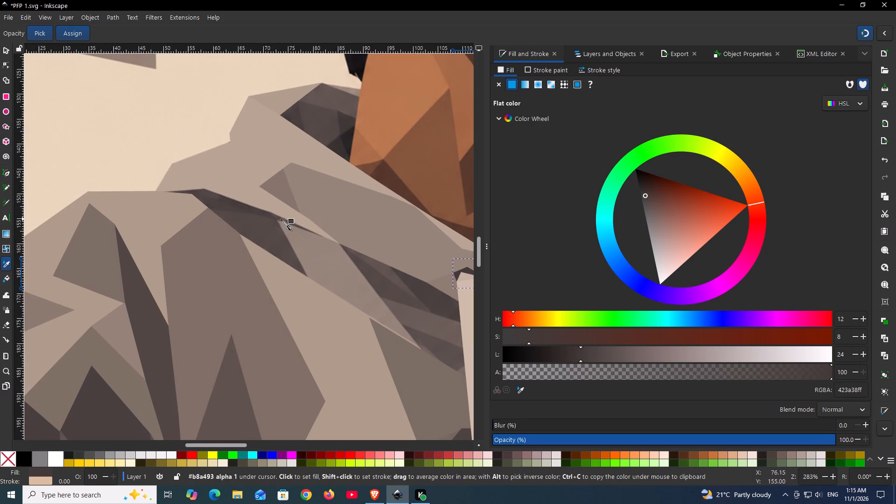
pyautogui.keyDown('ctrl'); pyautogui.scroll(2, 237, 217); pyautogui.keyUp('ctrl')
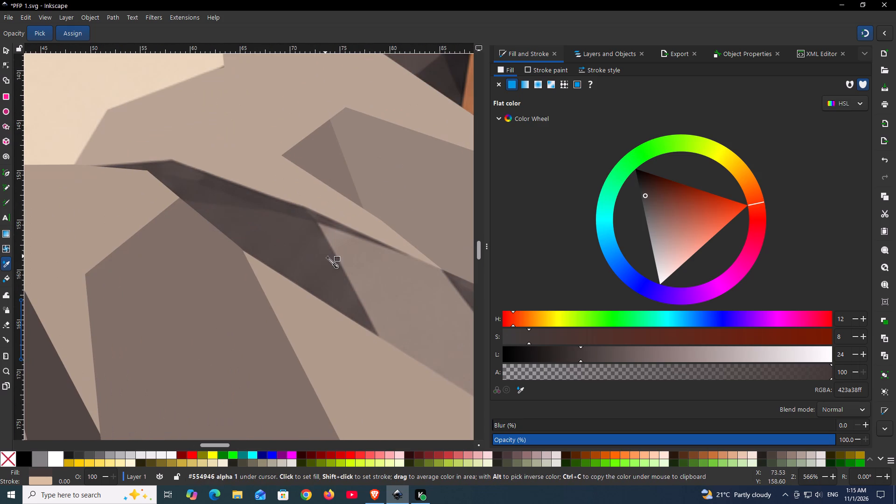
pyautogui.keyDown('ctrl'); pyautogui.scroll(2, 133, 180); pyautogui.keyUp('ctrl')
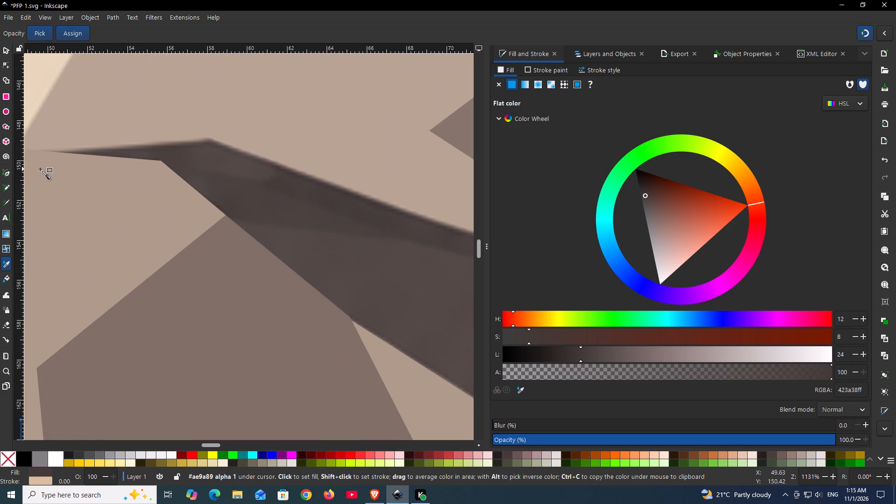
pyautogui.keyDown('ctrl'); pyautogui.scroll(-1, 148, 160); pyautogui.keyUp('ctrl')
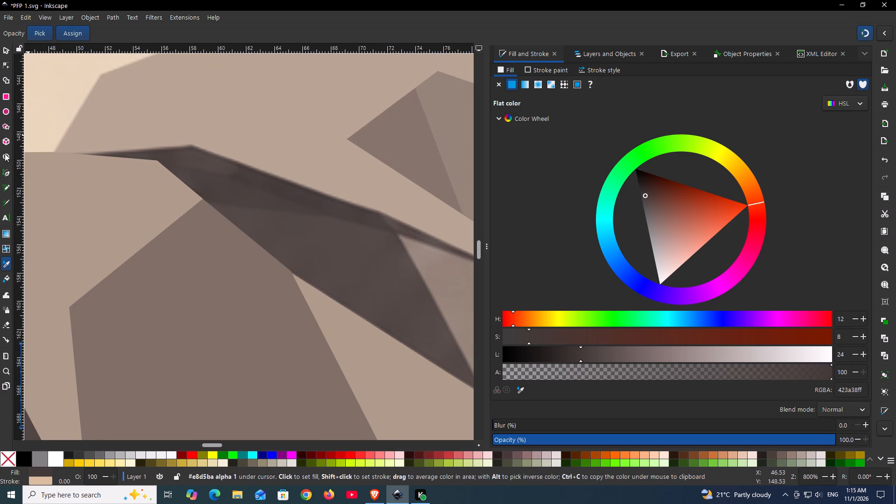
pyautogui.click(7, 175)
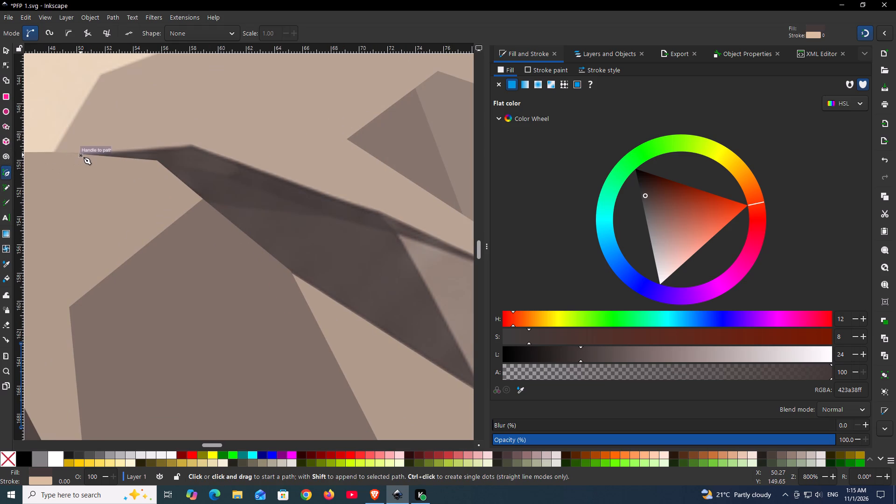
pyautogui.keyDown('ctrl'); pyautogui.scroll(5, 75, 155); pyautogui.keyUp('ctrl')
pyautogui.keyDown('ctrl'); pyautogui.scroll(-1, 75, 155); pyautogui.keyUp('ctrl')
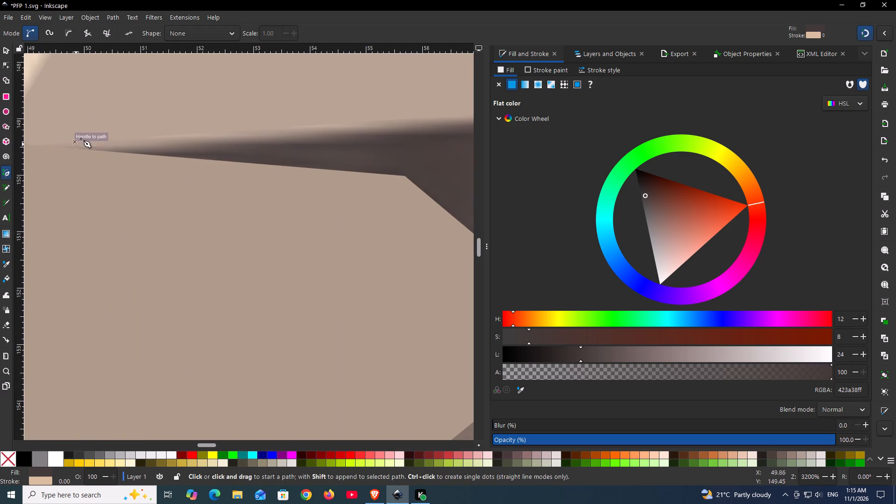
pyautogui.press('space')
pyautogui.click(129, 147)
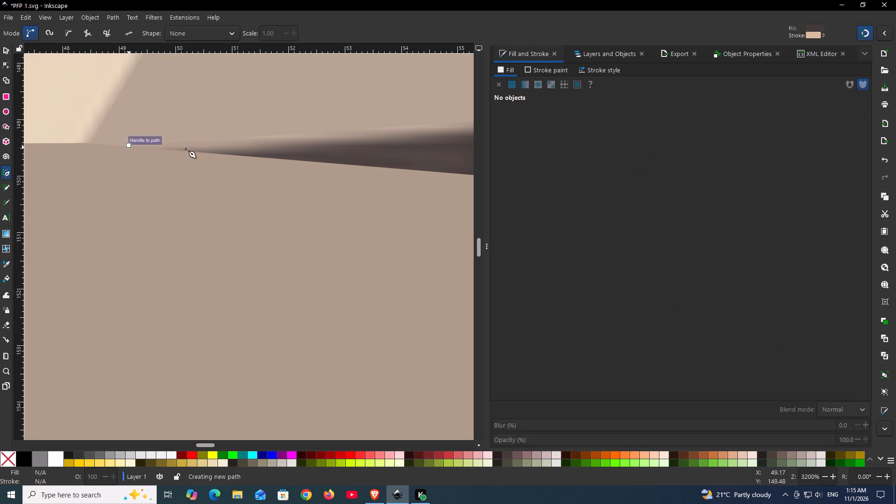
pyautogui.click(361, 91)
pyautogui.press('space')
pyautogui.press('space')
pyautogui.press('space')
pyautogui.press('space')
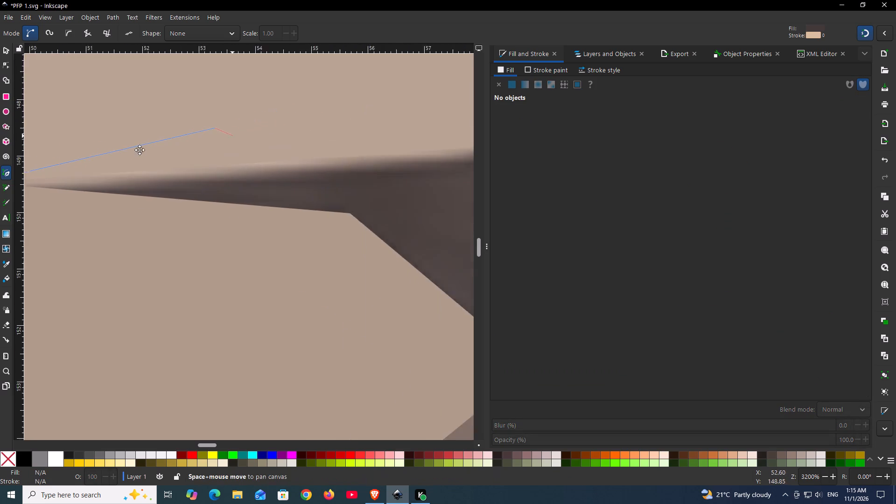
pyautogui.click(324, 173)
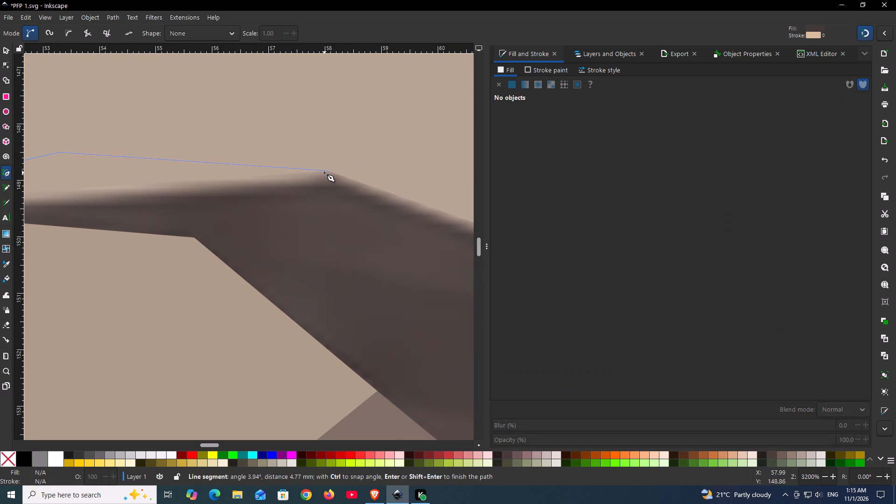
# Continue the shadow facet outline along the hood's lower edge, return via the shoulder shape's corner, and close it at its starting point.
pyautogui.keyDown('ctrl'); pyautogui.scroll(-4, 324, 173); pyautogui.keyUp('ctrl')
pyautogui.click(376, 196)
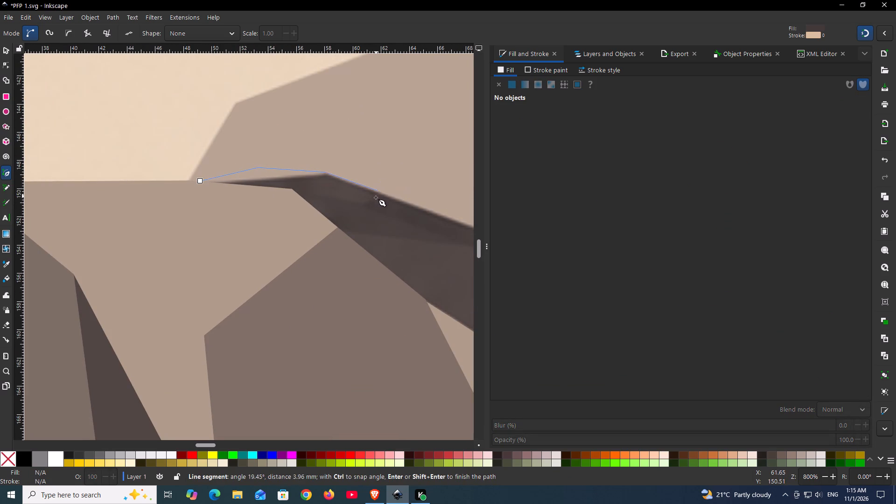
pyautogui.click(360, 206)
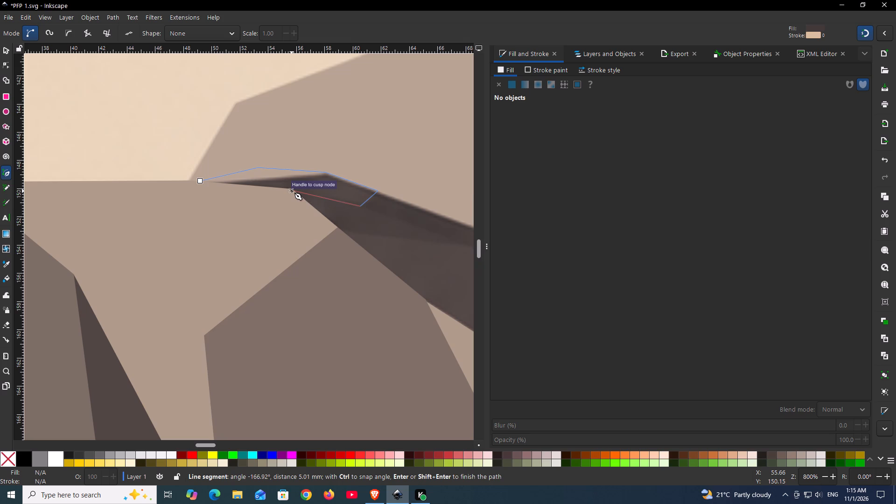
pyautogui.click(292, 191)
pyautogui.click(221, 202)
pyautogui.click(199, 182)
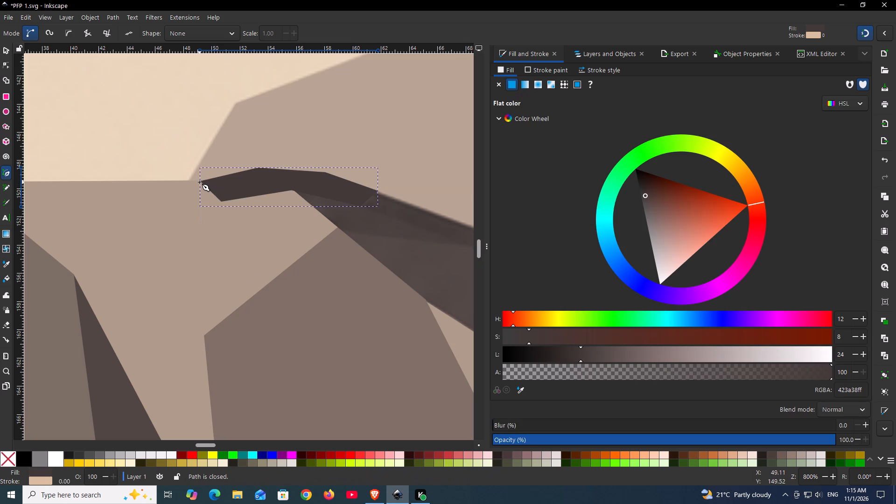
# Recolour the shadow facet with the sampled dark brown #524844 and lower it three levels, behind the hood and shoulder shapes.
pyautogui.click(10, 460)
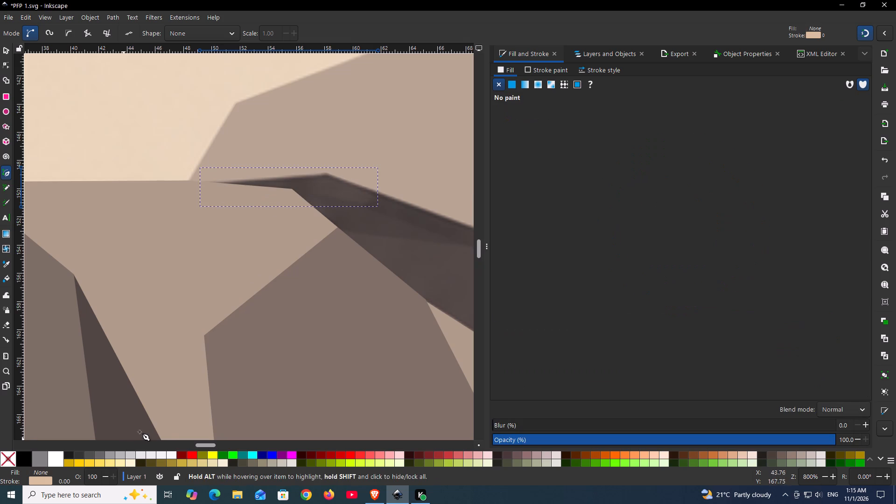
pyautogui.press('d')
pyautogui.click(335, 185)
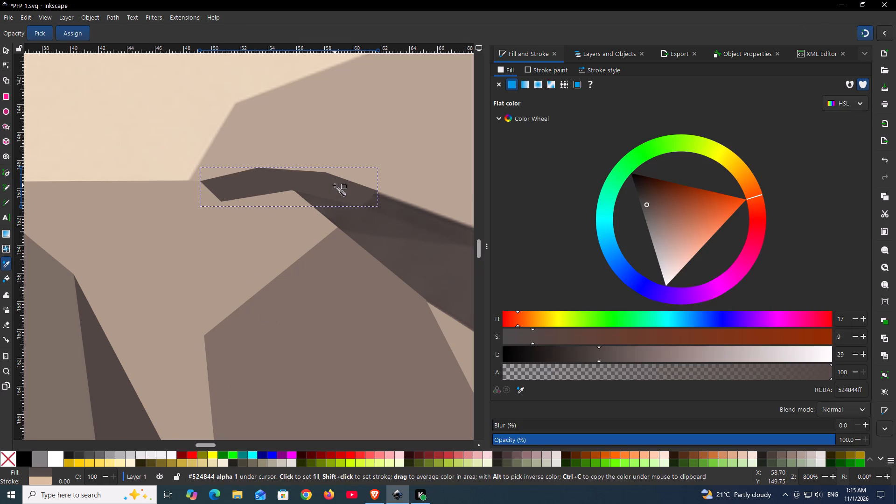
pyautogui.press('pagedown')
pyautogui.press('pagedown')
pyautogui.press('pagedown')
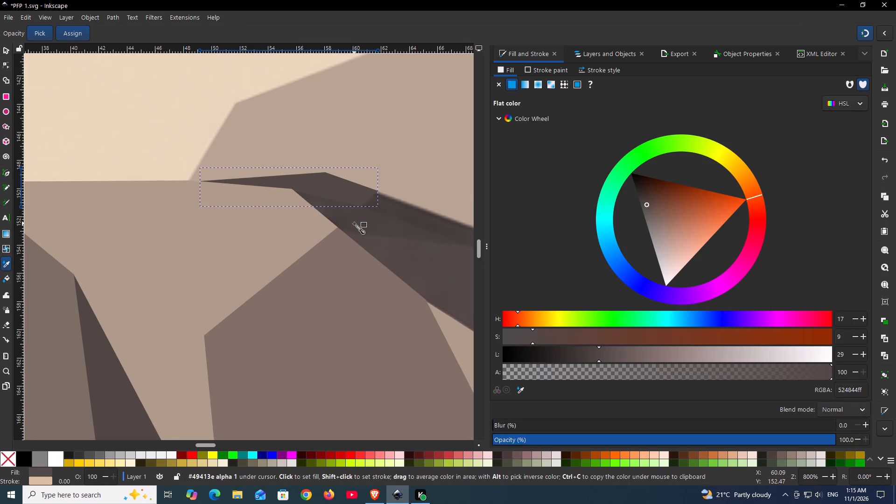
# Raise the thin shadow facet under the hood one level in the stacking order.
pyautogui.press('pageup')
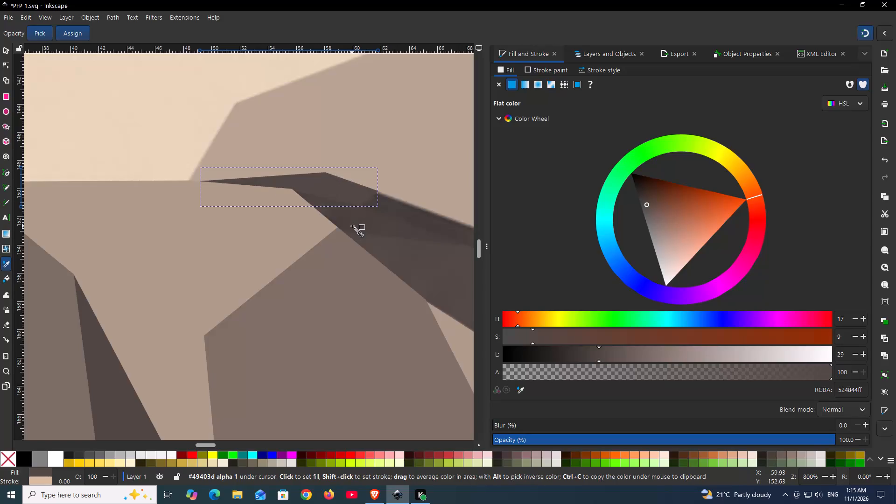
# With the Pen tool, draw the long narrow shadow facet from the shoulder shape's corner past the brown panel's peak, overlapping the neighbouring shapes.
pyautogui.press('space')
pyautogui.press('space')
pyautogui.press('space')
pyautogui.press('space')
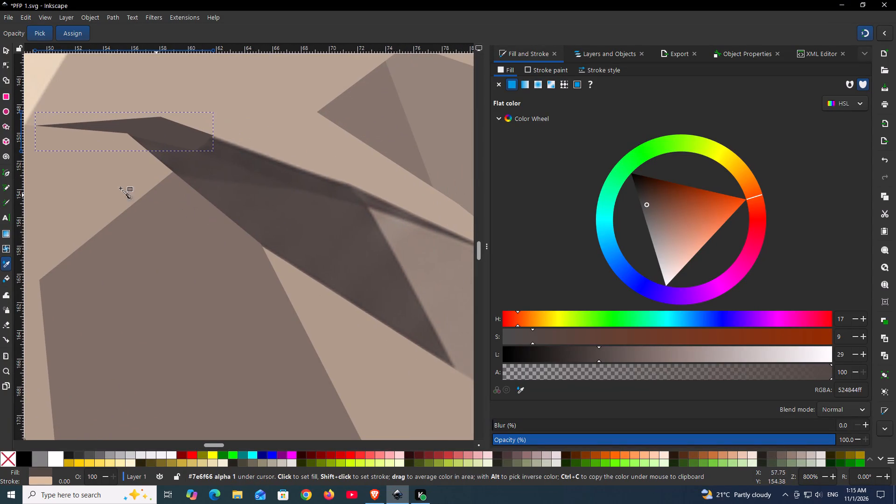
pyautogui.click(5, 173)
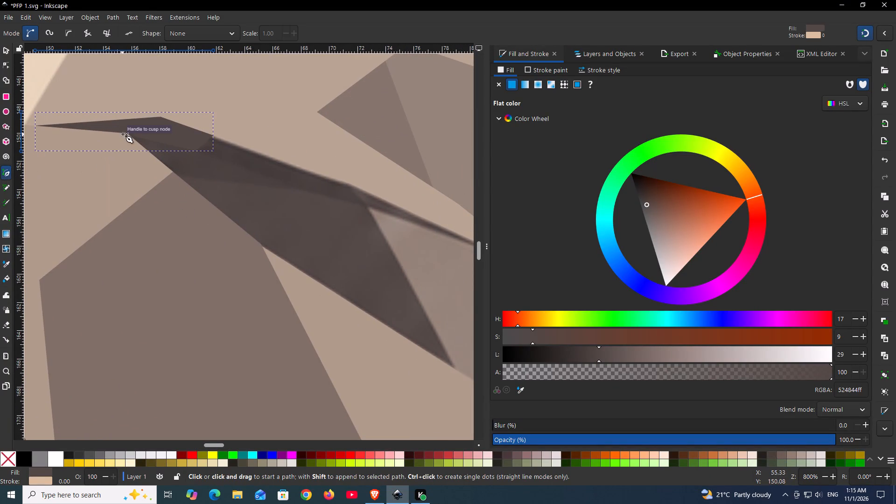
pyautogui.click(127, 133)
pyautogui.click(119, 175)
pyautogui.click(171, 171)
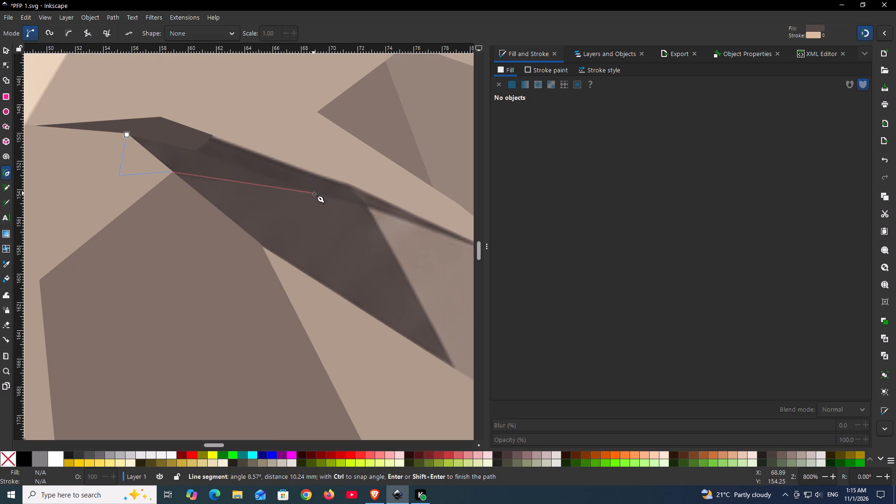
pyautogui.click(368, 209)
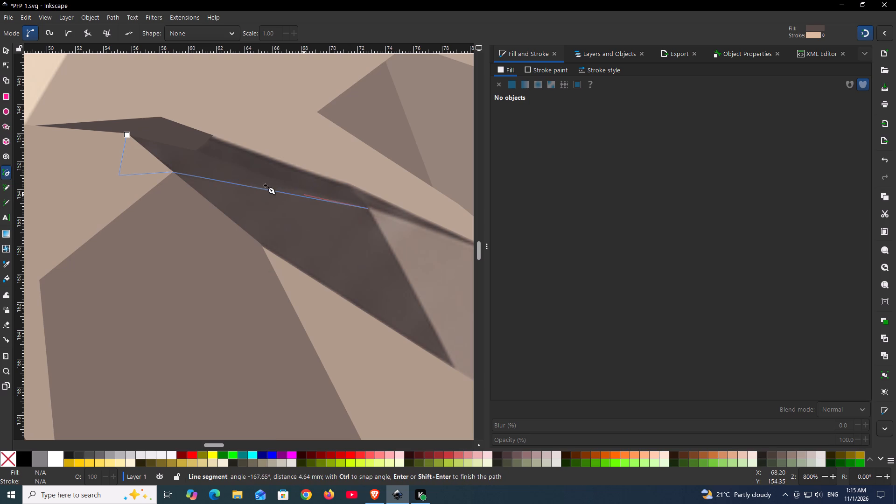
pyautogui.click(197, 154)
pyautogui.click(171, 129)
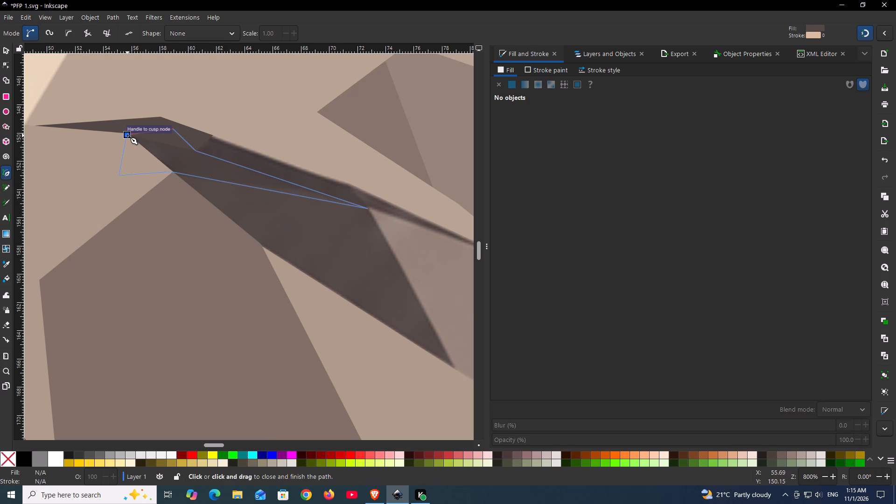
pyautogui.click(127, 135)
# Recolour the narrow shadow facet with the sampled dark brown #4a413f and lower it five levels, behind the shoulder shape and first shadow facet.
pyautogui.click(8, 455)
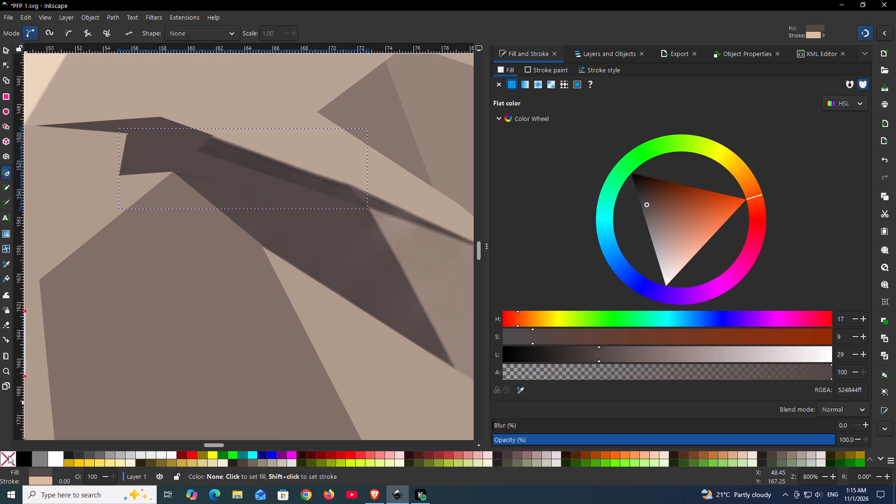
pyautogui.press('d')
pyautogui.click(191, 168)
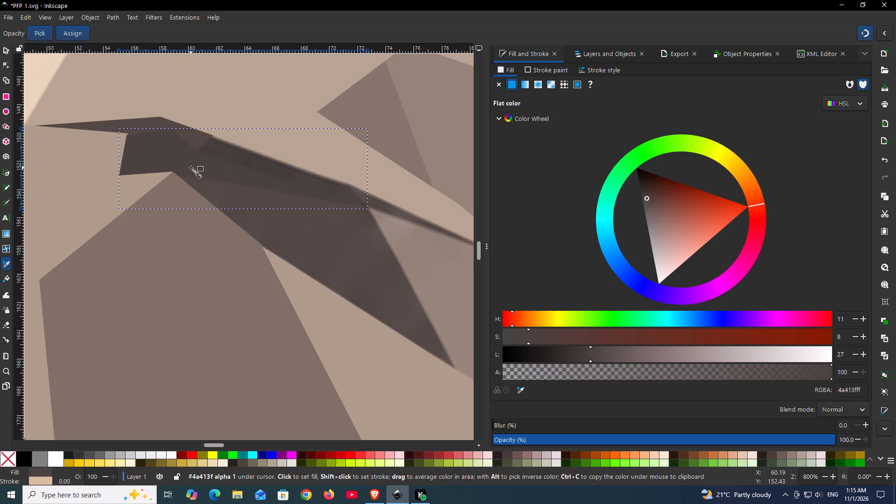
pyautogui.press('pagedown')
pyautogui.press('pagedown')
pyautogui.press('pagedown')
pyautogui.press('pagedown')
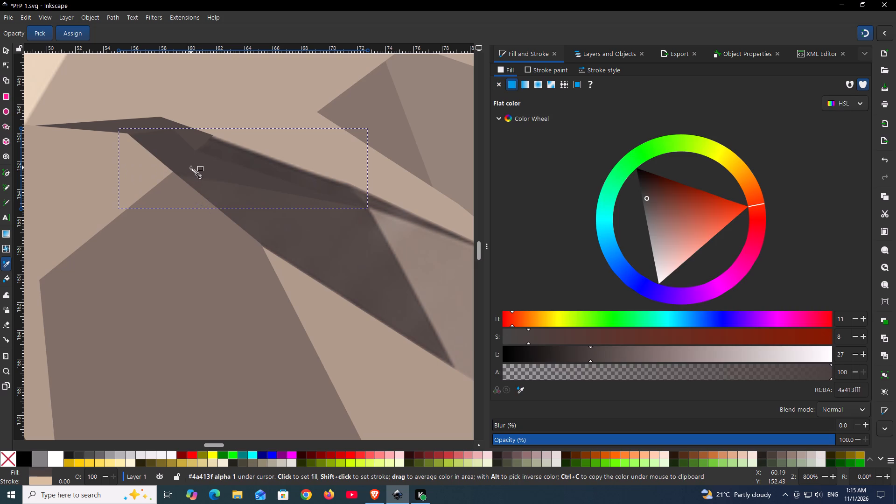
pyautogui.press('pagedown')
pyautogui.press('pagedown')
pyautogui.press('pageup')
# With the Pen tool, draw the dark facet along the hood's lower edge to its bend, down to the narrow facet's tip, overlapping both shadow facets.
pyautogui.press('space')
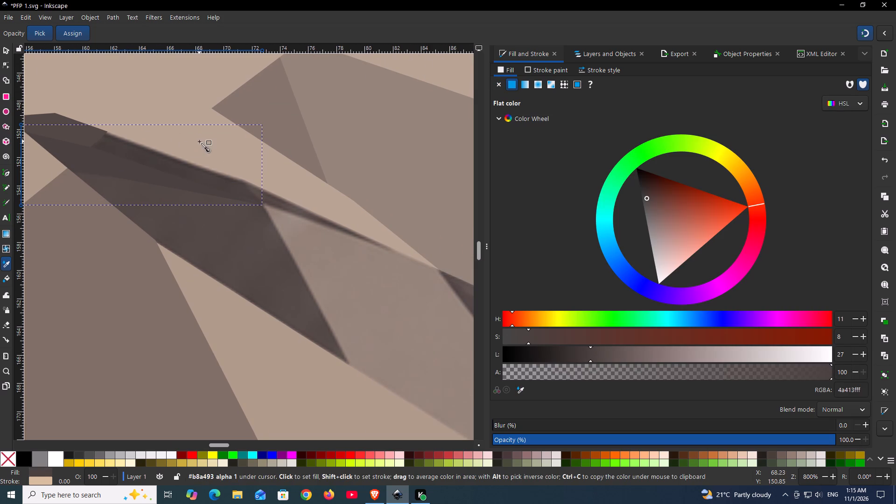
pyautogui.click(8, 174)
pyautogui.keyDown('ctrl'); pyautogui.scroll(1, 105, 166); pyautogui.keyUp('ctrl')
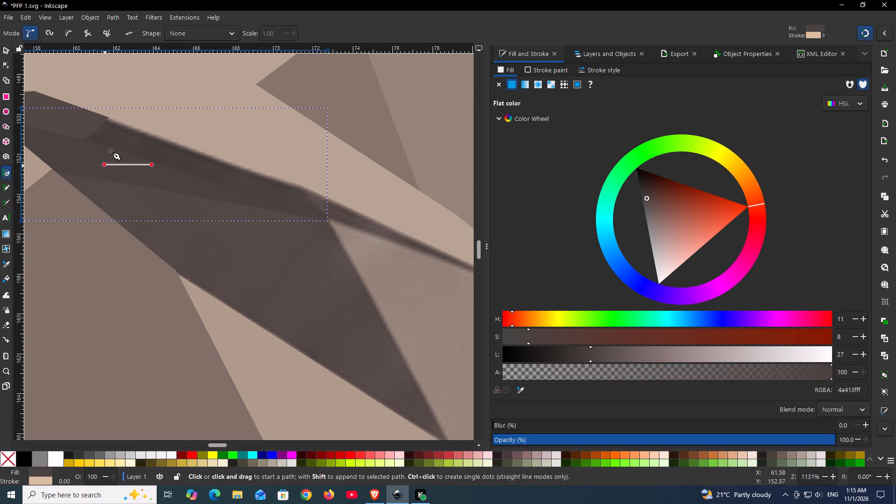
pyautogui.click(110, 119)
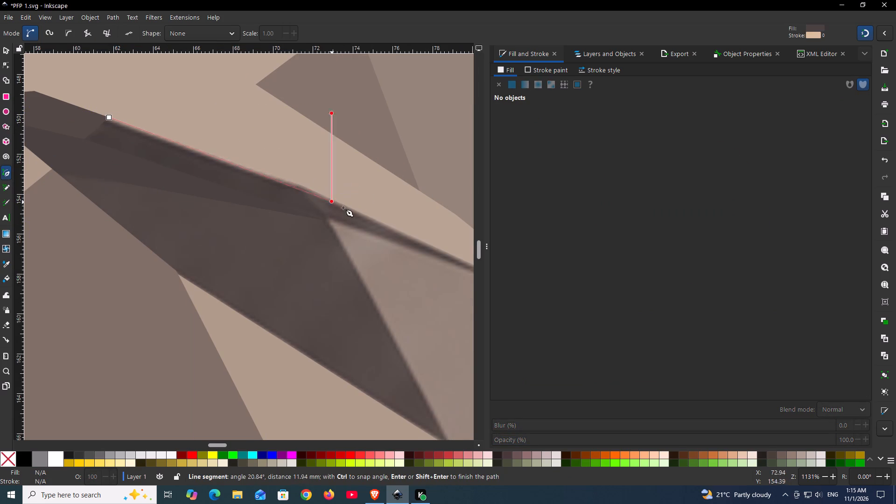
pyautogui.click(305, 188)
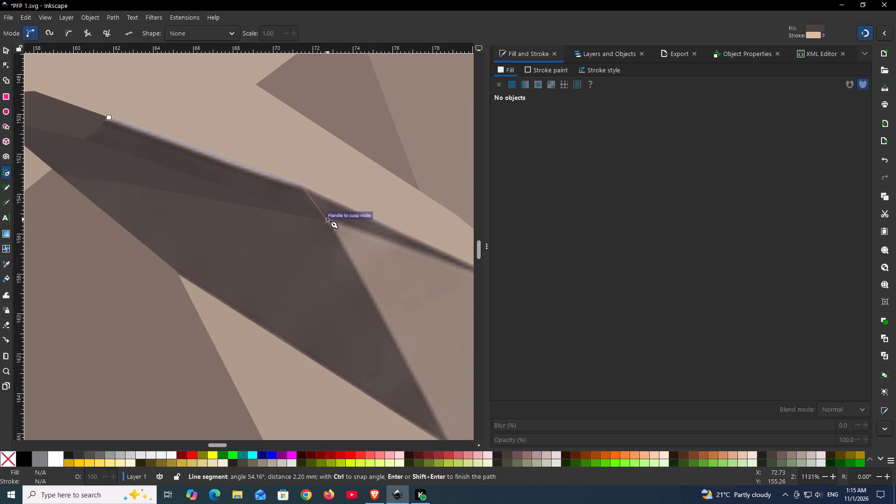
pyautogui.click(328, 219)
pyautogui.click(154, 176)
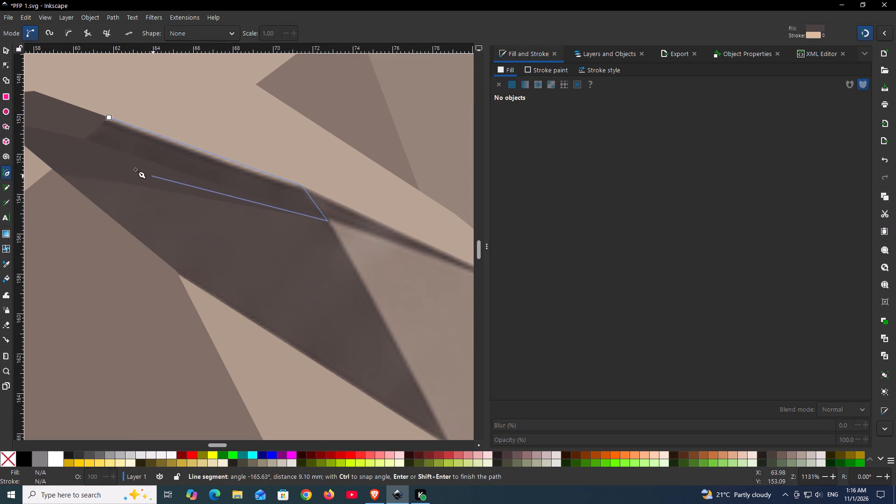
pyautogui.click(65, 148)
pyautogui.click(68, 118)
pyautogui.click(110, 119)
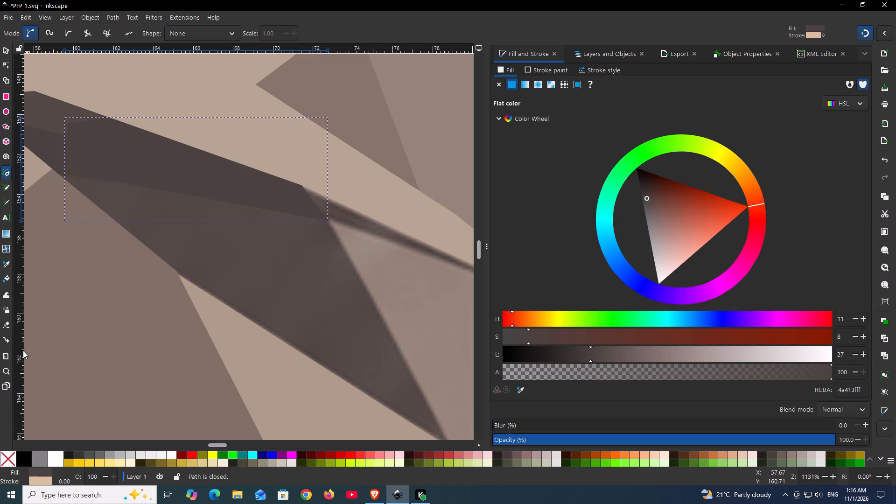
# Recolour the hood-edge facet with the sampled dark brown #453e3c and lower it five levels, behind the neighbouring shadow facets.
pyautogui.click(10, 454)
pyautogui.press('d')
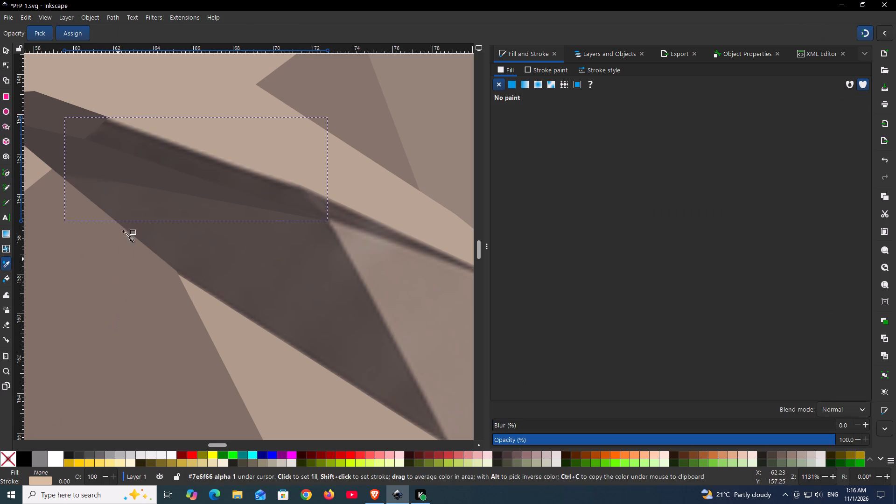
pyautogui.click(121, 141)
pyautogui.press('pagedown')
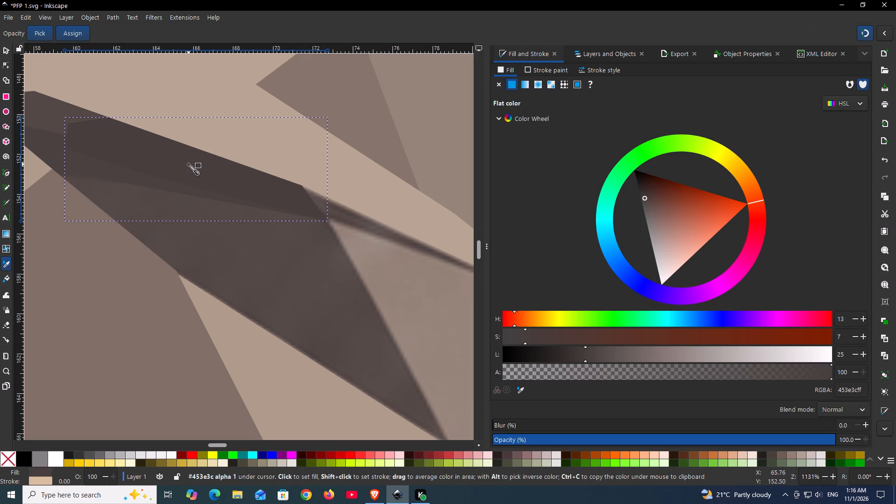
pyautogui.press('pagedown')
pyautogui.press('pagedown')
pyautogui.press('pagedown')
pyautogui.press('pagedown')
pyautogui.press('pagedown')
pyautogui.press('pageup')
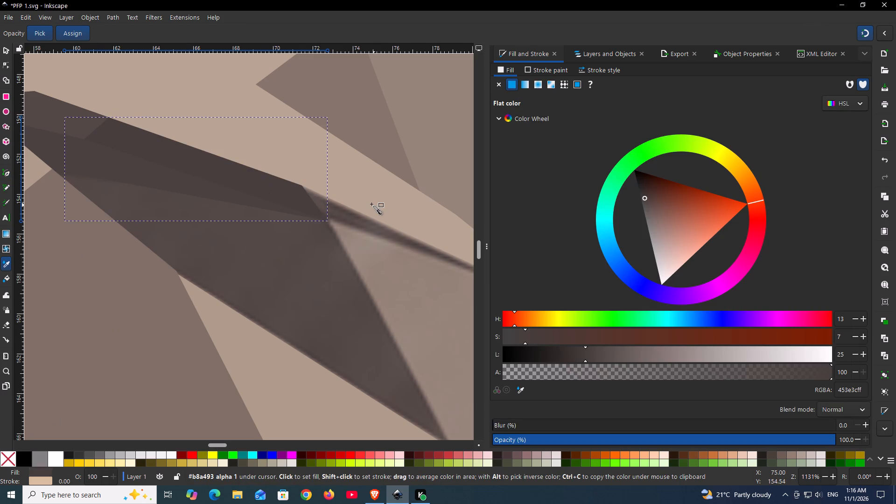
# Start the large shadow facet at the brown panel's peak, following its edge to the lower pointed tip and up to the narrow facet's tip.
pyautogui.keyDown('ctrl'); pyautogui.scroll(-2, 371, 204); pyautogui.keyUp('ctrl')
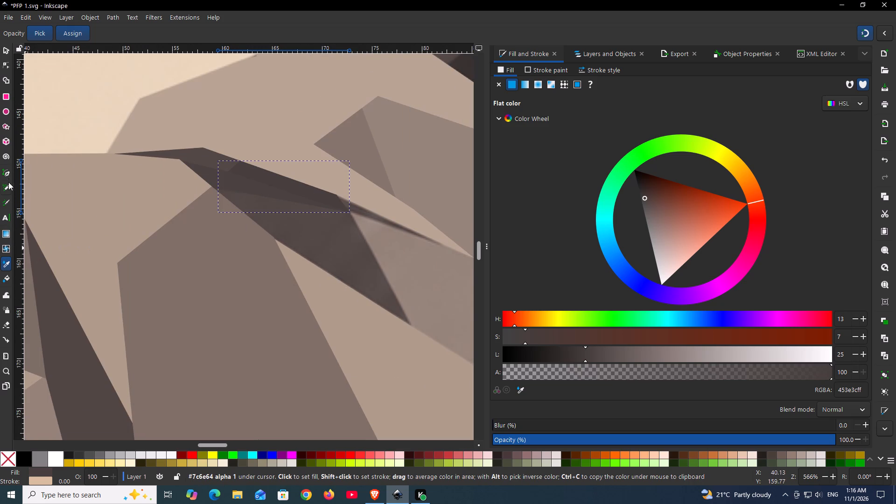
pyautogui.click(8, 172)
pyautogui.click(212, 190)
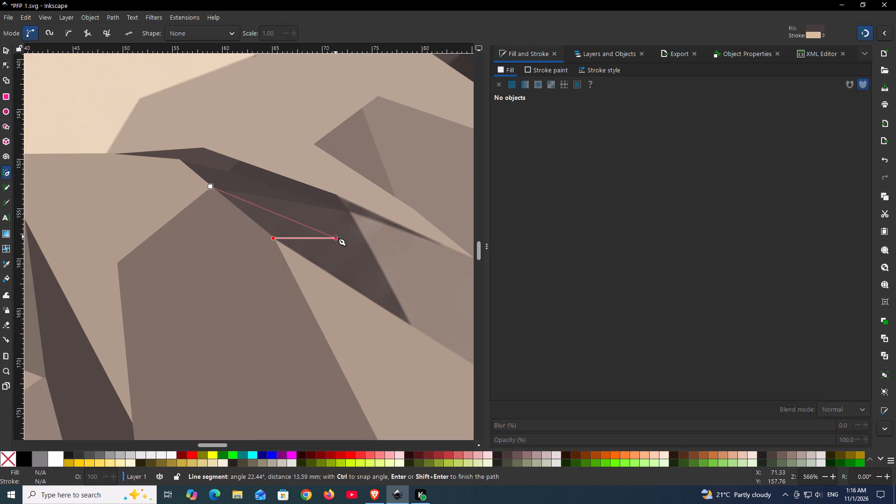
pyautogui.press('space')
pyautogui.keyDown('ctrl'); pyautogui.scroll(4, 220, 194); pyautogui.keyUp('ctrl')
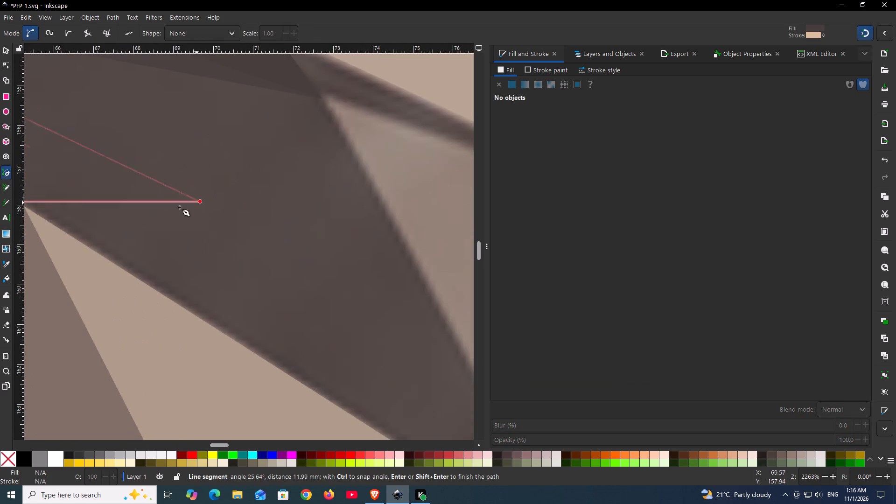
pyautogui.press('space')
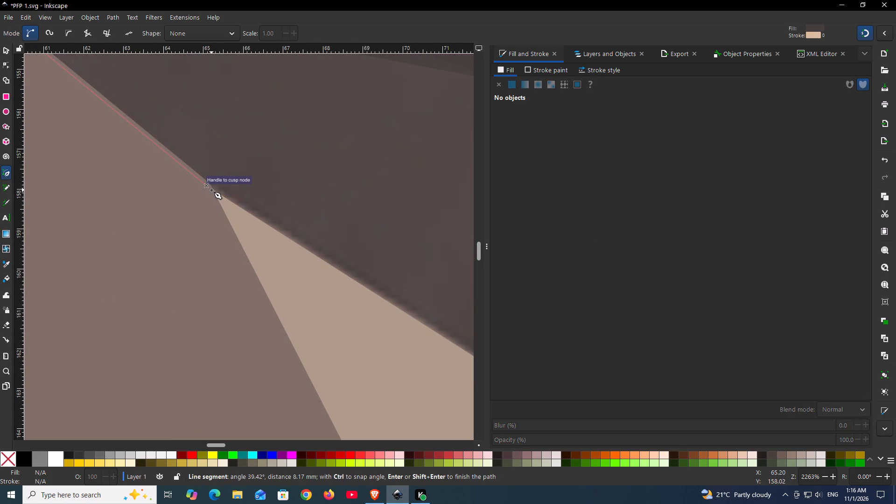
pyautogui.click(211, 190)
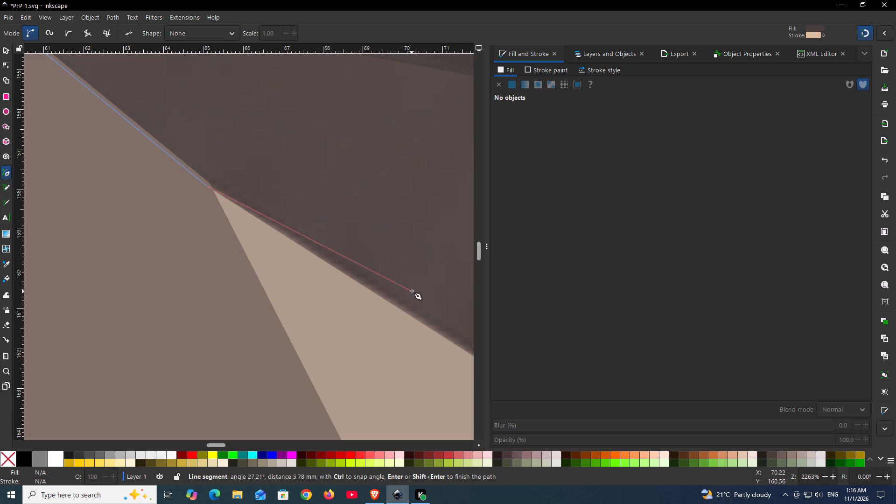
pyautogui.press('space')
pyautogui.press('space')
pyautogui.press('space')
pyautogui.press('space')
pyautogui.click(434, 395)
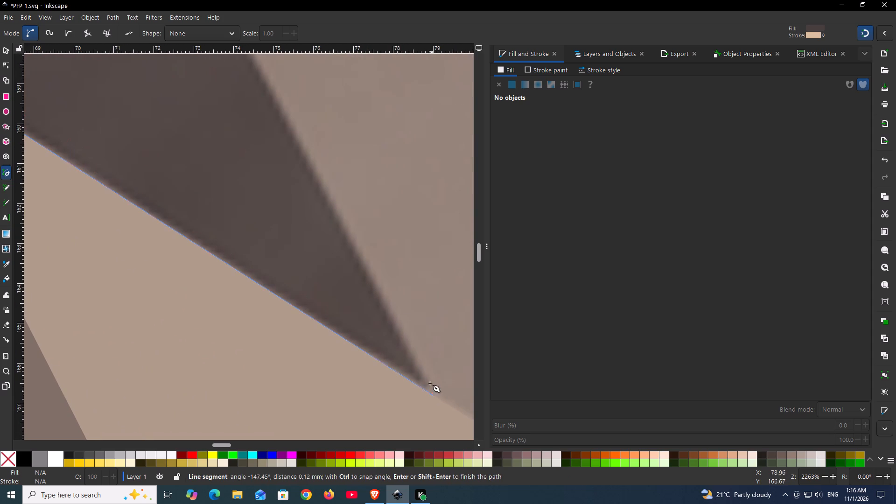
pyautogui.scroll(7, 279, 126)
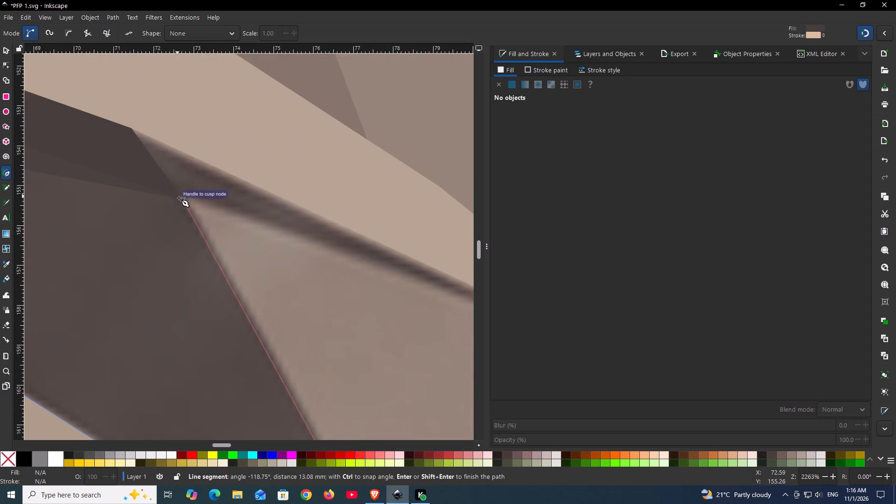
pyautogui.click(179, 199)
# Continue the large shadow facet's outline back across the narrow dark facet, overlapping it, and close it at the brown panel's peak.
pyautogui.scroll(1, 77, 135)
pyautogui.click(77, 135)
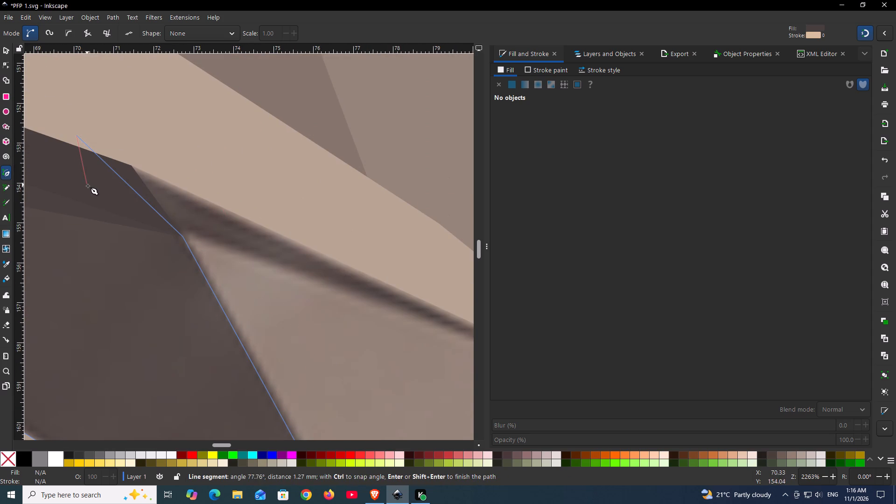
pyautogui.hotkey('ctrl', 'z')
pyautogui.click(88, 188)
pyautogui.press('space')
pyautogui.press('space')
pyautogui.press('space')
pyautogui.press('space')
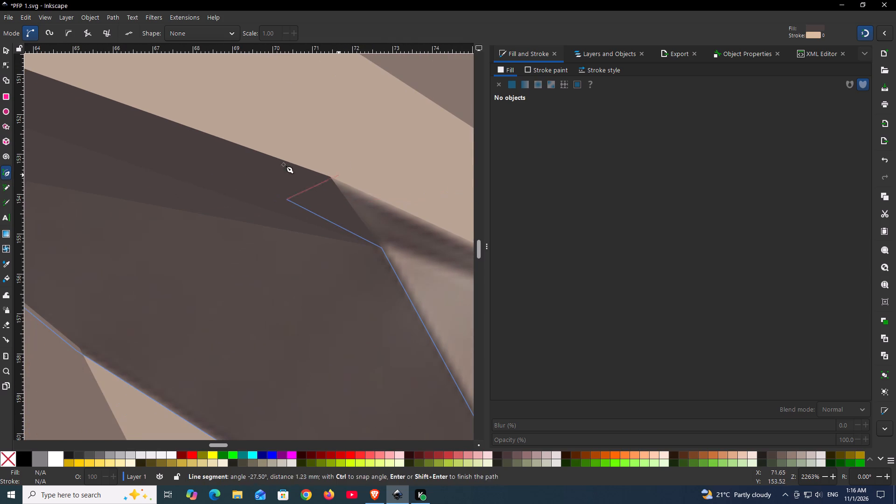
pyautogui.click(101, 157)
pyautogui.press('space')
pyautogui.click(94, 124)
pyautogui.press('space')
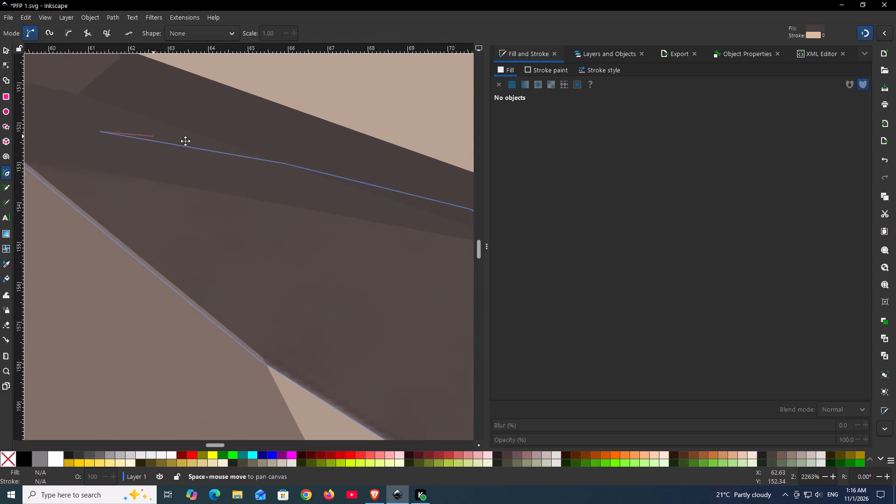
pyautogui.click(244, 142)
pyautogui.click(235, 175)
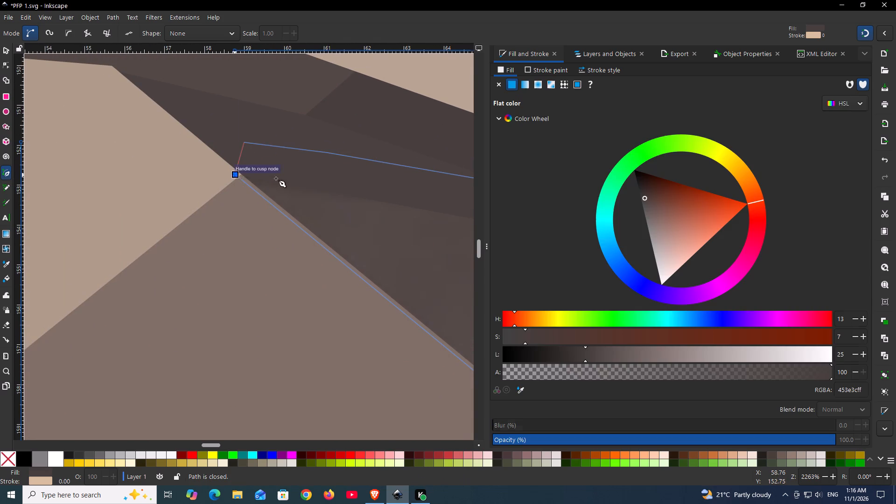
# Recolour the large shadow facet with the sampled dark brown #534945 and lower it seven levels, behind the narrow dark facet.
pyautogui.keyDown('ctrl'); pyautogui.scroll(-1, 325, 185); pyautogui.keyUp('ctrl')
pyautogui.keyDown('ctrl'); pyautogui.scroll(1, 325, 185); pyautogui.keyUp('ctrl')
pyautogui.keyDown('ctrl'); pyautogui.scroll(-3, 325, 185); pyautogui.keyUp('ctrl')
pyautogui.click(9, 458)
pyautogui.press('space')
pyautogui.press('space')
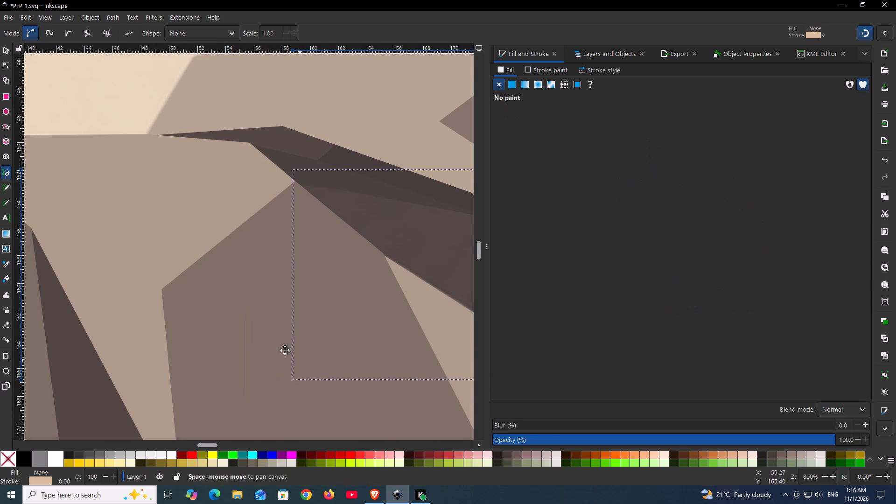
pyautogui.press('d')
pyautogui.click(280, 172)
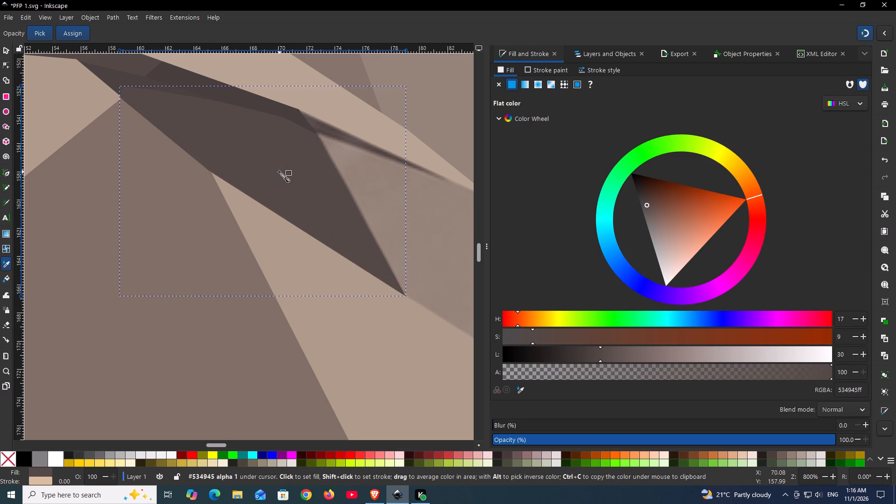
pyautogui.press('pagedown')
pyautogui.press('pagedown')
pyautogui.press('pagedown')
pyautogui.press('pagedown')
pyautogui.press('pagedown')
pyautogui.press('pagedown')
pyautogui.press('pagedown')
# Lower the large shadow facet a net one more level, behind the dark facets along its upper edge.
pyautogui.press('pagedown')
pyautogui.press('pagedown')
pyautogui.press('pageup')
# Trace the thin dark sliver from the shadow facets' upper corner to its pointed tip at the collar, overlapping the beige above, and close it.
pyautogui.keyDown('ctrl'); pyautogui.scroll(-3, 278, 172); pyautogui.keyUp('ctrl')
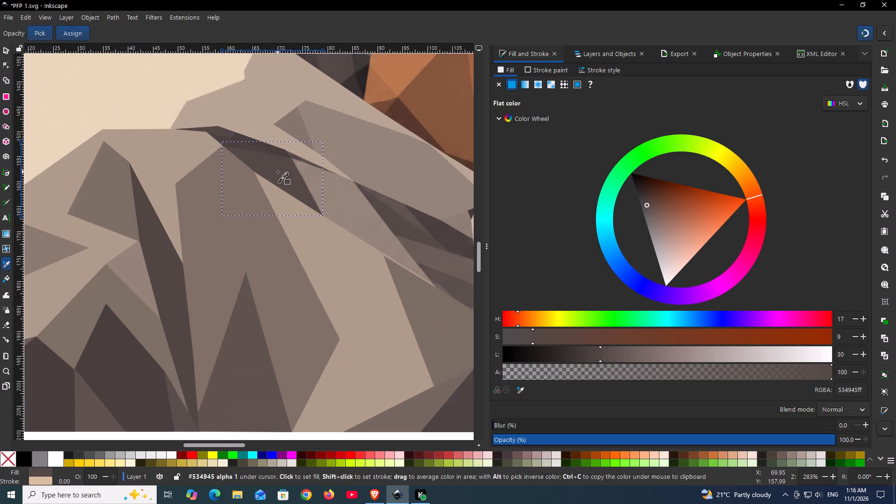
pyautogui.keyDown('ctrl'); pyautogui.scroll(5, 301, 154); pyautogui.keyUp('ctrl')
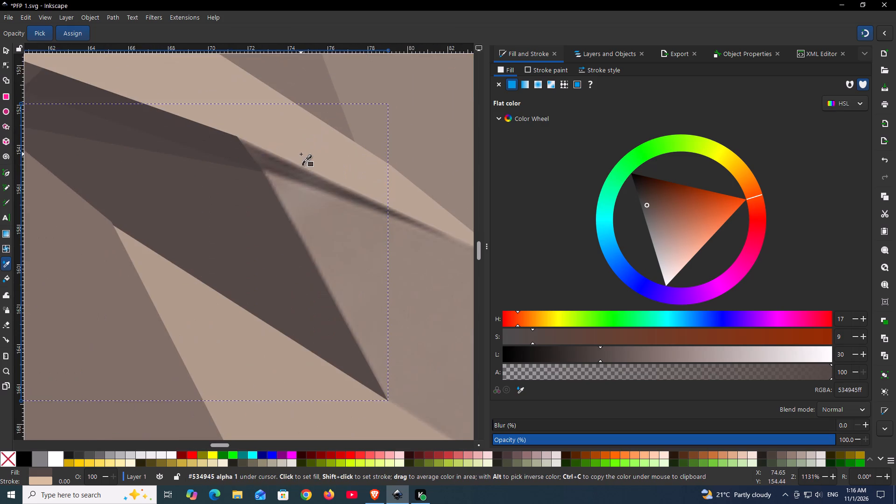
pyautogui.keyDown('ctrl'); pyautogui.scroll(1, 301, 159); pyautogui.keyUp('ctrl')
pyautogui.press('space')
pyautogui.keyDown('ctrl'); pyautogui.scroll(-3, 178, 126); pyautogui.keyUp('ctrl')
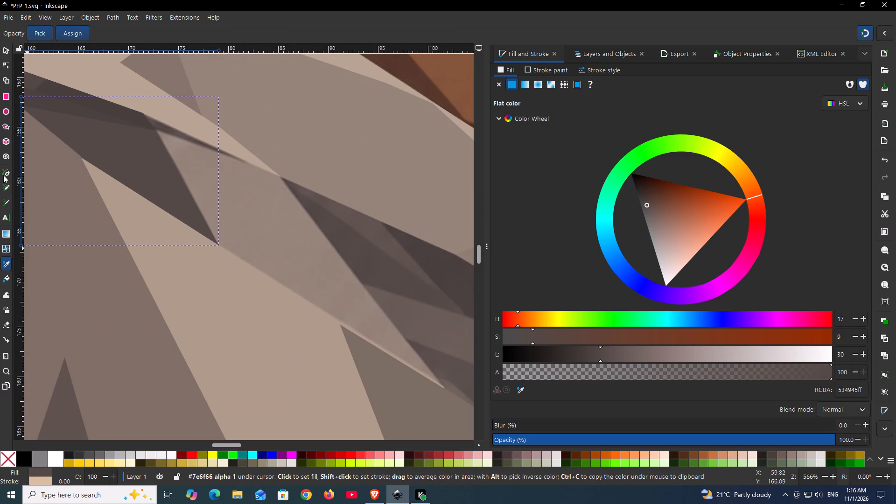
pyautogui.click(4, 174)
pyautogui.keyDown('ctrl'); pyautogui.scroll(4, 155, 132); pyautogui.keyUp('ctrl')
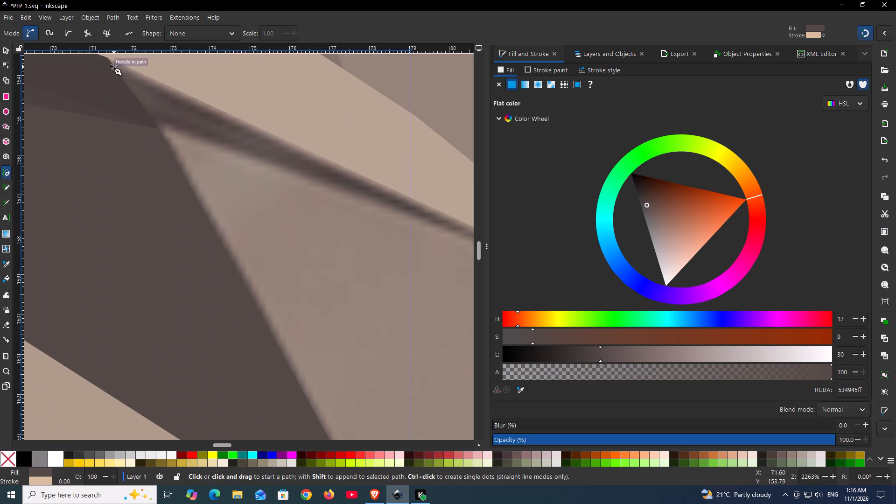
pyautogui.click(106, 60)
pyautogui.click(98, 83)
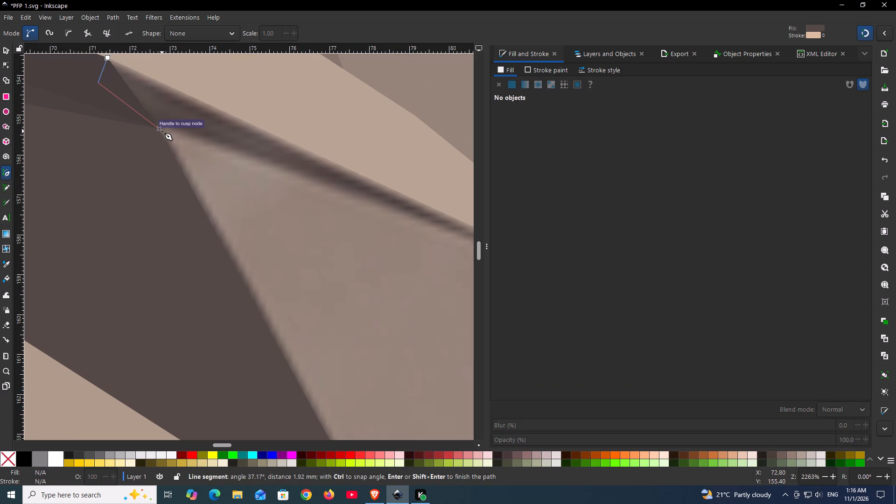
pyautogui.click(162, 131)
pyautogui.press('space')
pyautogui.press('space')
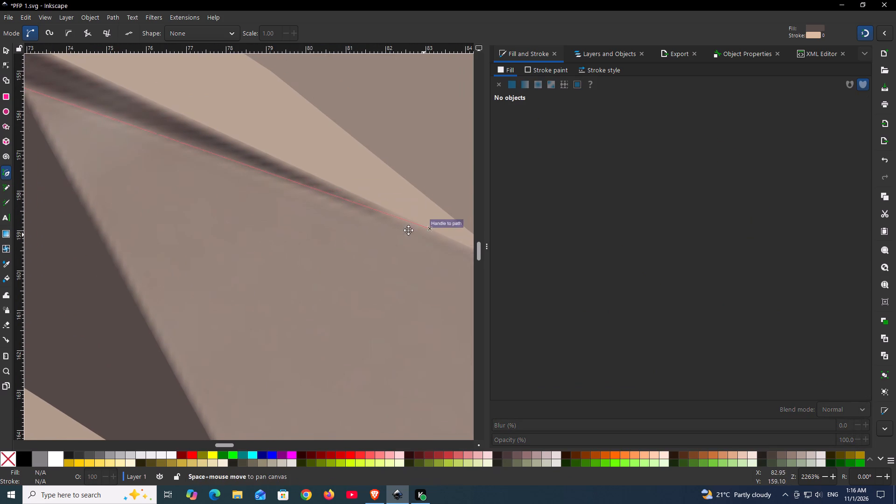
pyautogui.click(369, 223)
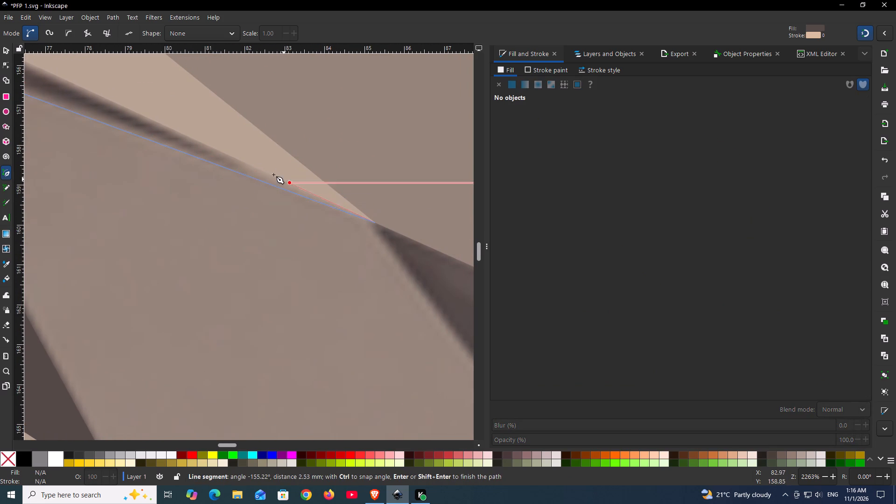
pyautogui.click(157, 90)
pyautogui.press('space')
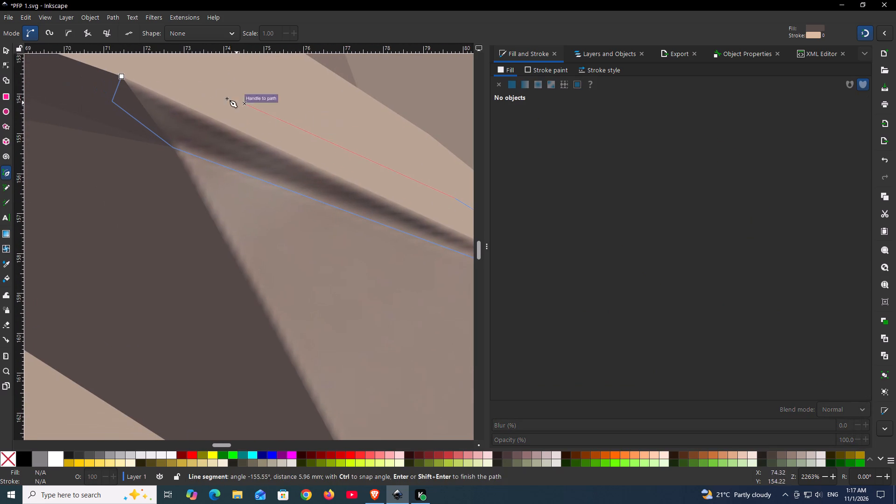
pyautogui.click(216, 89)
pyautogui.click(122, 77)
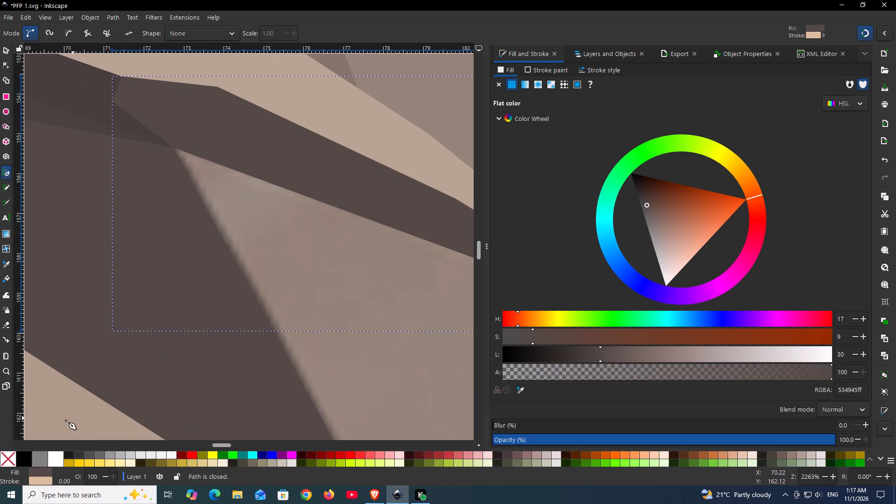
# Recolour the thin sliver with the sampled dark brown #554a46 and lower it behind the neighbouring facets, keeping it above the reference picture.
pyautogui.click(8, 461)
pyautogui.keyDown('ctrl'); pyautogui.scroll(-3, 152, 342); pyautogui.keyUp('ctrl')
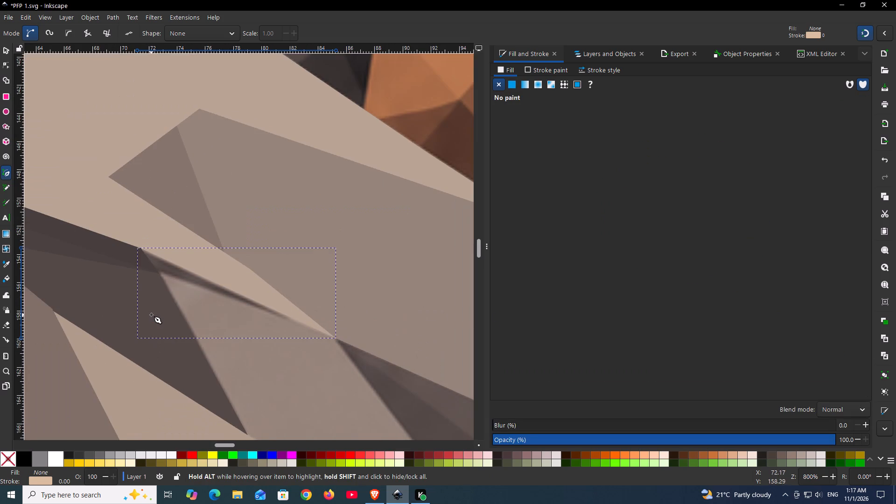
pyautogui.press('d')
pyautogui.click(161, 265)
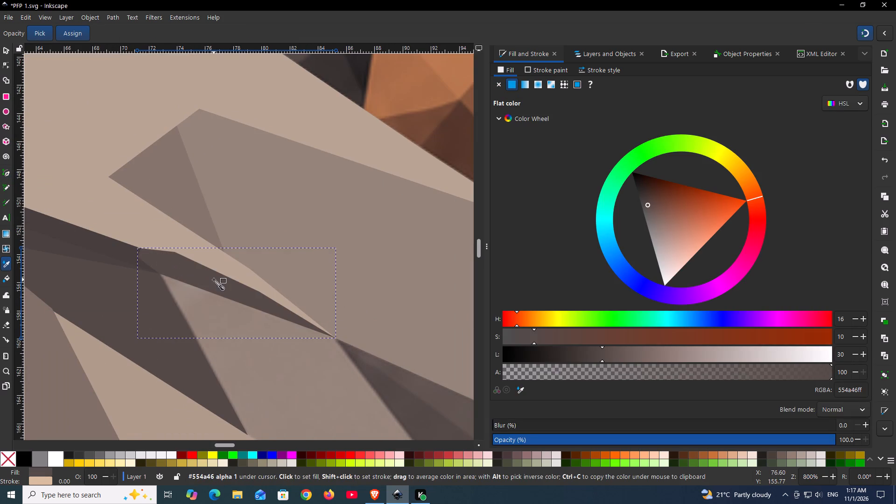
pyautogui.press('pagedown')
pyautogui.press('pagedown')
pyautogui.press('pagedown')
pyautogui.press('pagedown')
pyautogui.press('pagedown')
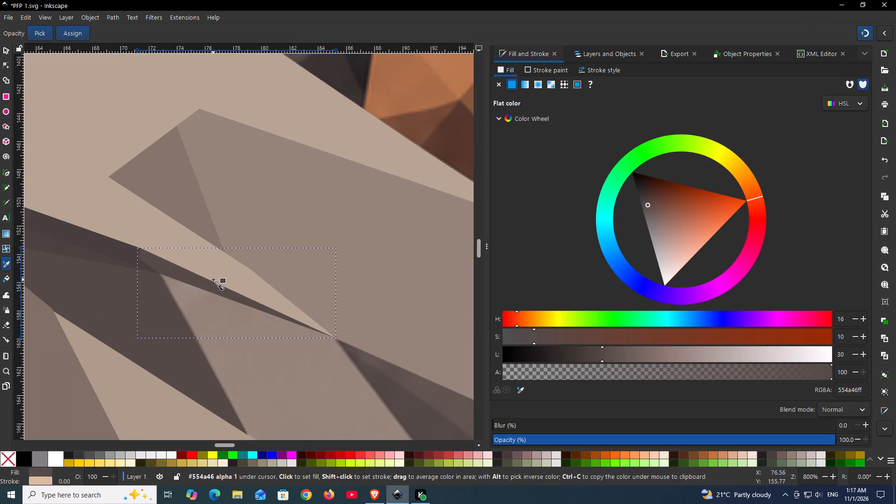
pyautogui.press('pagedown')
pyautogui.press('pagedown')
pyautogui.press('pagedown')
pyautogui.press('pagedown')
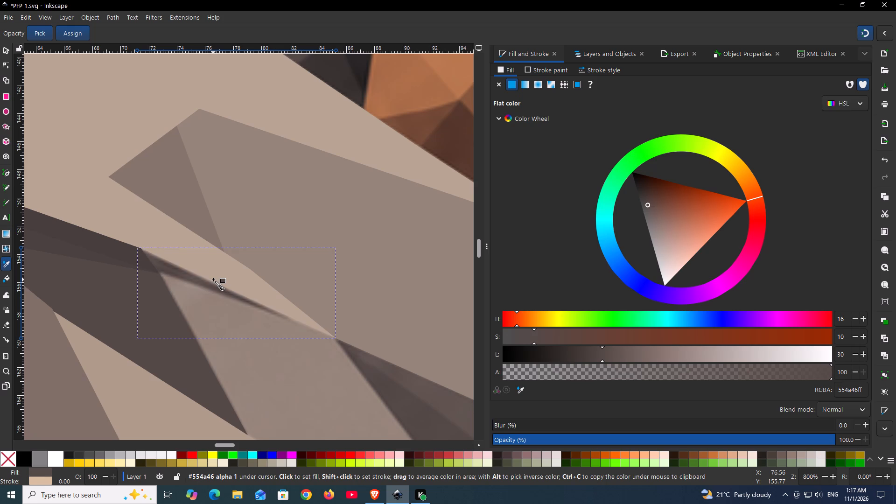
pyautogui.press('pageup')
# Start the light taupe facet beside the large shadow facet, passing its lower tip and overlapping the beige panel to the far lower point.
pyautogui.keyDown('ctrl'); pyautogui.scroll(-4, 270, 296); pyautogui.keyUp('ctrl')
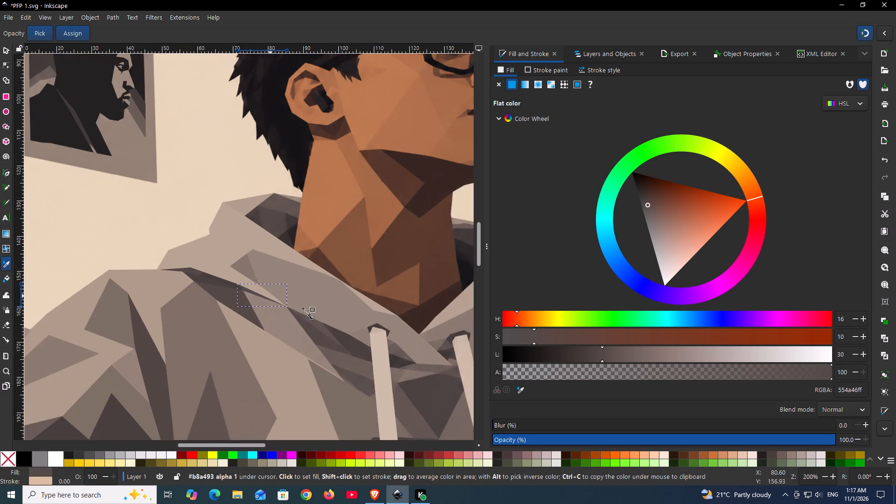
pyautogui.scroll(-2, 343, 337)
pyautogui.keyDown('ctrl'); pyautogui.scroll(3, 316, 316); pyautogui.keyUp('ctrl')
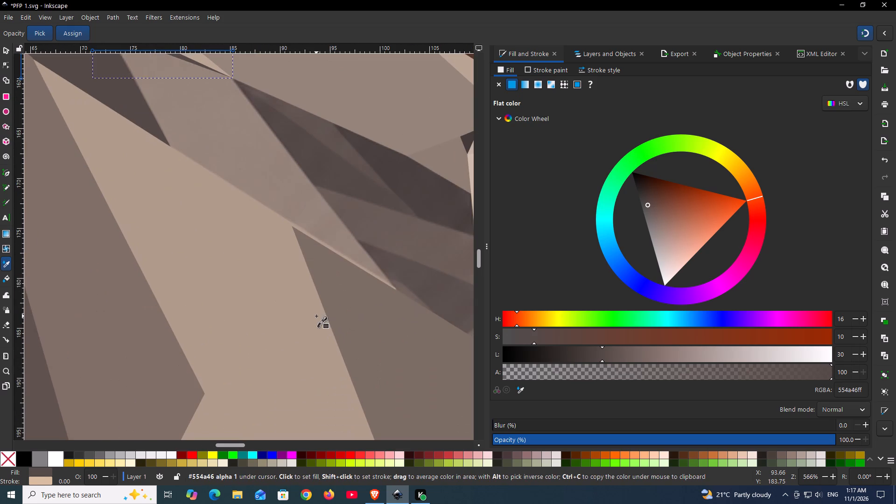
pyautogui.scroll(1, 273, 301)
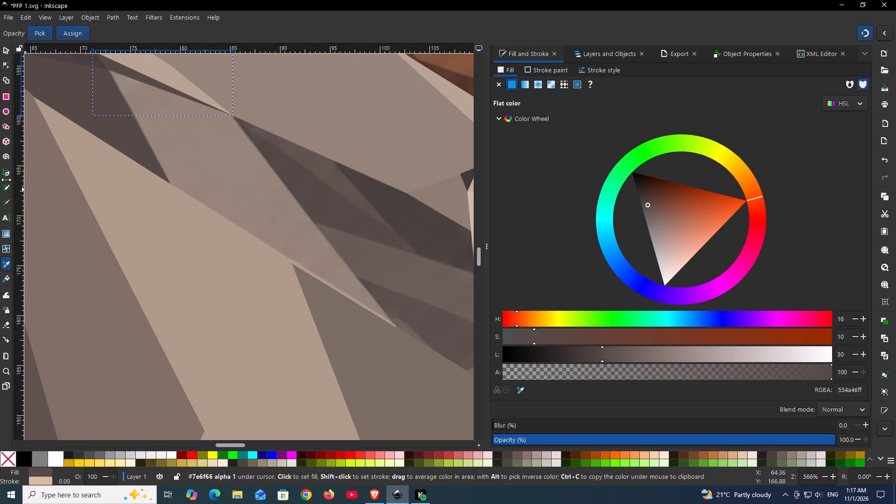
pyautogui.click(3, 170)
pyautogui.click(107, 73)
pyautogui.click(96, 105)
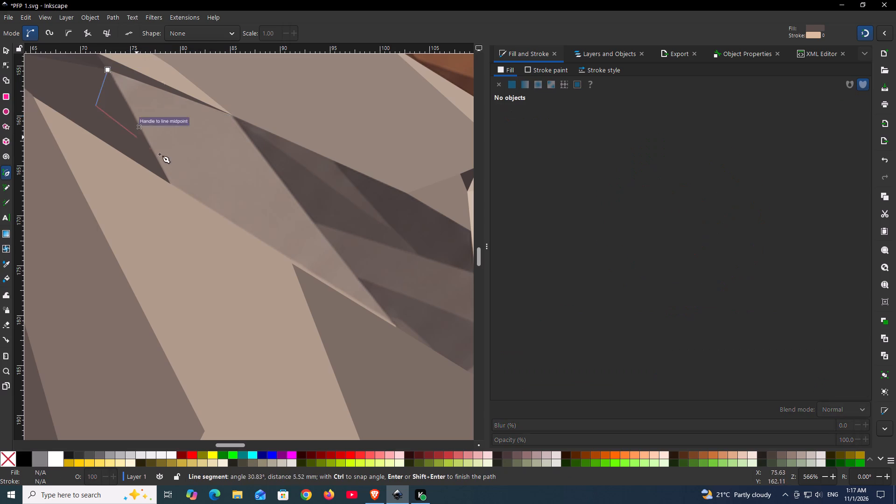
pyautogui.click(171, 183)
pyautogui.click(175, 231)
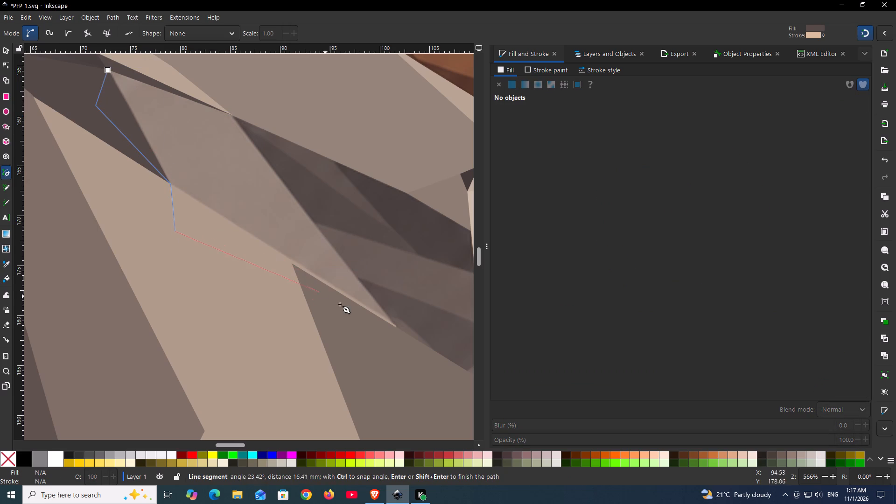
pyautogui.click(399, 329)
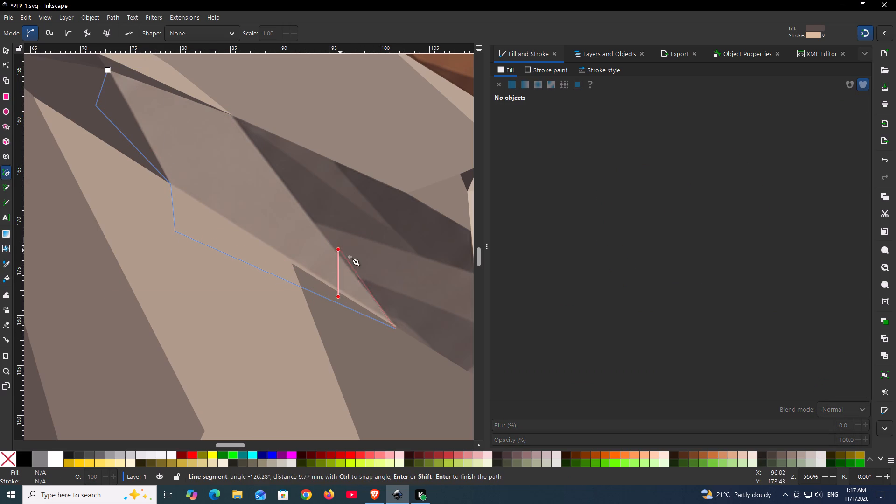
pyautogui.hotkey('ctrl', 'z')
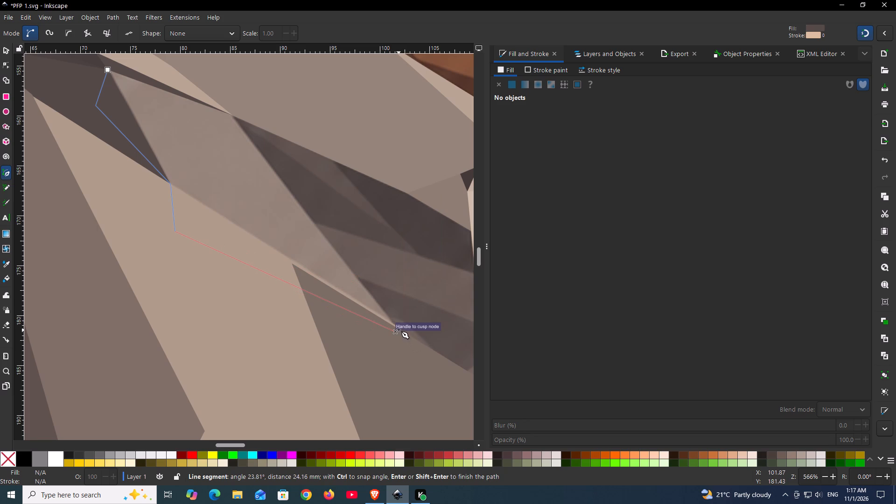
pyautogui.keyDown('ctrl'); pyautogui.scroll(4, 399, 329); pyautogui.keyUp('ctrl')
pyautogui.keyDown('ctrl'); pyautogui.scroll(-1, 399, 329); pyautogui.keyUp('ctrl')
pyautogui.keyDown('ctrl'); pyautogui.scroll(1, 399, 329); pyautogui.keyUp('ctrl')
pyautogui.click(392, 322)
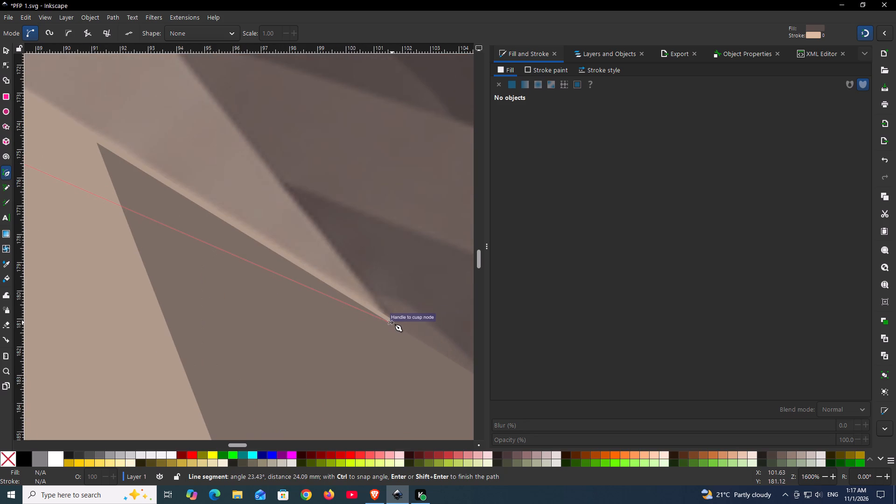
pyautogui.click(392, 319)
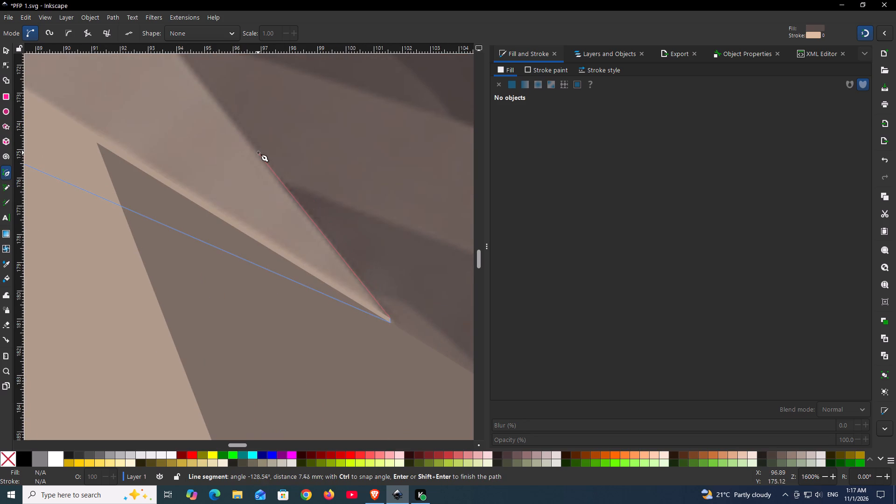
# Continue the light taupe facet's outline up the dark shadow's edge to the sliver's tip, back over the sliver, and close it.
pyautogui.press('space')
pyautogui.press('space')
pyautogui.press('space')
pyautogui.press('space')
pyautogui.press('space')
pyautogui.press('space')
pyautogui.press('space')
pyautogui.press('space')
pyautogui.press('space')
pyautogui.press('space')
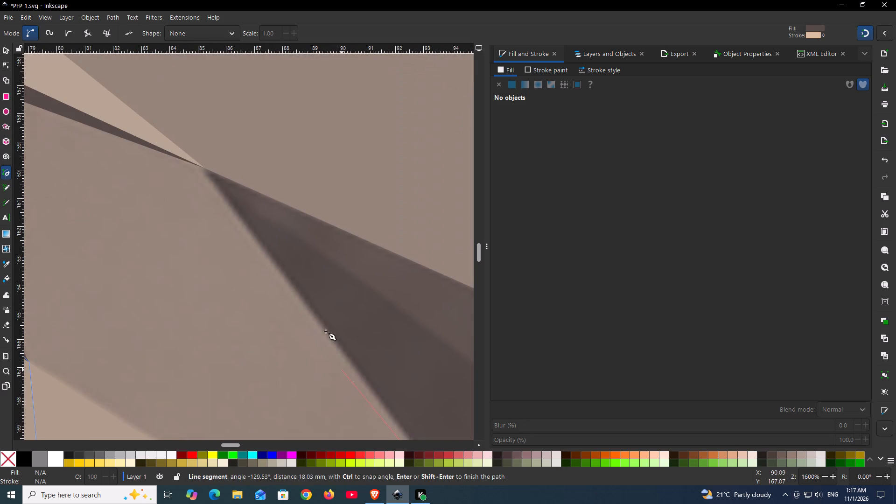
pyautogui.click(204, 170)
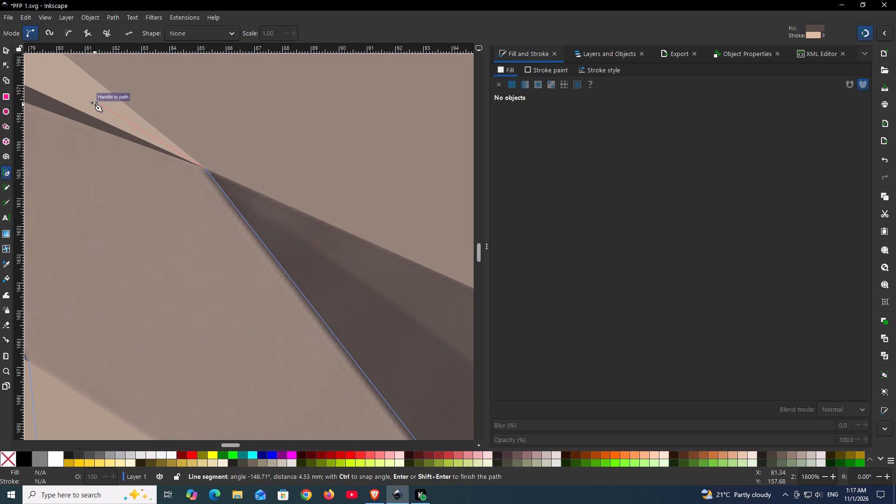
pyautogui.click(86, 96)
pyautogui.press('space')
pyautogui.click(212, 123)
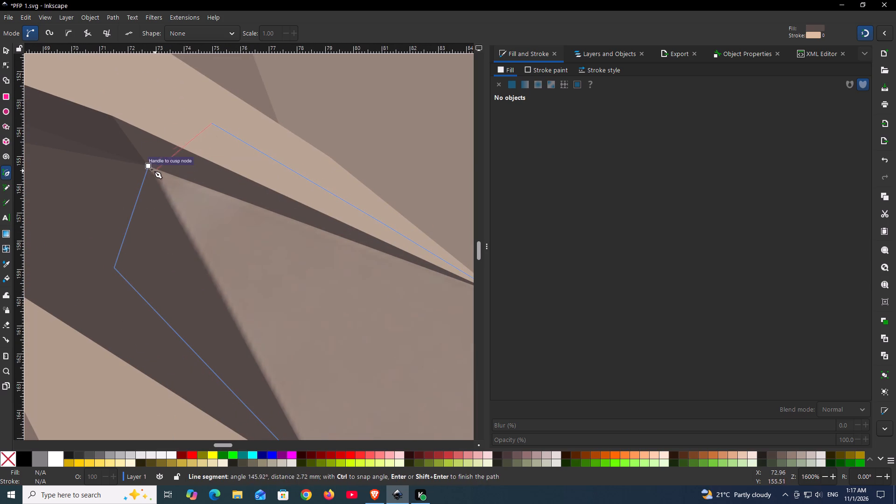
pyautogui.click(147, 166)
# Recolour the light facet with the sampled taupe #958579 and lower it behind the sliver, shadow and beige facets, above the reference picture.
pyautogui.keyDown('ctrl'); pyautogui.scroll(-5, 238, 231); pyautogui.keyUp('ctrl')
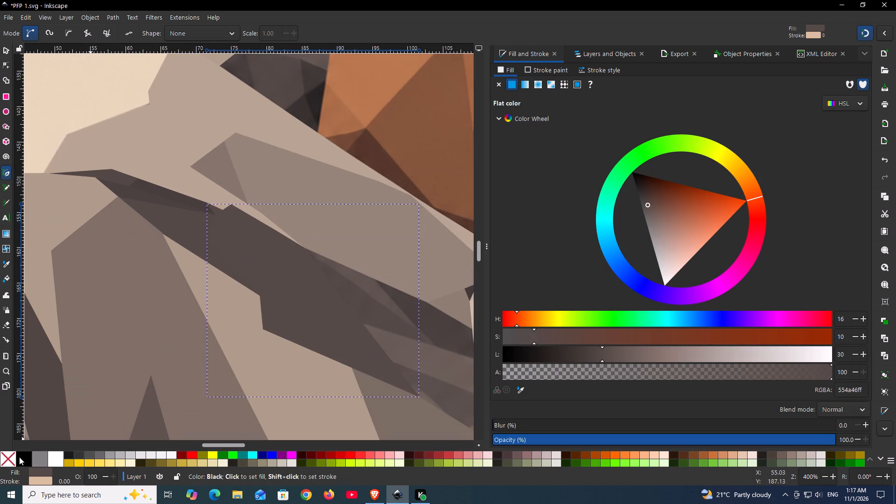
pyautogui.click(9, 457)
pyautogui.hotkey('ctrl', 'd')
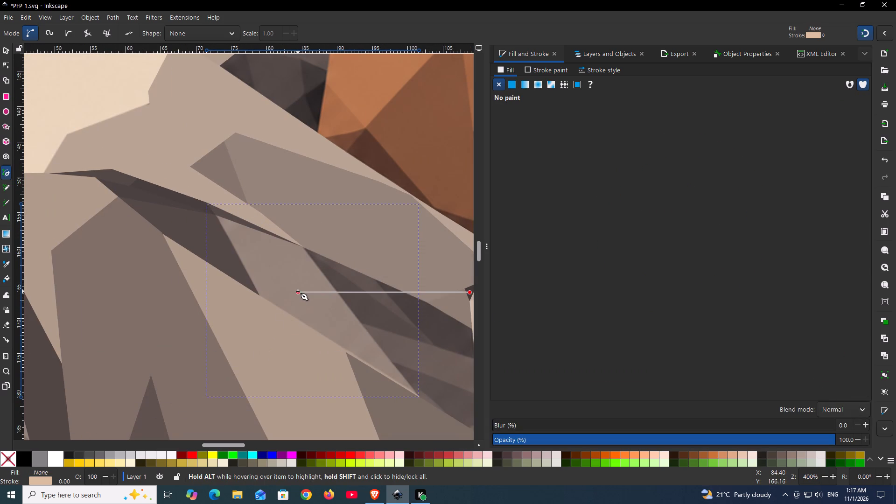
pyautogui.press('d')
pyautogui.click(289, 280)
pyautogui.press('pagedown')
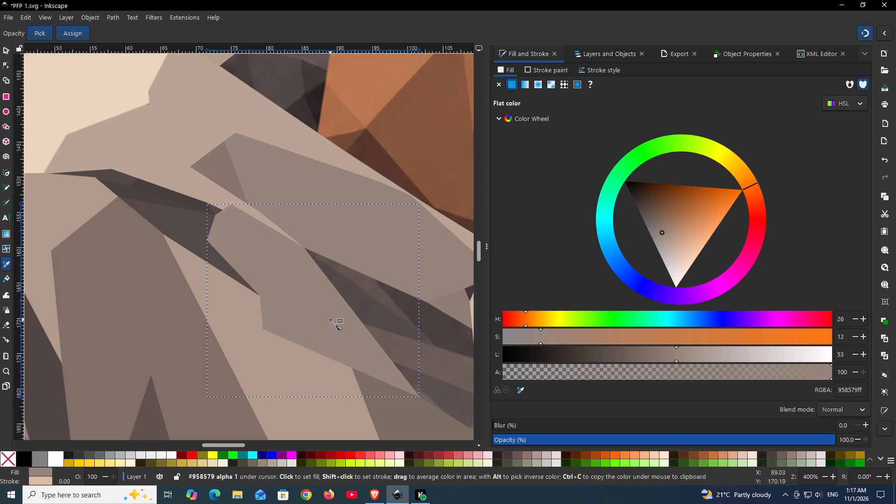
pyautogui.press('pagedown')
pyautogui.press('pagedown')
pyautogui.press('pagedown')
pyautogui.press('pagedown')
pyautogui.press('pagedown')
pyautogui.press('pagedown')
pyautogui.press('pagedown')
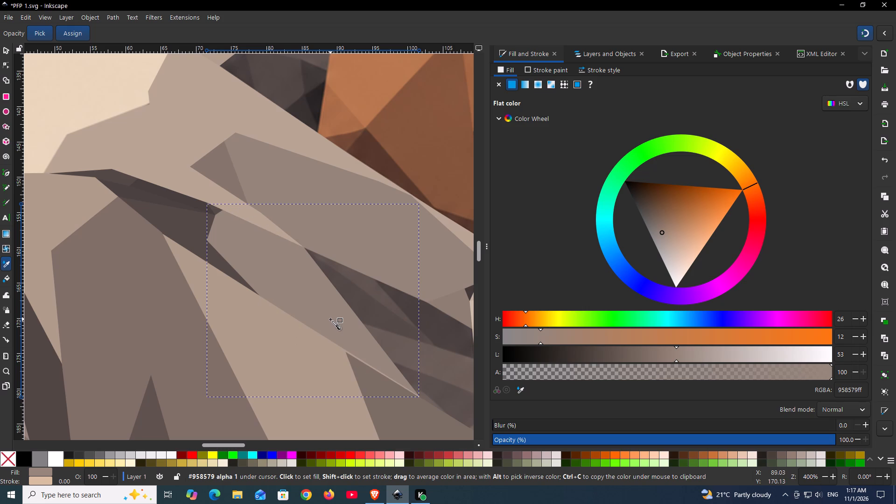
pyautogui.press('pagedown')
pyautogui.press('pagedown')
pyautogui.press('pagedown')
pyautogui.press('pagedown')
pyautogui.press('pagedown')
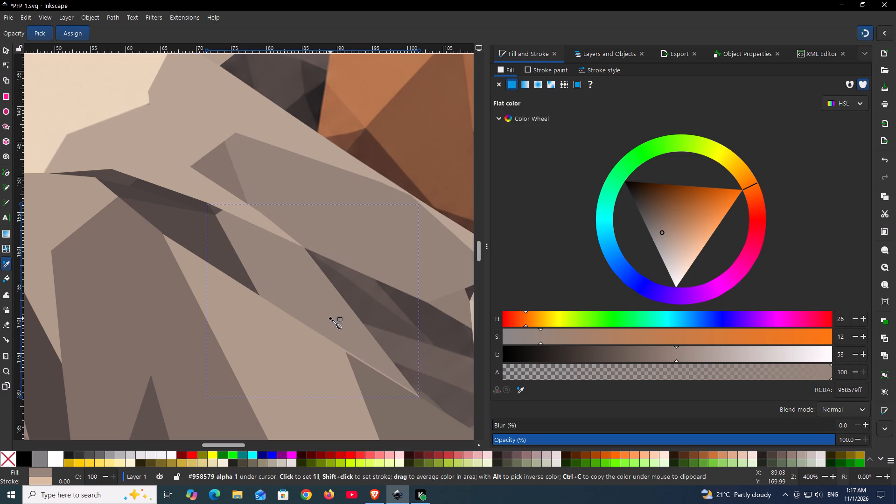
pyautogui.press('pagedown')
pyautogui.press('pageup')
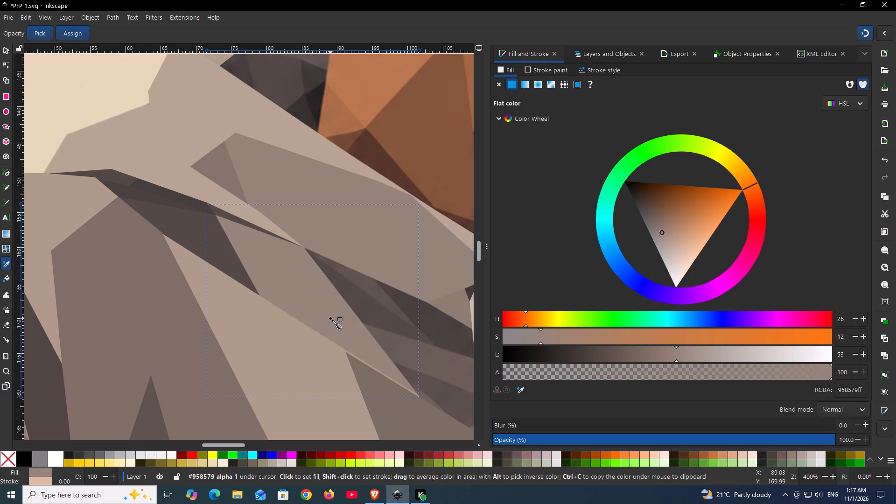
# Select the large taupe collar facet and examine the shadow area around the nearby drawstring.
pyautogui.click(5, 49)
pyautogui.click(366, 217)
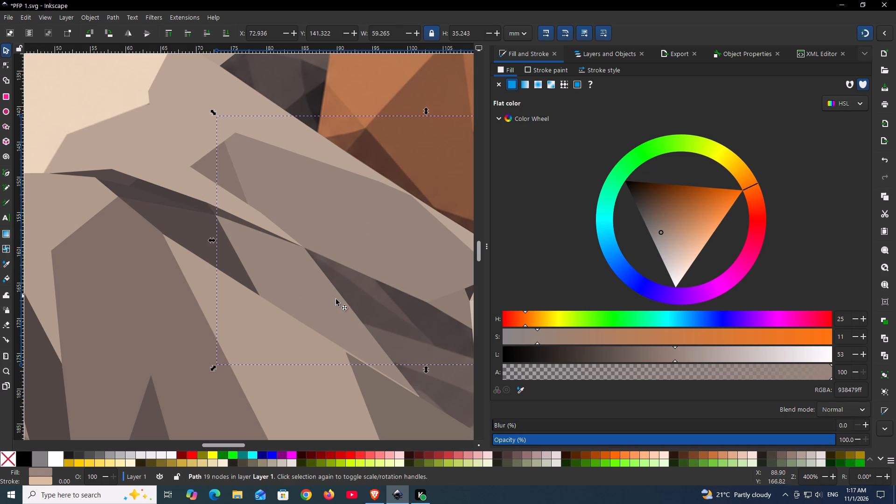
pyautogui.keyDown('ctrl'); pyautogui.scroll(-3, 226, 249); pyautogui.keyUp('ctrl')
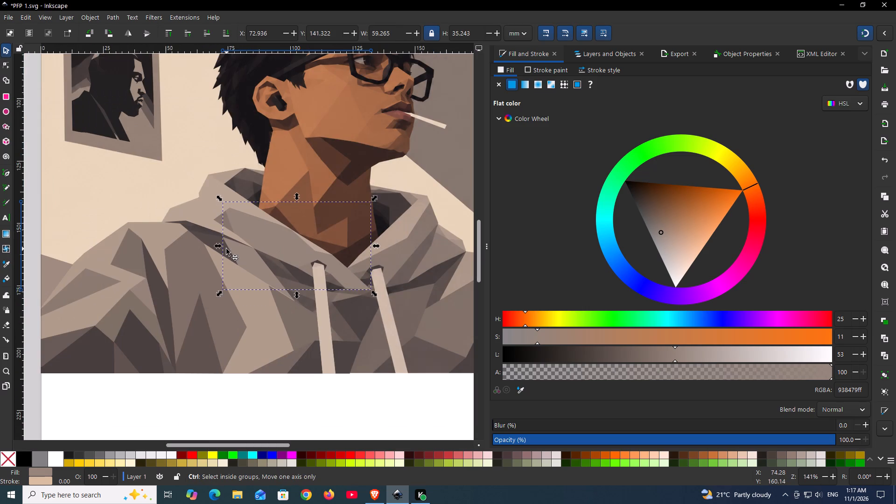
pyautogui.keyDown('ctrl'); pyautogui.scroll(4, 322, 285); pyautogui.keyUp('ctrl')
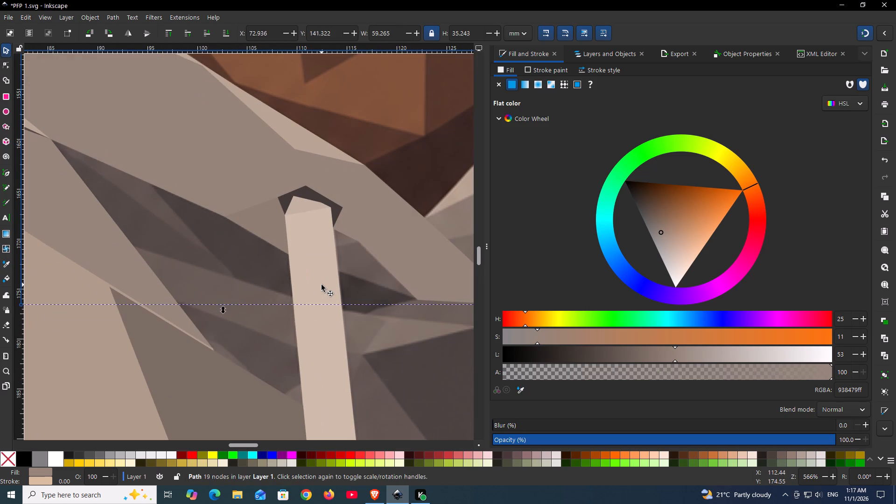
# Draw a closed four-sided facet beside the drawstring just below the dark eyelet's tip, overlapping the drawstring and taupe collar.
pyautogui.keyDown('ctrl'); pyautogui.scroll(2, 369, 246); pyautogui.keyUp('ctrl')
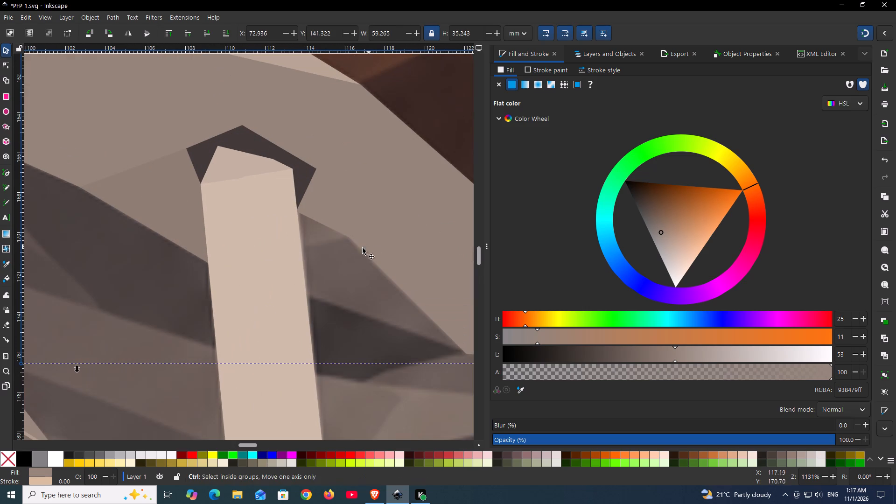
pyautogui.click(7, 174)
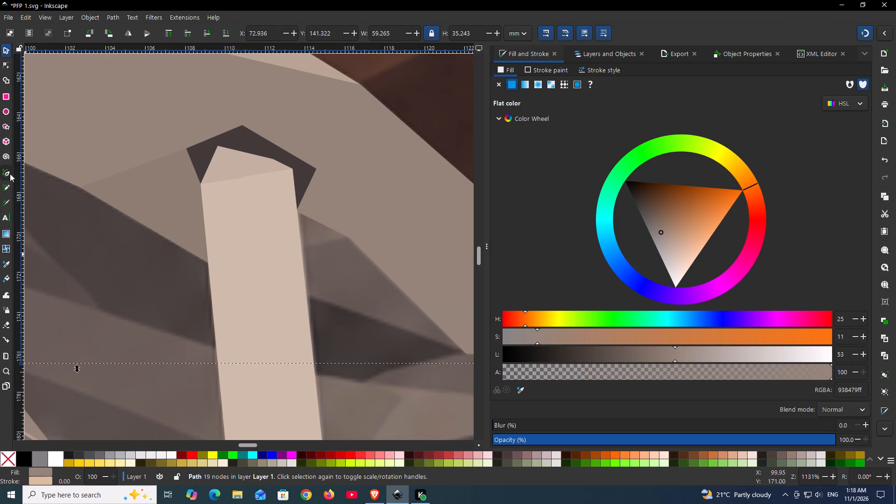
pyautogui.keyDown('ctrl'); pyautogui.scroll(3, 373, 222); pyautogui.keyUp('ctrl')
pyautogui.click(156, 190)
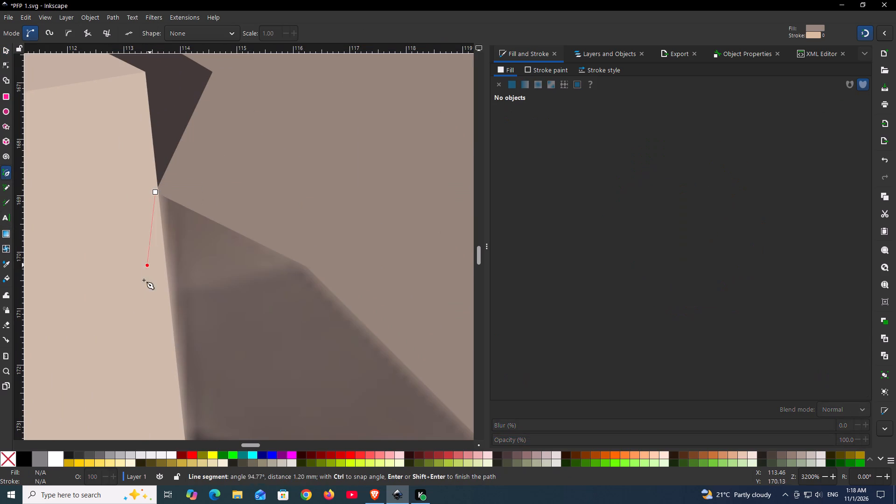
pyautogui.click(140, 295)
pyautogui.click(309, 266)
pyautogui.click(329, 193)
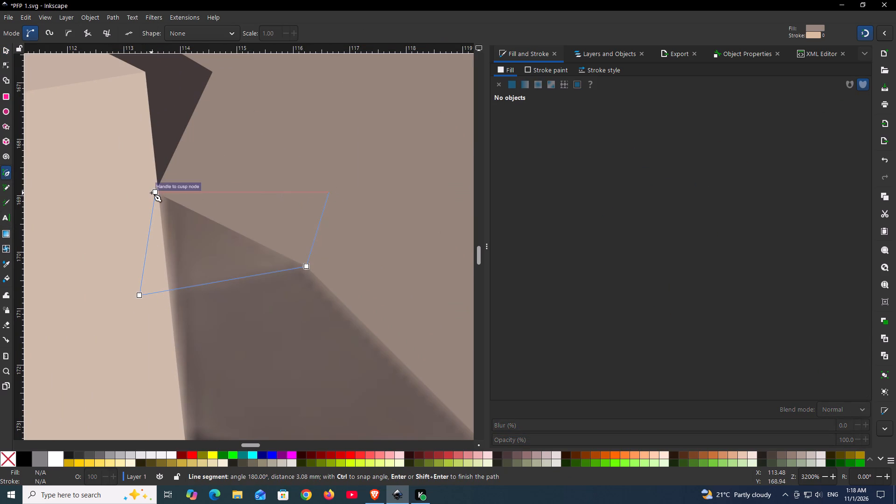
pyautogui.click(151, 193)
pyautogui.click(157, 193)
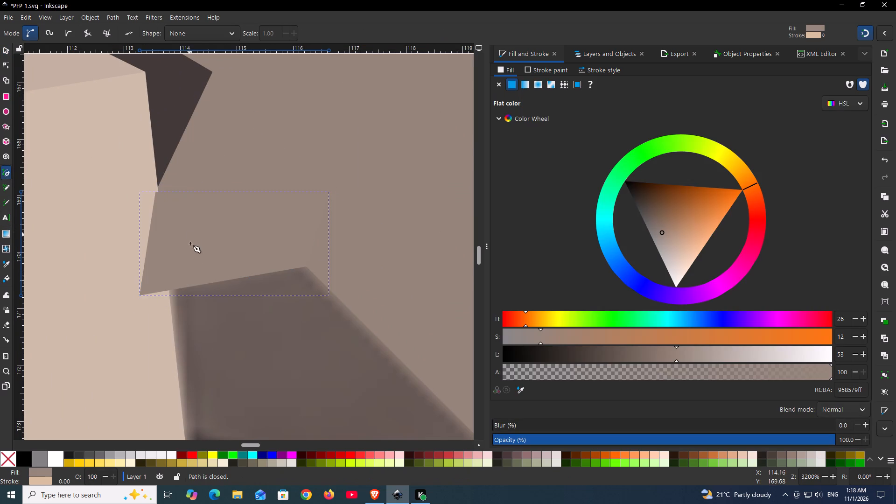
# Recolour the small facet with the sampled brown-grey #75675d and lower it behind the drawstring and collar, just above the reference picture.
pyautogui.click(14, 456)
pyautogui.press('d')
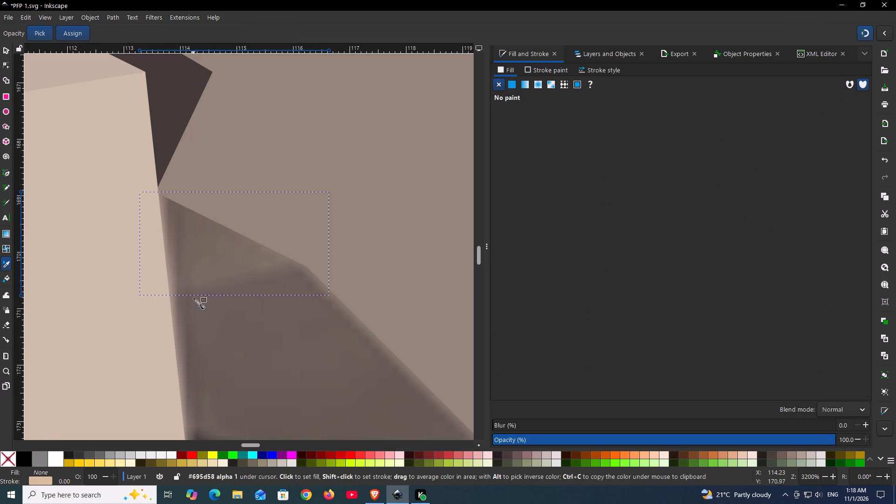
pyautogui.click(207, 250)
pyautogui.press('pagedown')
pyautogui.press('pagedown')
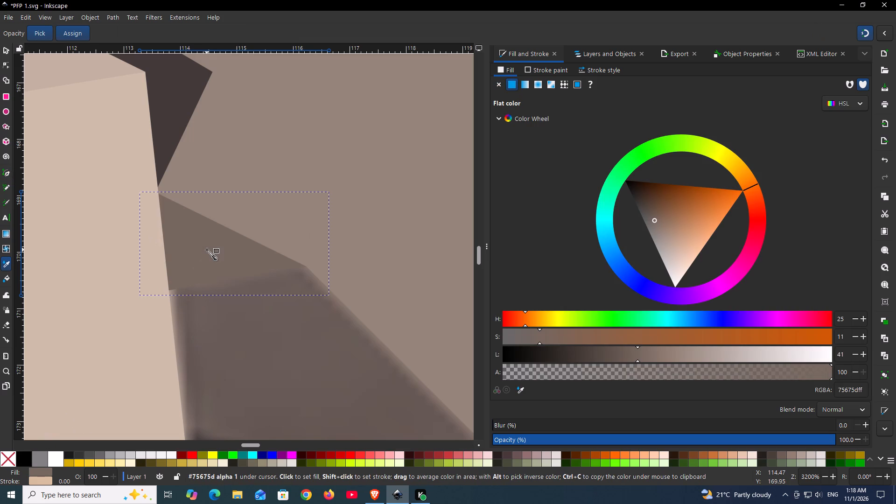
pyautogui.press('pagedown')
pyautogui.press('pagedown')
pyautogui.press('pageup')
# Outline the facet below it along the dark shadow's upper edge to the far tip, overlapping the drawstring, collar and small facet.
pyautogui.keyDown('ctrl'); pyautogui.scroll(-2, 211, 252); pyautogui.keyUp('ctrl')
pyautogui.scroll(-1, 218, 241)
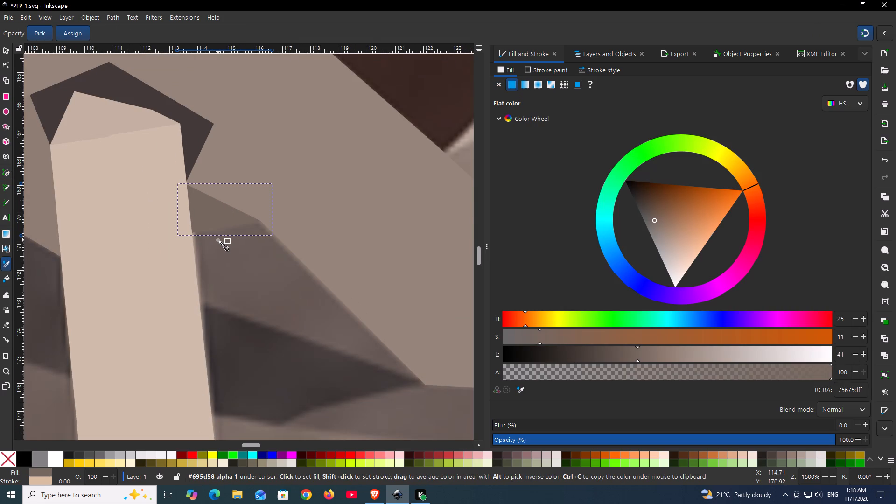
pyautogui.keyDown('ctrl'); pyautogui.scroll(-2, 218, 240); pyautogui.keyUp('ctrl')
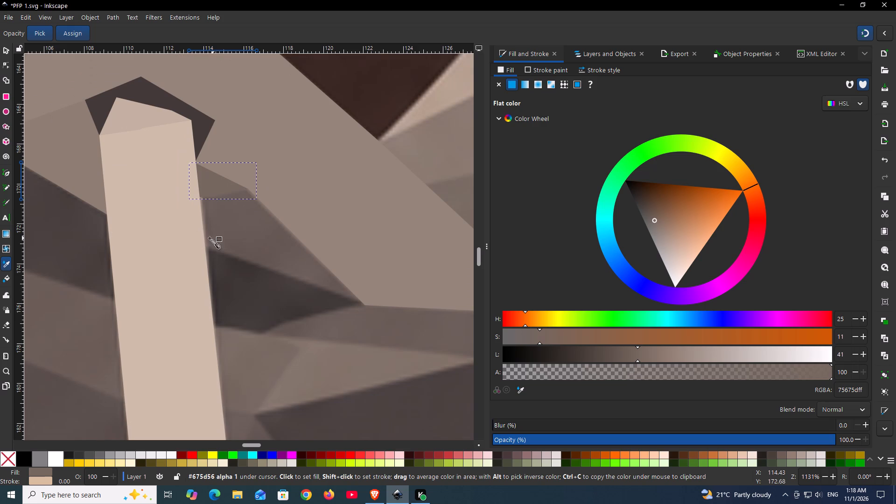
pyautogui.keyDown('ctrl'); pyautogui.scroll(1, 209, 229); pyautogui.keyUp('ctrl')
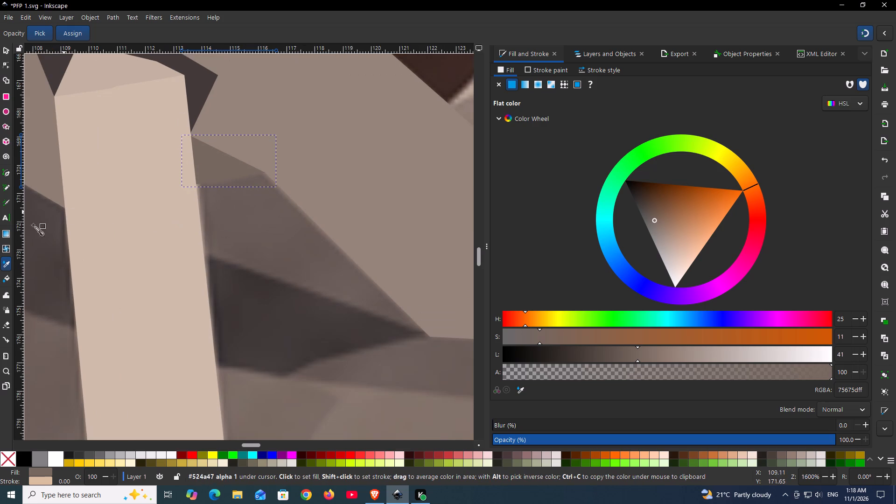
pyautogui.click(7, 173)
pyautogui.keyDown('ctrl'); pyautogui.scroll(1, 149, 193); pyautogui.keyUp('ctrl')
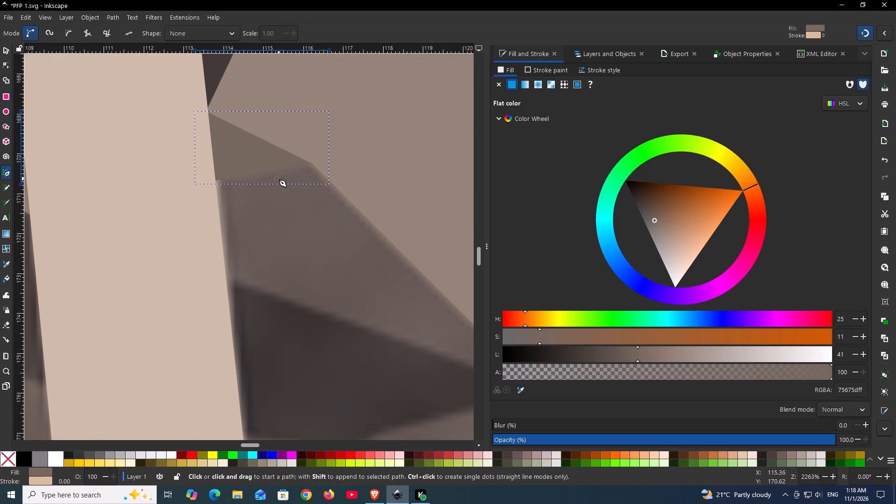
pyautogui.click(215, 181)
pyautogui.click(176, 248)
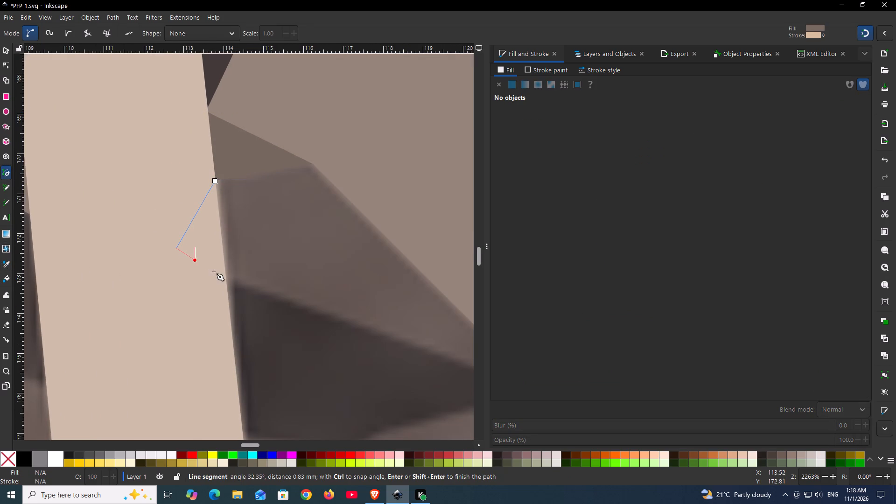
pyautogui.click(224, 280)
pyautogui.press('space')
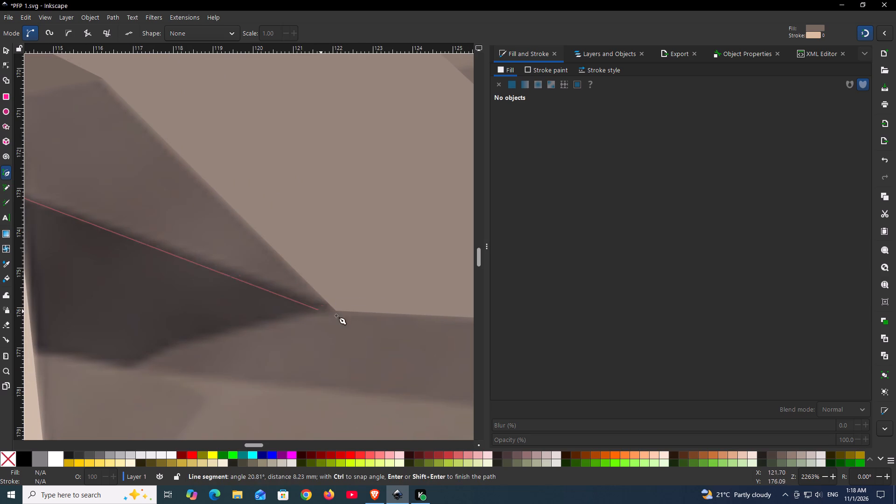
pyautogui.click(338, 314)
pyautogui.click(297, 153)
pyautogui.press('space')
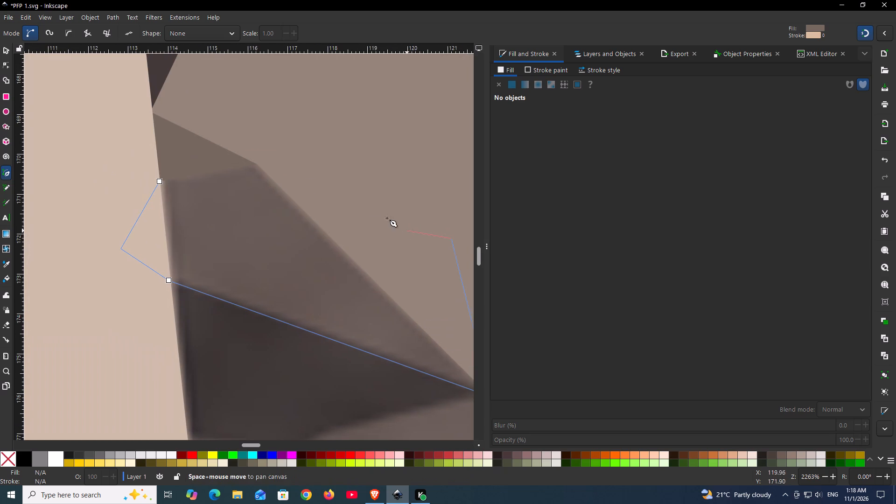
pyautogui.click(259, 162)
pyautogui.click(186, 152)
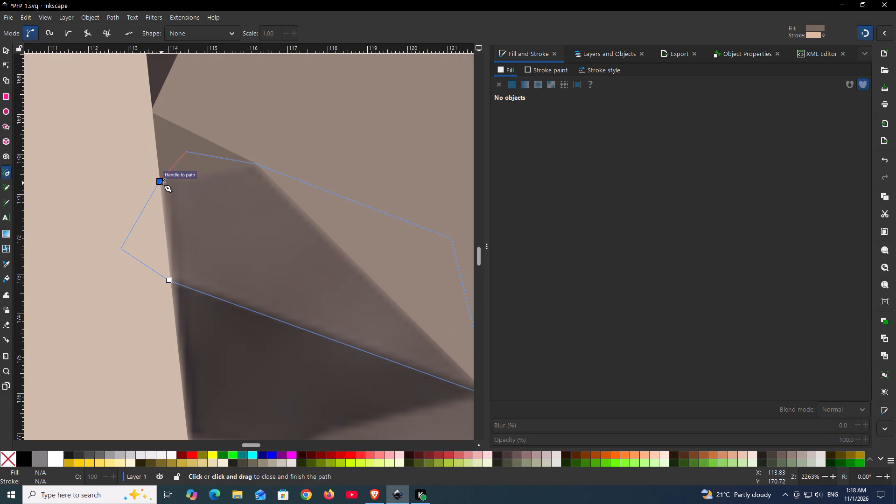
pyautogui.click(161, 183)
# Recolour the new facet with the sampled #665a53 and lower it behind the drawstring, collar and small facet, above the reference picture.
pyautogui.click(9, 456)
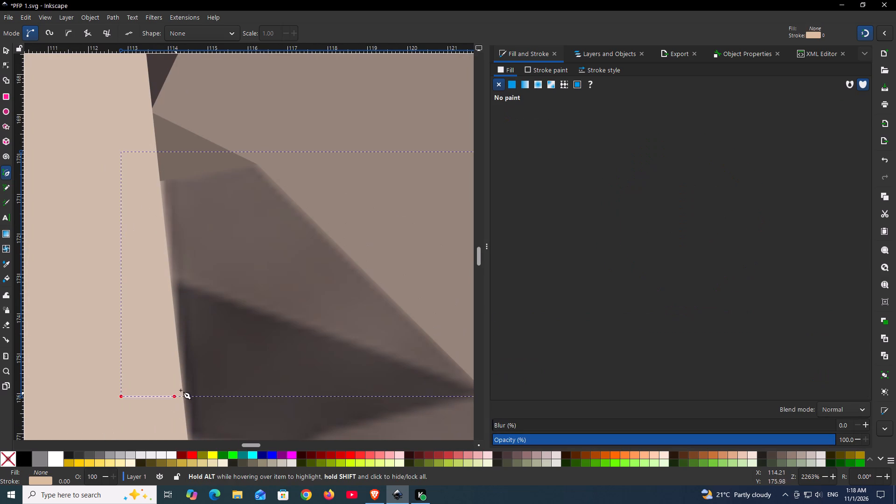
pyautogui.press('d')
pyautogui.click(259, 265)
pyautogui.press('pagedown')
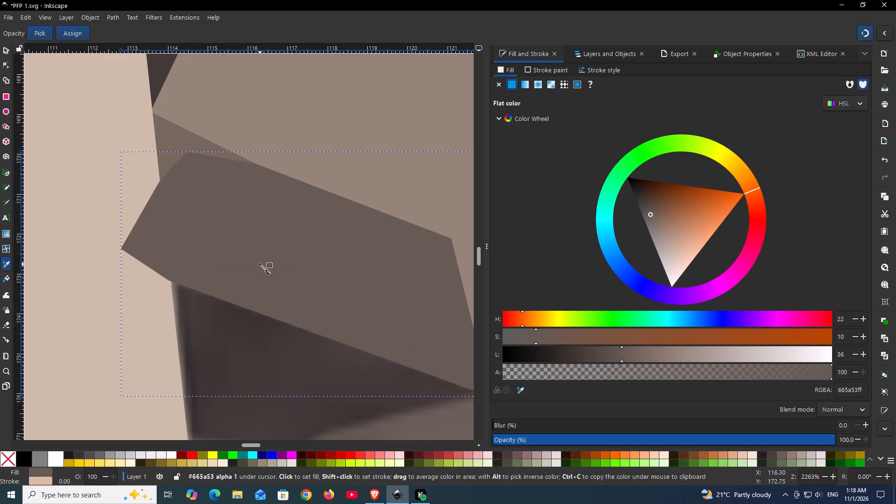
pyautogui.press('pagedown')
pyautogui.press('pagedown')
pyautogui.press('pagedown')
pyautogui.press('pageup')
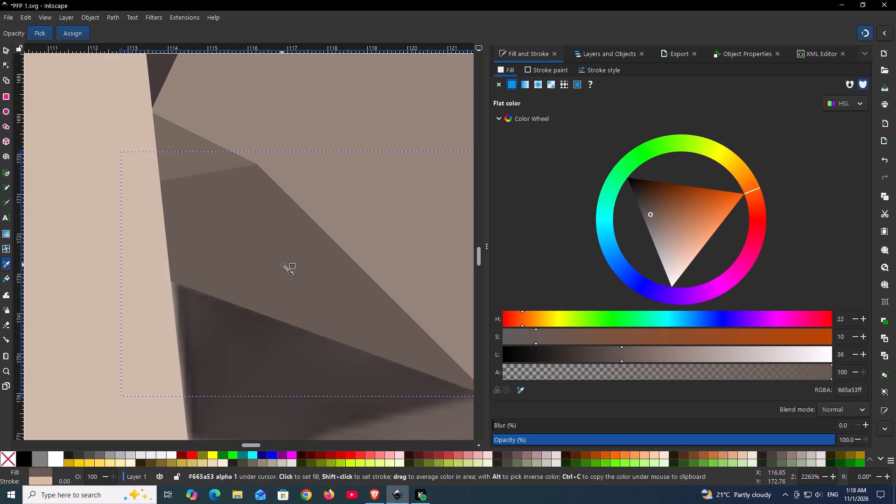
# Toggle the visibility of reference picture image1 to review the traced facets alone, leaving the picture shown.
pyautogui.keyDown('ctrl'); pyautogui.scroll(-5, 286, 267); pyautogui.keyUp('ctrl')
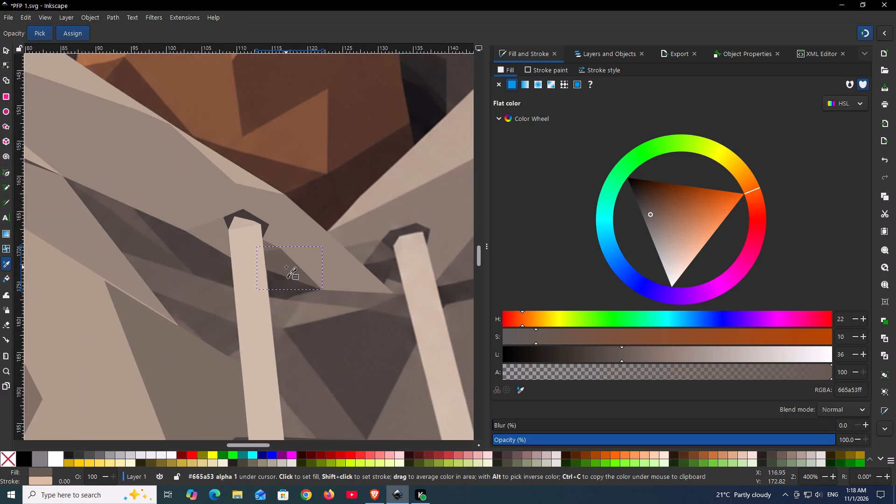
pyautogui.keyDown('ctrl'); pyautogui.scroll(-1, 286, 267); pyautogui.keyUp('ctrl')
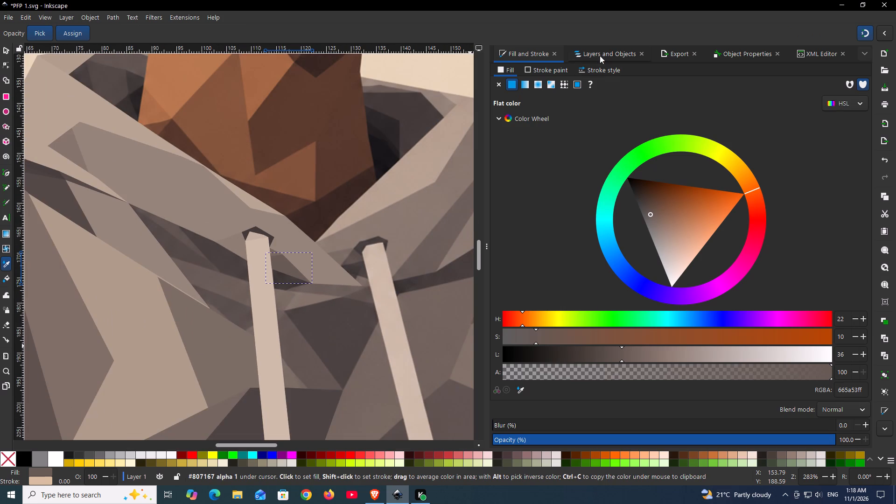
pyautogui.click(600, 56)
pyautogui.scroll(-6, 723, 335)
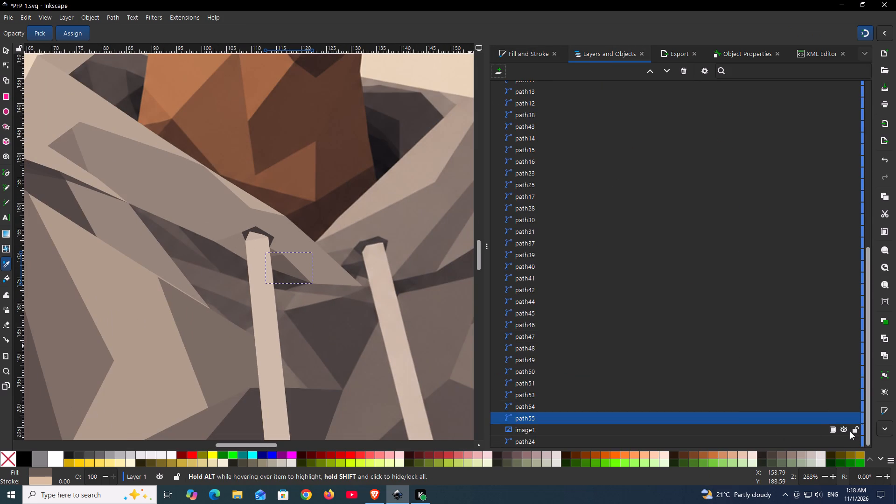
pyautogui.click(842, 429)
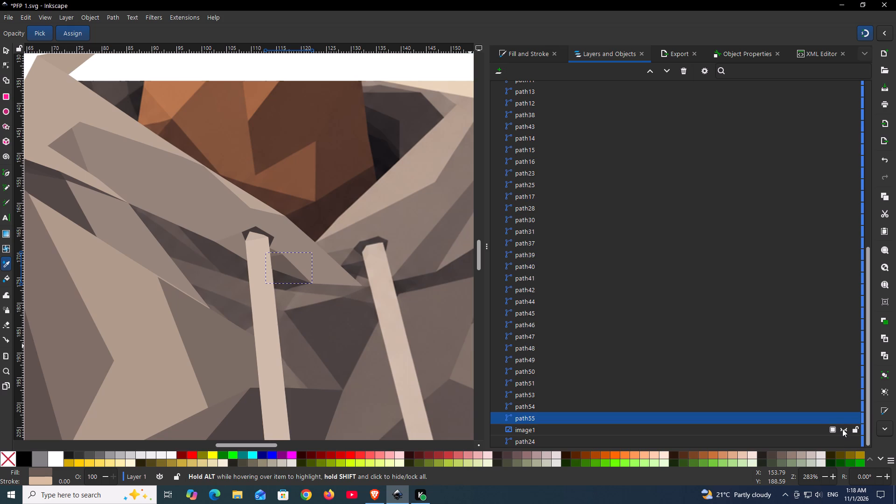
pyautogui.click(842, 429)
pyautogui.click(842, 429)
pyautogui.click(842, 429)
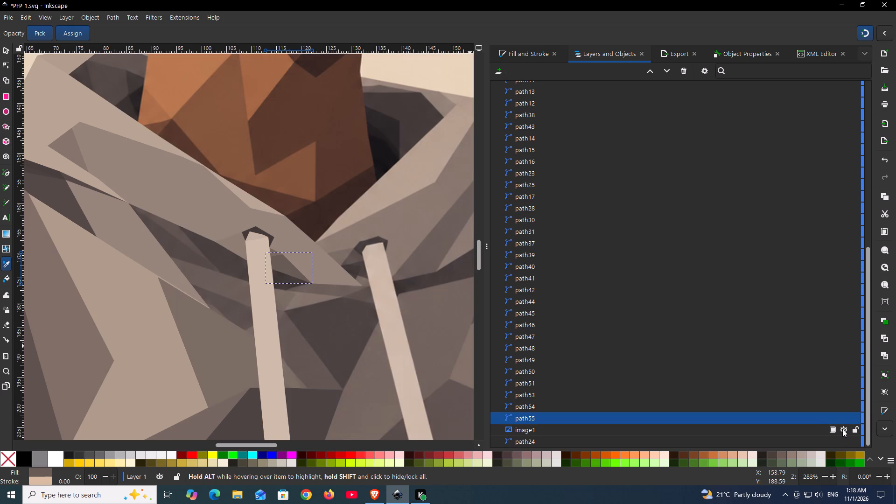
pyautogui.click(842, 429)
pyautogui.click(842, 429)
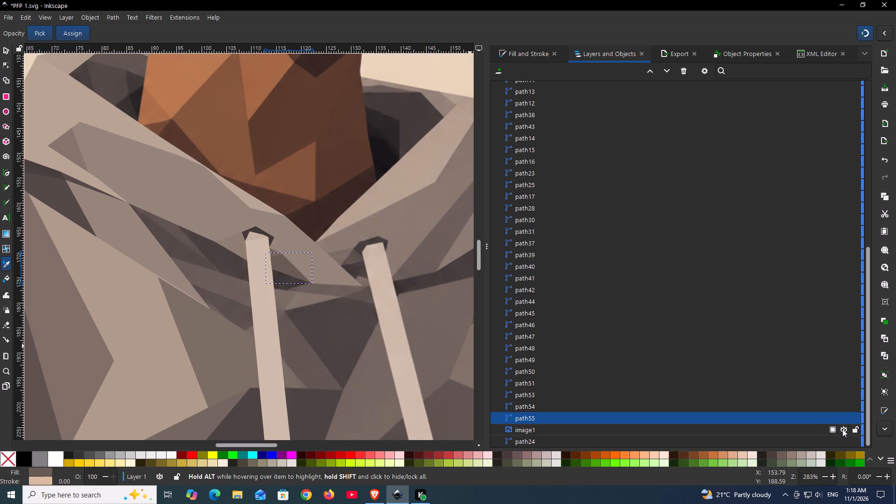
pyautogui.click(842, 429)
pyautogui.click(842, 429)
pyautogui.click(842, 429)
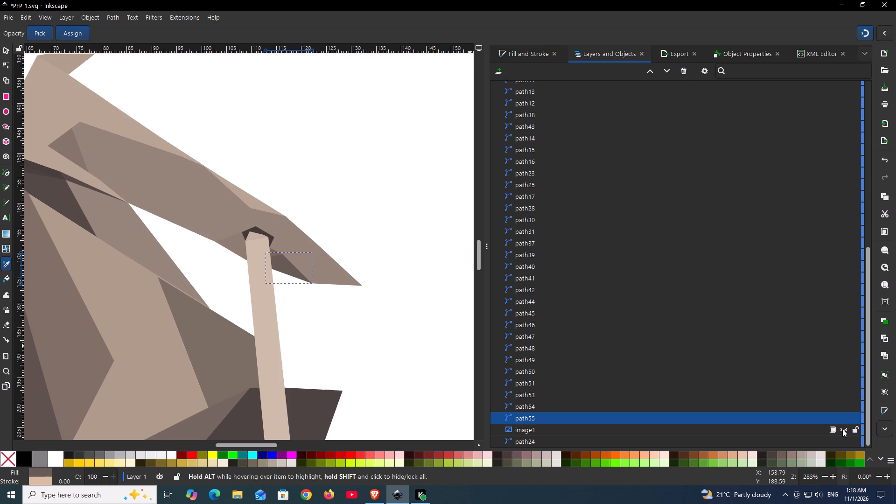
pyautogui.keyDown('ctrl'); pyautogui.scroll(-3, 387, 364); pyautogui.keyUp('ctrl')
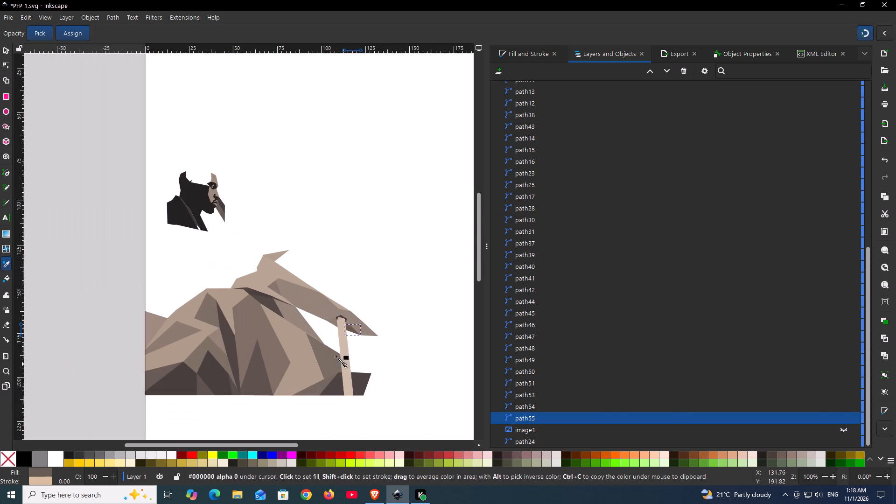
pyautogui.keyDown('ctrl'); pyautogui.scroll(4, 322, 325); pyautogui.keyUp('ctrl')
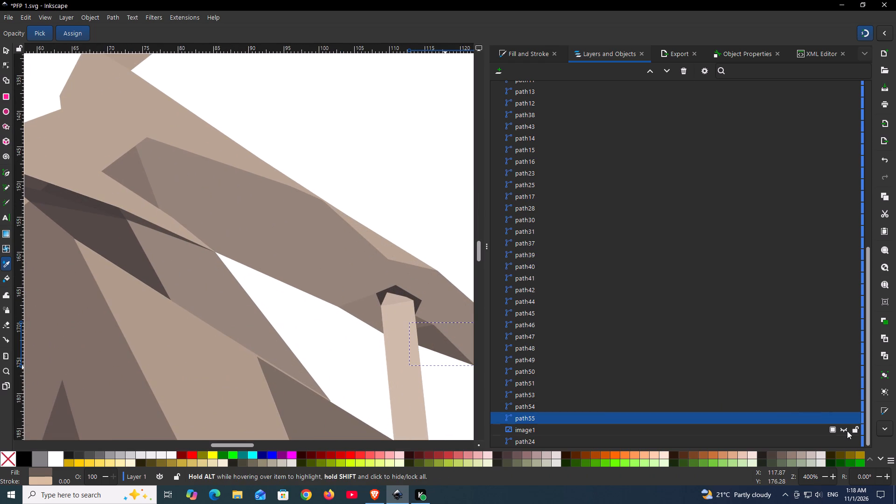
pyautogui.click(846, 431)
# Outline the dark shadow facet running from the shadow's pointed tip toward the drawstring, overlapping the traced fabric facet beside its lower edge.
pyautogui.keyDown('ctrl'); pyautogui.scroll(2, 294, 277); pyautogui.keyUp('ctrl')
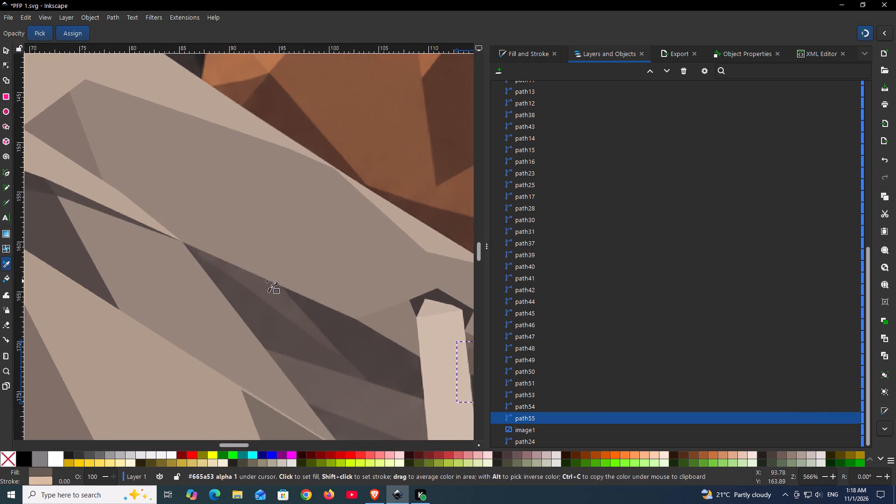
pyautogui.keyDown('ctrl'); pyautogui.scroll(1, 267, 281); pyautogui.keyUp('ctrl')
pyautogui.scroll(-2, 267, 281)
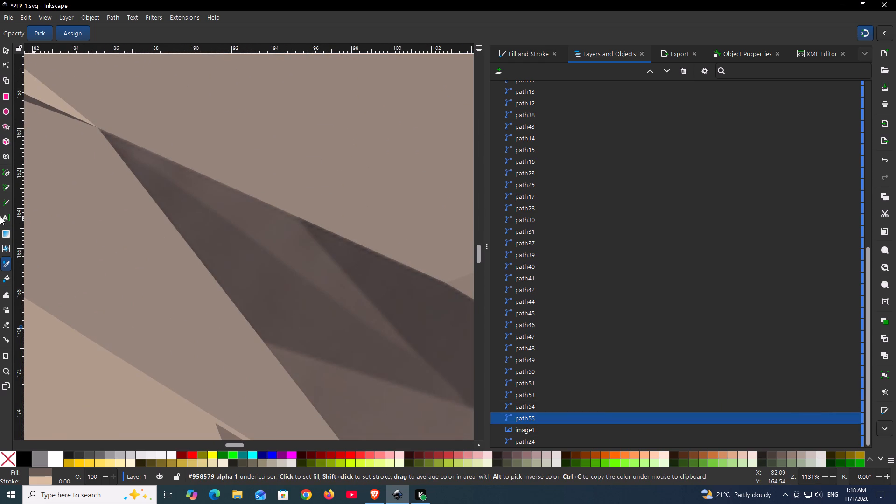
pyautogui.click(7, 175)
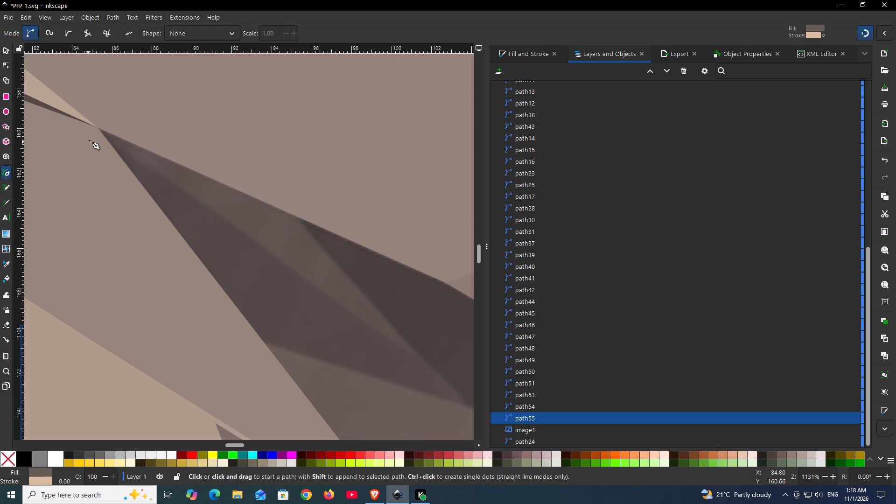
pyautogui.click(99, 129)
pyautogui.press('space')
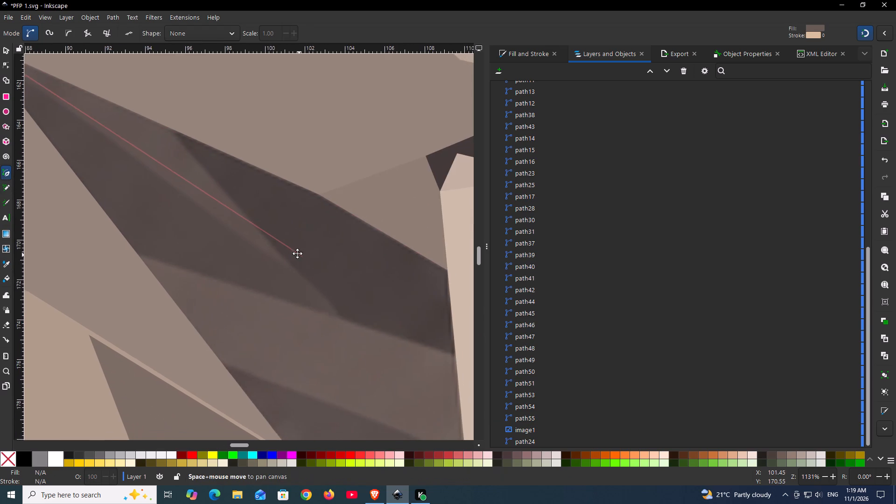
pyautogui.click(307, 280)
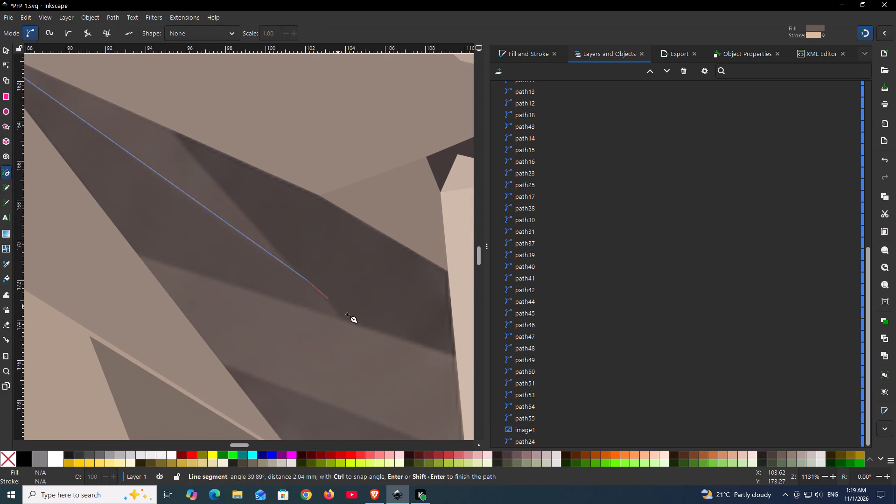
pyautogui.click(341, 318)
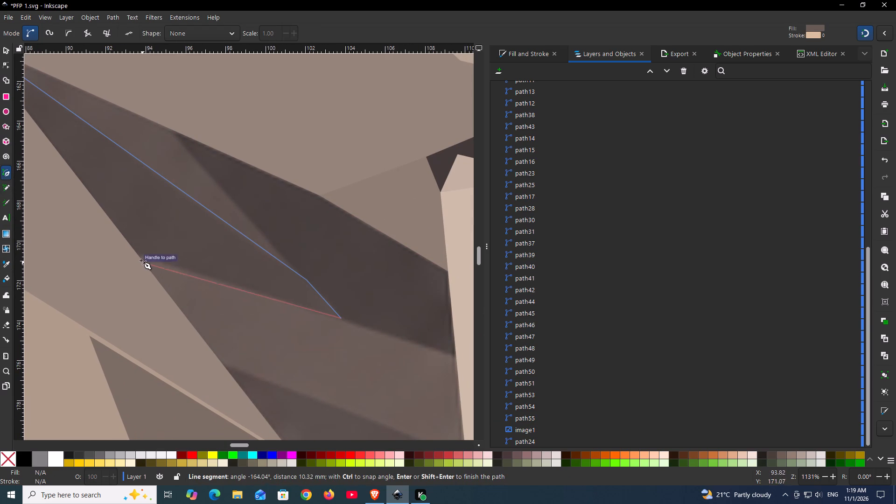
pyautogui.keyDown('ctrl'); pyautogui.scroll(3, 138, 258); pyautogui.keyUp('ctrl')
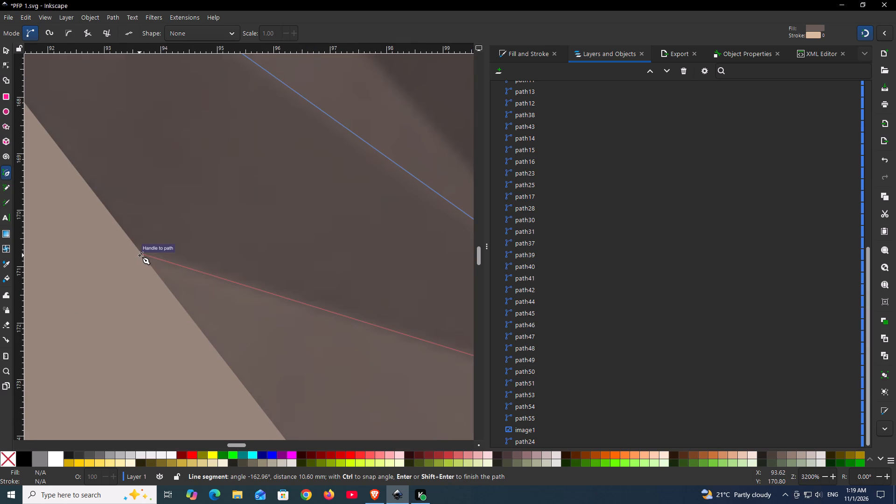
pyautogui.click(140, 255)
pyautogui.click(79, 251)
pyautogui.press('space')
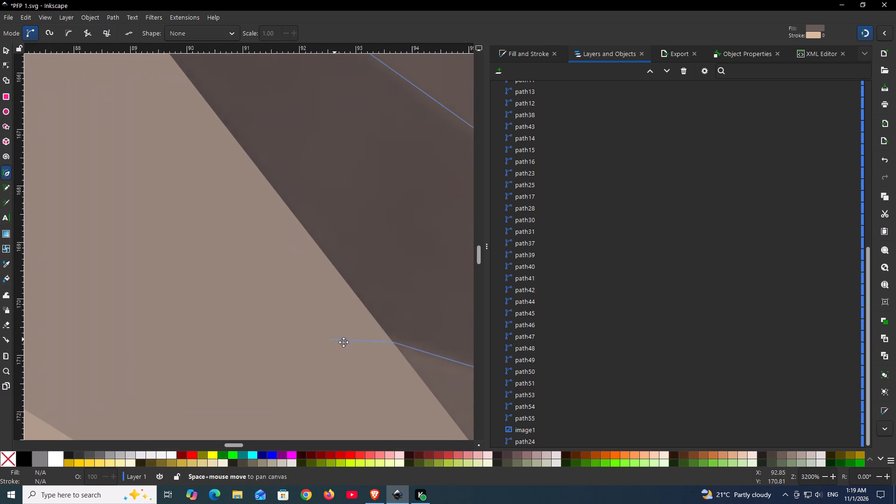
pyautogui.click(126, 154)
pyautogui.keyDown('ctrl'); pyautogui.scroll(-4, 131, 156); pyautogui.keyUp('ctrl')
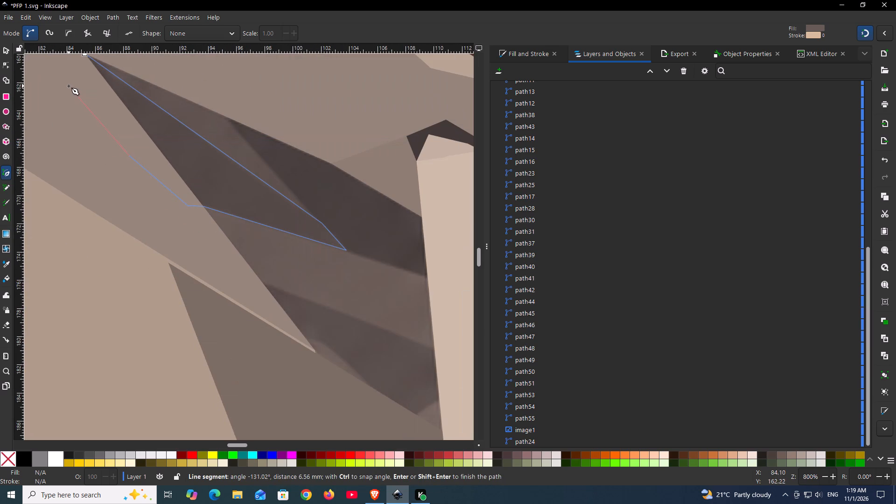
pyautogui.click(69, 86)
pyautogui.click(84, 55)
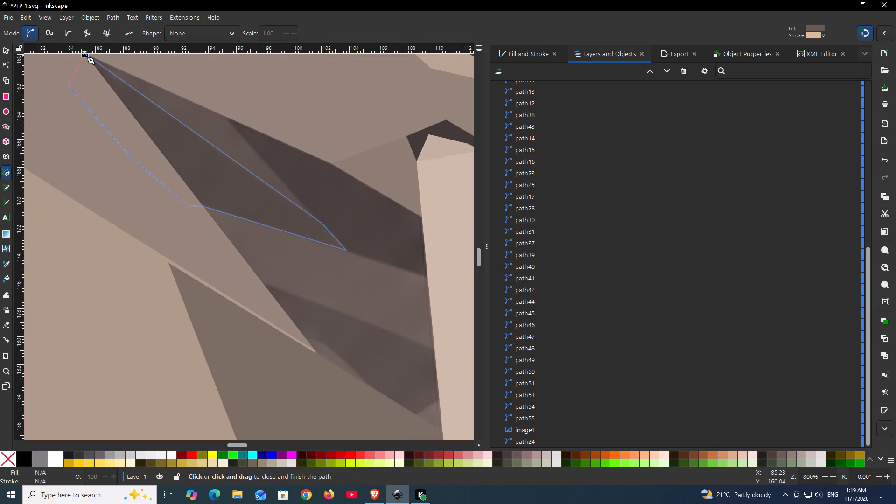
# Recolour the new shadow facet with the sampled dark brown #534945 and lower it behind the surrounding traced facets.
pyautogui.click(8, 455)
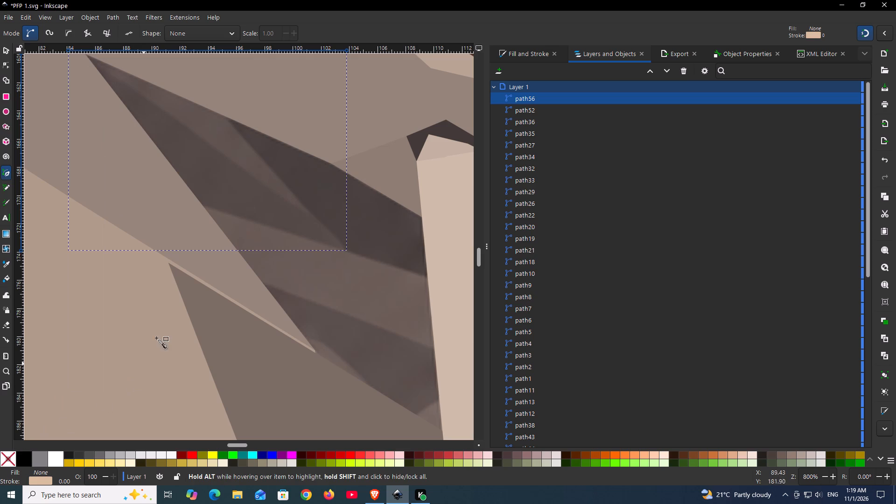
pyautogui.press('d')
pyautogui.click(217, 181)
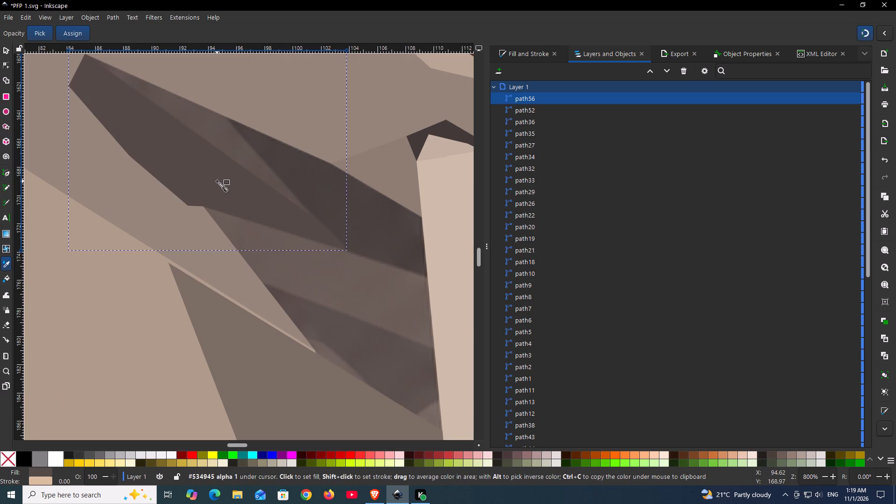
pyautogui.press('pagedown')
pyautogui.press('pagedown')
pyautogui.press('pagedown')
pyautogui.press('pagedown')
pyautogui.press('pagedown')
pyautogui.press('pagedown')
pyautogui.press('pagedown')
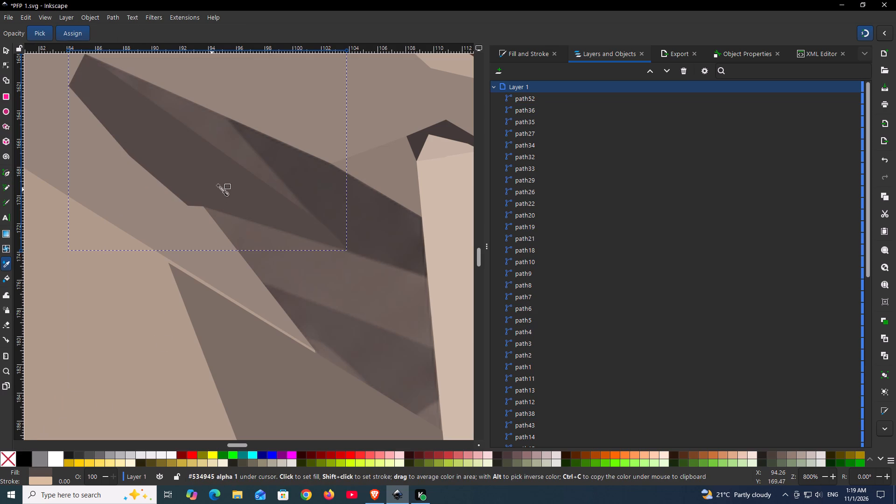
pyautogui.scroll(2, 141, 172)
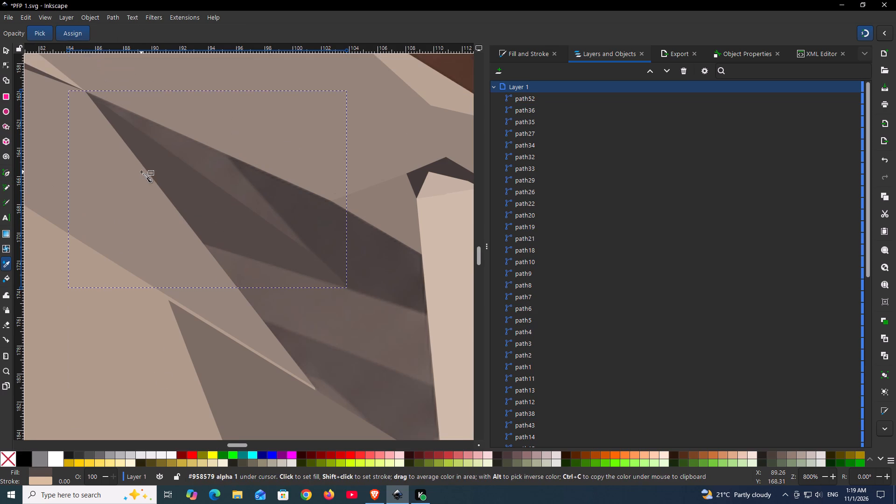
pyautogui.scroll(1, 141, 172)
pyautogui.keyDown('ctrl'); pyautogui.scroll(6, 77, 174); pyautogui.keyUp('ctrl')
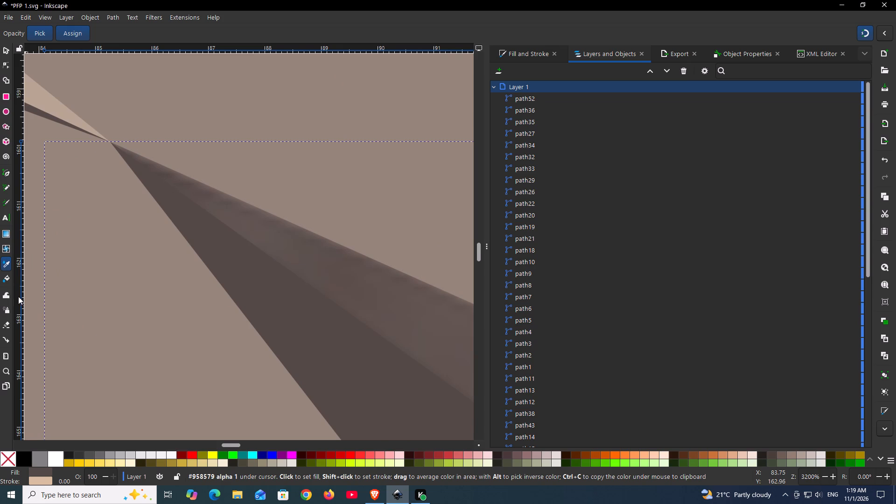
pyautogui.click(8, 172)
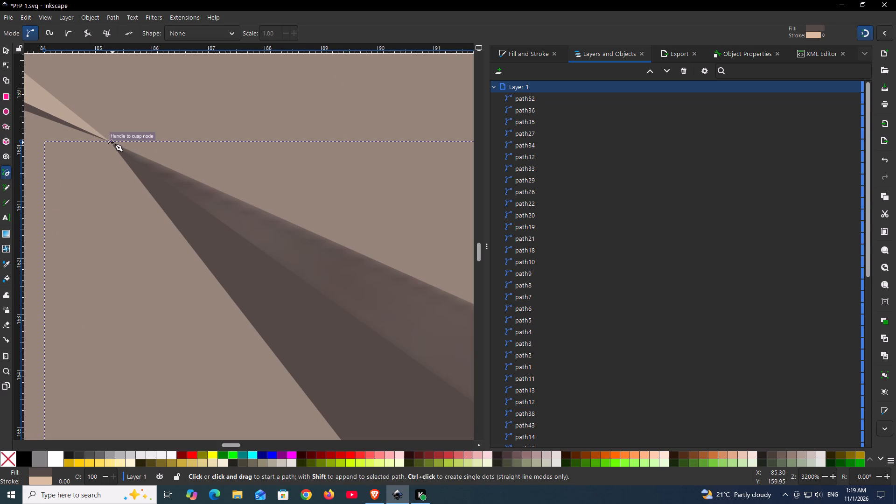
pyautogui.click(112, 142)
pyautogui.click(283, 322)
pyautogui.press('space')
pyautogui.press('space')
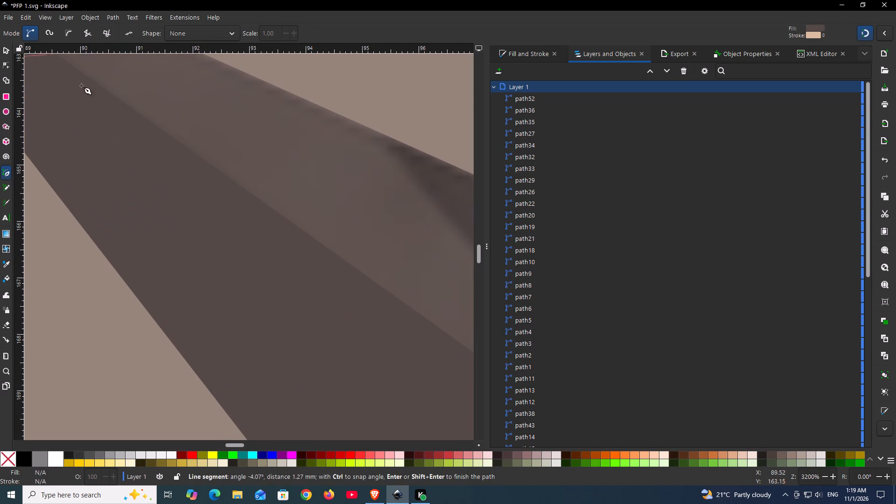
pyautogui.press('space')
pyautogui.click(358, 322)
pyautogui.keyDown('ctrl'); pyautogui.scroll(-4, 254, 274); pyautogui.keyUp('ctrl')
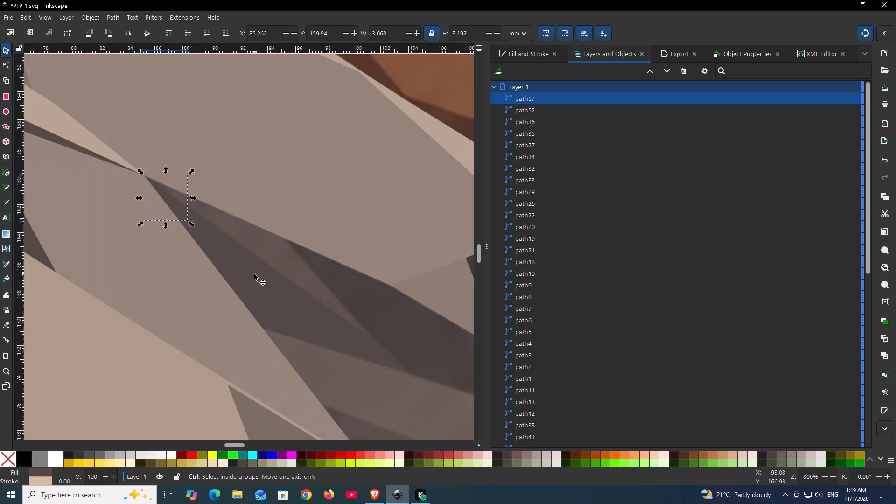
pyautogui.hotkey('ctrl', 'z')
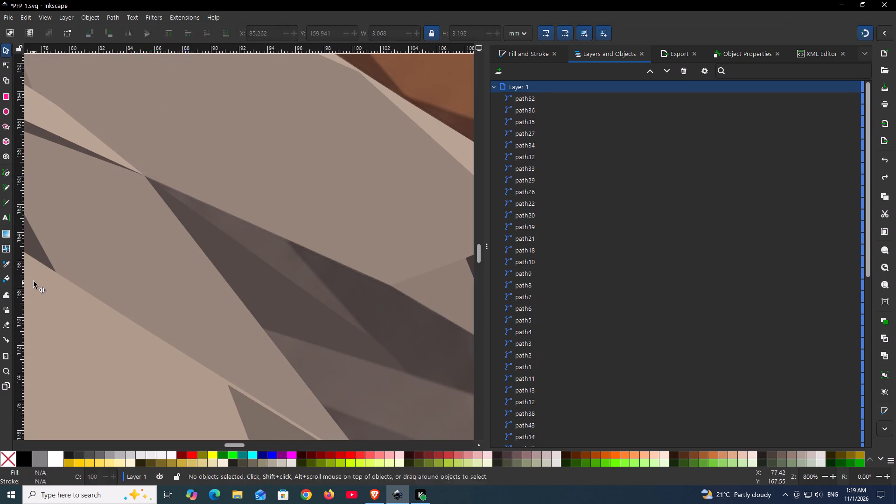
# Outline the lighter shadow facet between the pointed tip and the darker triangle, overlapping the dark facet just traced and the collar above.
pyautogui.click(7, 171)
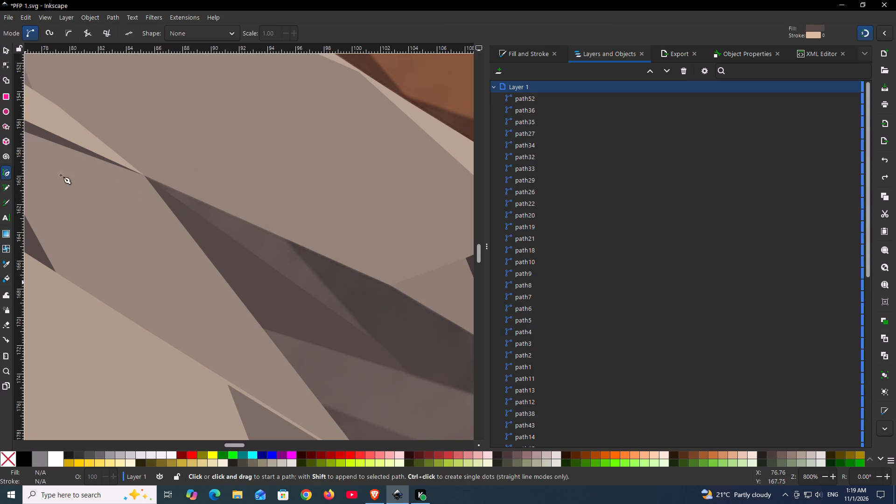
pyautogui.click(149, 180)
pyautogui.click(263, 281)
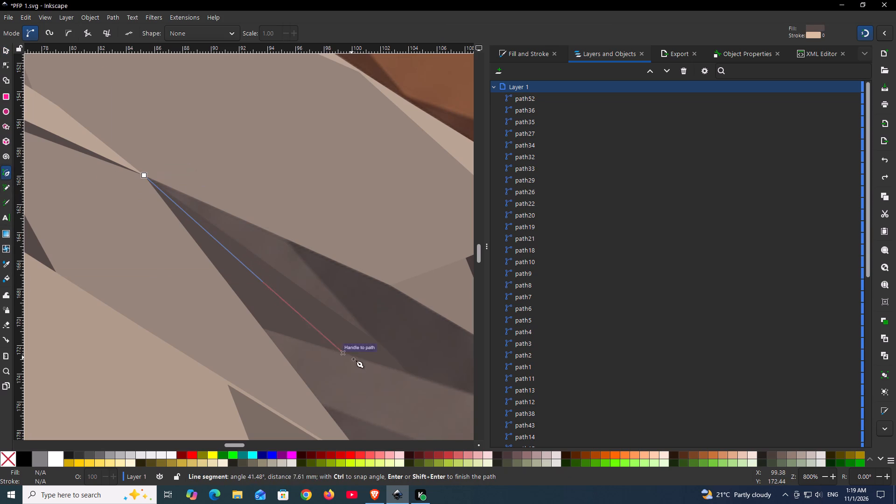
pyautogui.click(408, 375)
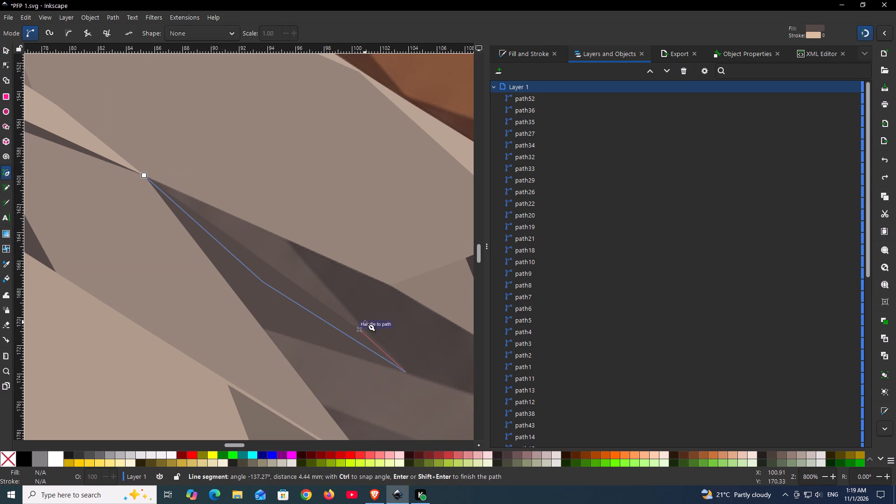
pyautogui.keyDown('ctrl'); pyautogui.scroll(5, 371, 333); pyautogui.keyUp('ctrl')
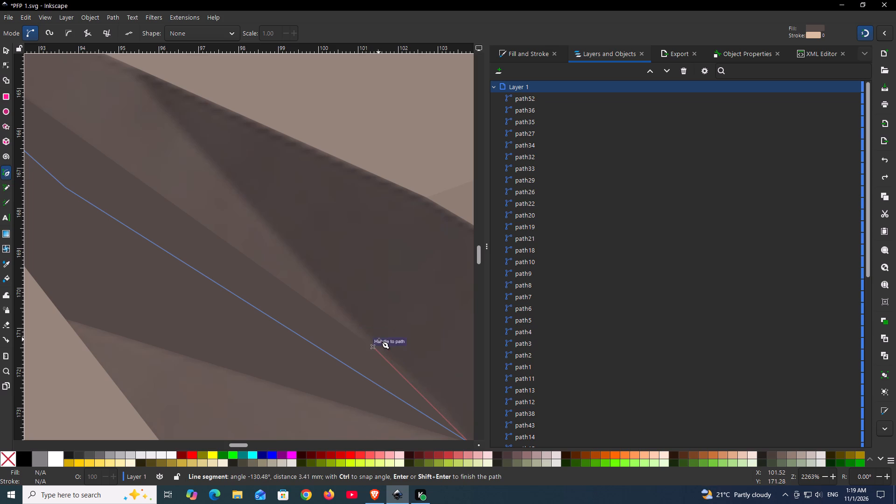
pyautogui.keyDown('ctrl'); pyautogui.scroll(6, 385, 344); pyautogui.keyUp('ctrl')
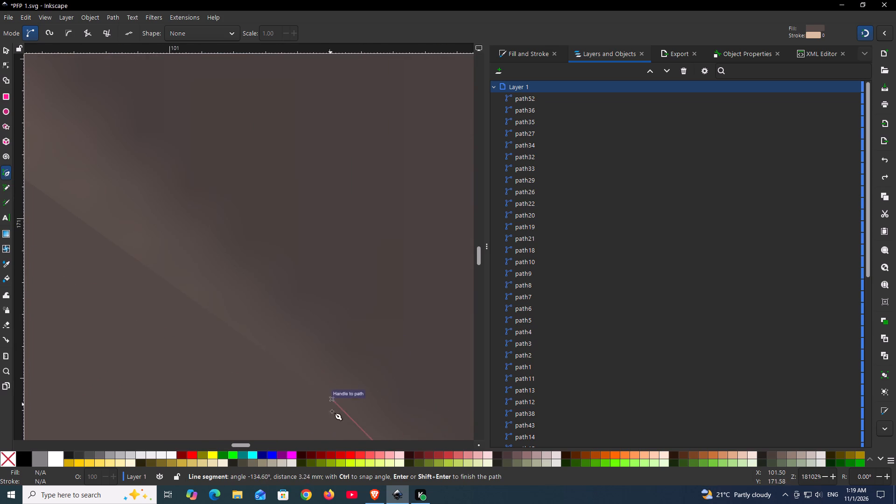
pyautogui.scroll(-4, 363, 403)
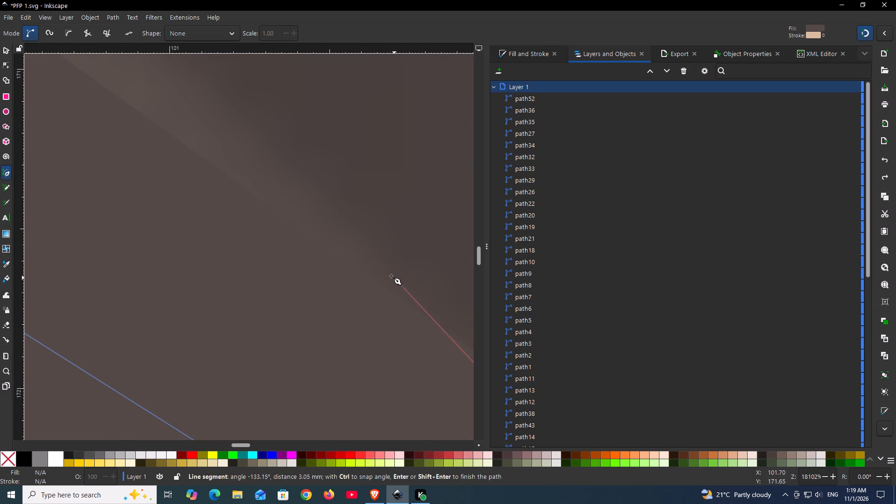
pyautogui.press('space')
pyautogui.press('space')
pyautogui.press('space')
pyautogui.press('space')
pyautogui.press('space')
pyautogui.press('space')
pyautogui.press('space')
pyautogui.press('space')
pyautogui.press('space')
pyautogui.press('space')
pyautogui.press('space')
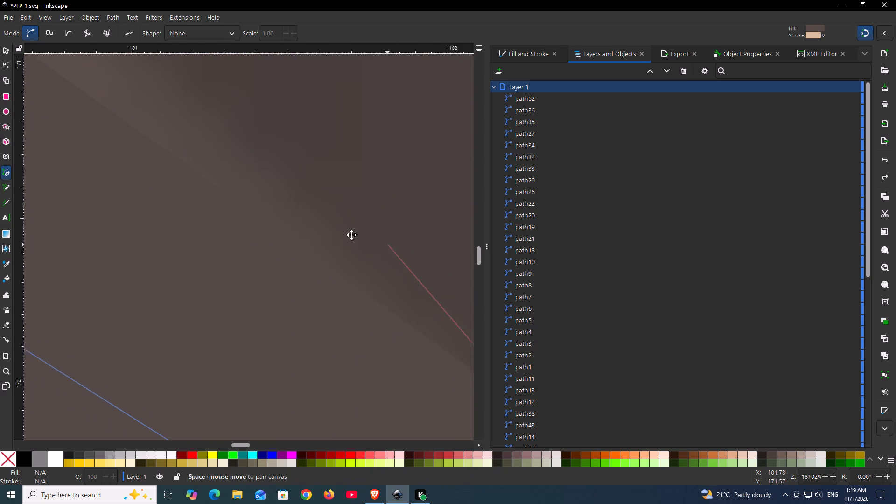
pyautogui.click(106, 196)
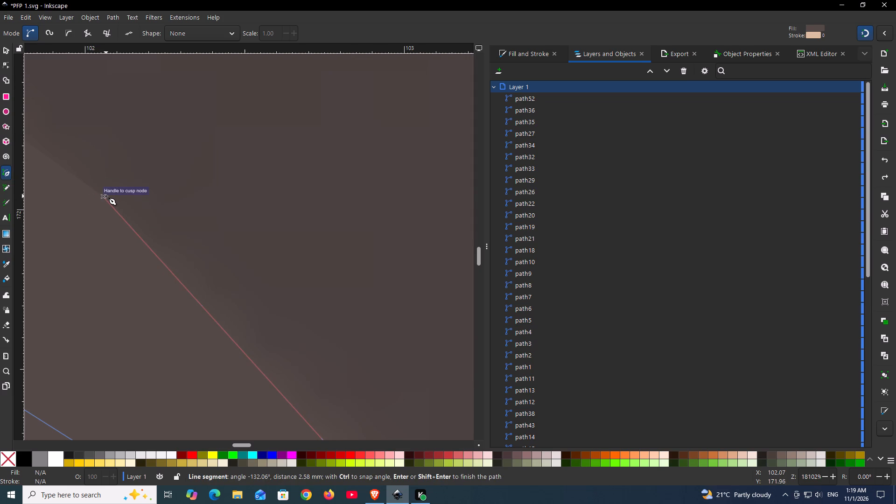
pyautogui.keyDown('ctrl'); pyautogui.scroll(-3, 106, 133); pyautogui.keyUp('ctrl')
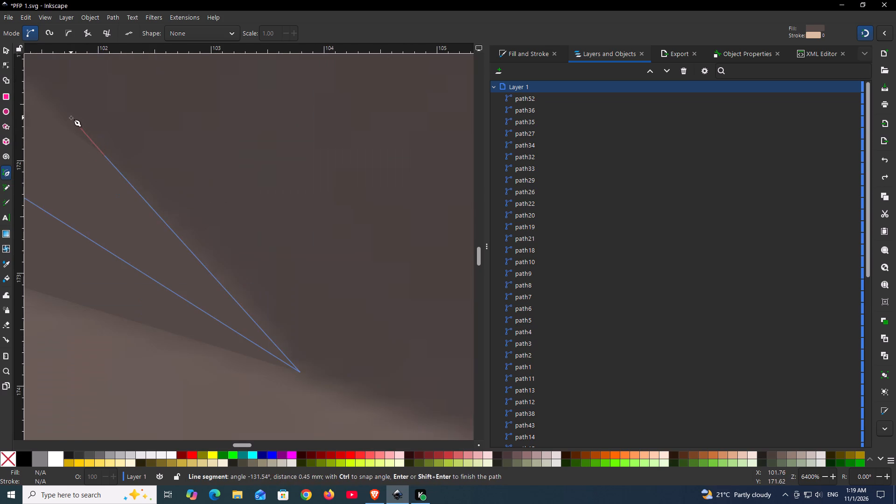
pyautogui.press('space')
pyautogui.press('space')
pyautogui.press('space')
pyautogui.press('space')
pyautogui.press('space')
pyautogui.press('space')
pyautogui.press('space')
pyautogui.press('space')
pyautogui.press('space')
pyautogui.press('space')
pyautogui.press('space')
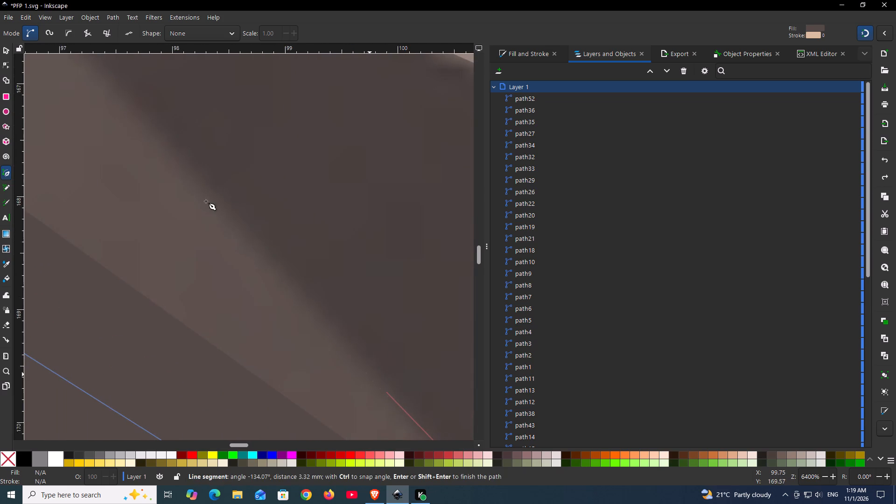
pyautogui.press('space')
pyautogui.press('space')
pyautogui.press('space')
pyautogui.keyDown('ctrl'); pyautogui.scroll(-2, 251, 202); pyautogui.keyUp('ctrl')
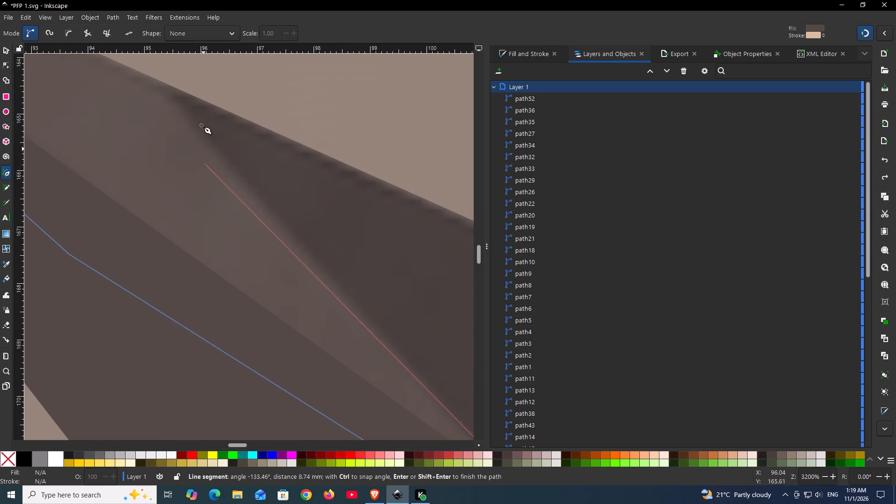
pyautogui.click(161, 80)
pyautogui.press('space')
pyautogui.press('space')
pyautogui.press('space')
pyautogui.press('space')
pyautogui.press('space')
pyautogui.press('space')
pyautogui.press('space')
pyautogui.press('space')
pyautogui.press('space')
pyautogui.press('space')
pyautogui.press('space')
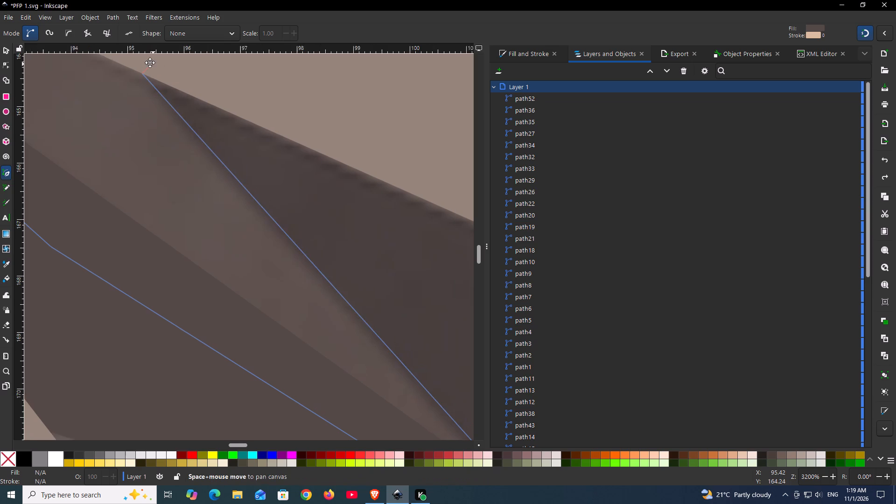
pyautogui.click(246, 87)
pyautogui.press('space')
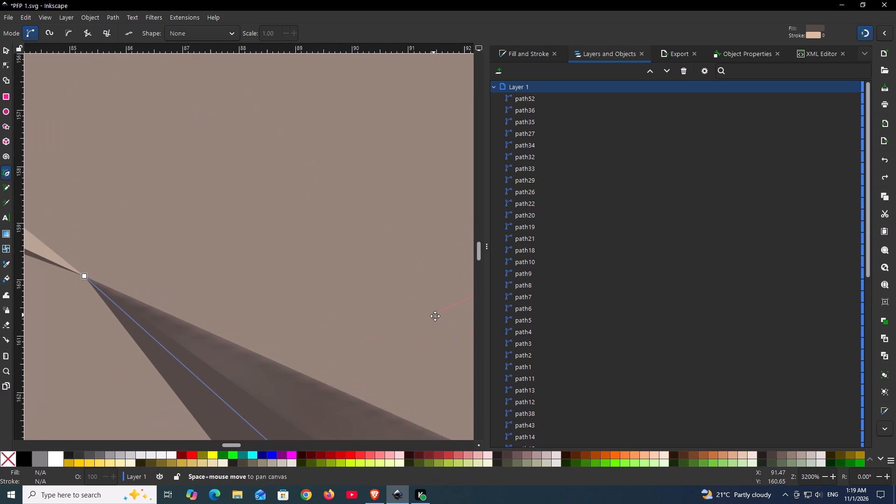
pyautogui.click(167, 171)
pyautogui.click(86, 276)
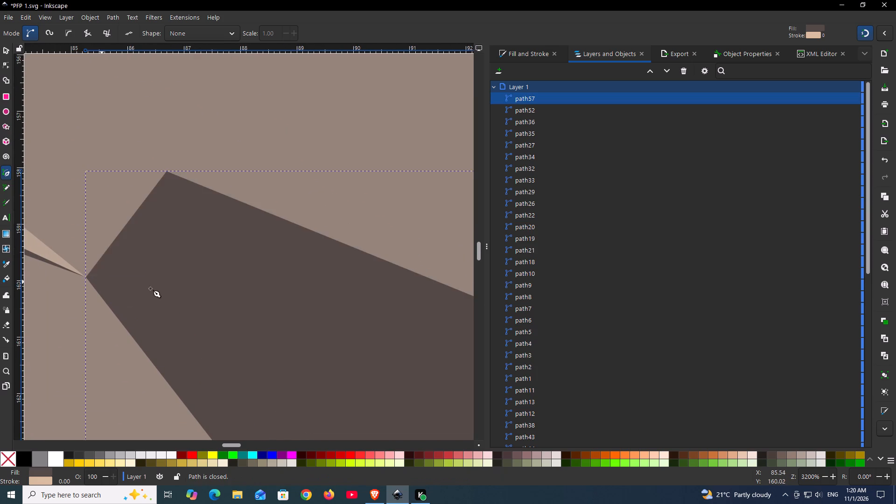
# Recolour the lighter shadow facet with the sampled brown #5e524d and lower it behind the collar and neighbouring dark shadow facets.
pyautogui.keyDown('ctrl'); pyautogui.scroll(-7, 182, 289); pyautogui.keyUp('ctrl')
pyautogui.scroll(-1, 154, 383)
pyautogui.keyDown('ctrl'); pyautogui.scroll(2, 251, 299); pyautogui.keyUp('ctrl')
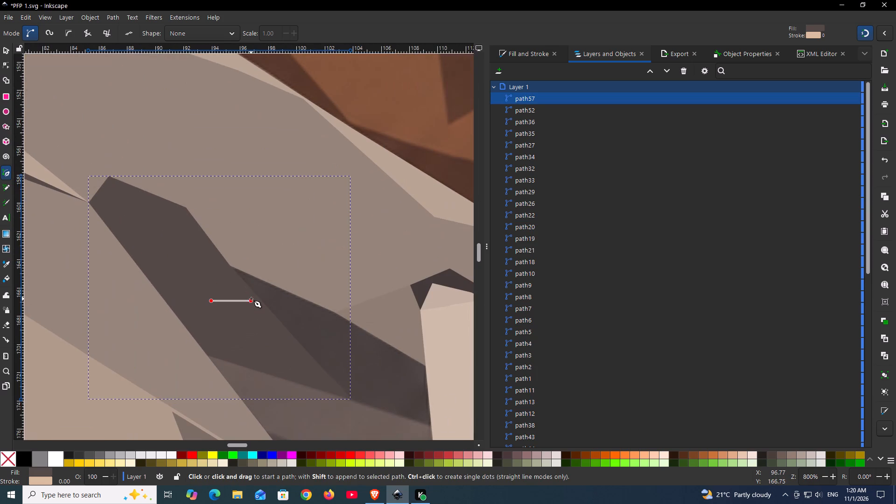
pyautogui.click(10, 458)
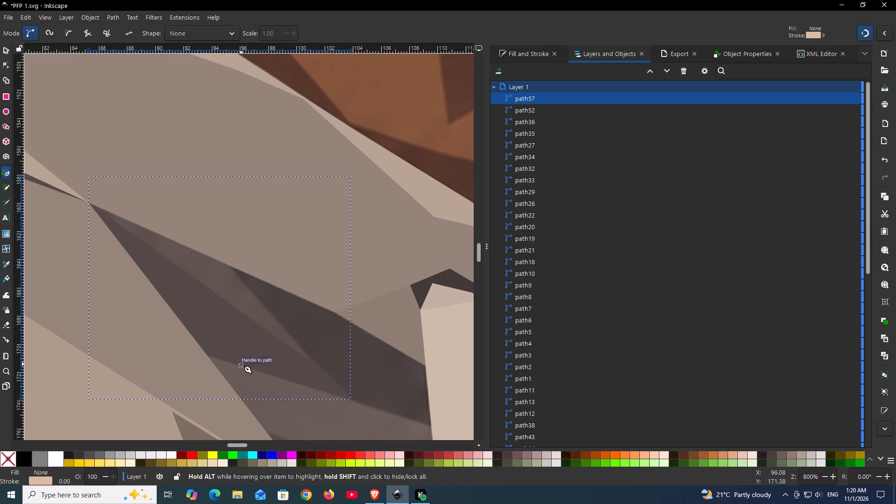
pyautogui.press('d')
pyautogui.click(240, 291)
pyautogui.press('pagedown')
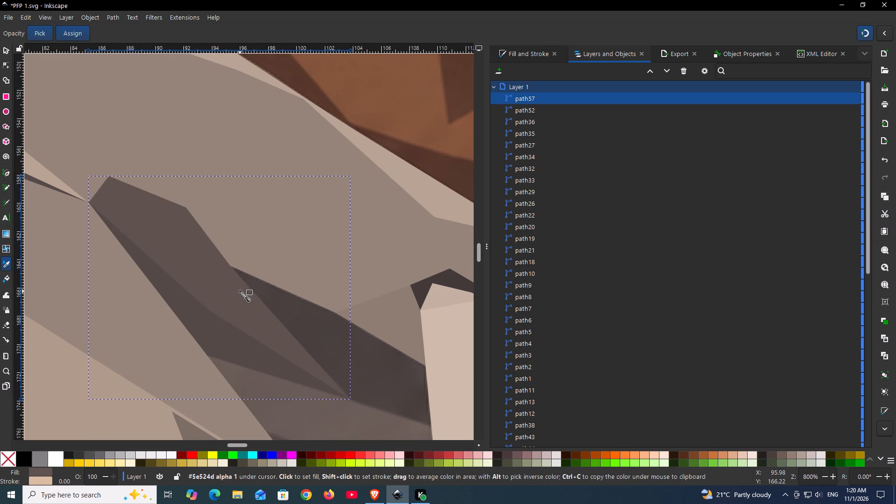
pyautogui.press('pagedown')
pyautogui.press('pagedown')
pyautogui.press('pagedown')
pyautogui.press('pagedown')
pyautogui.press('pagedown')
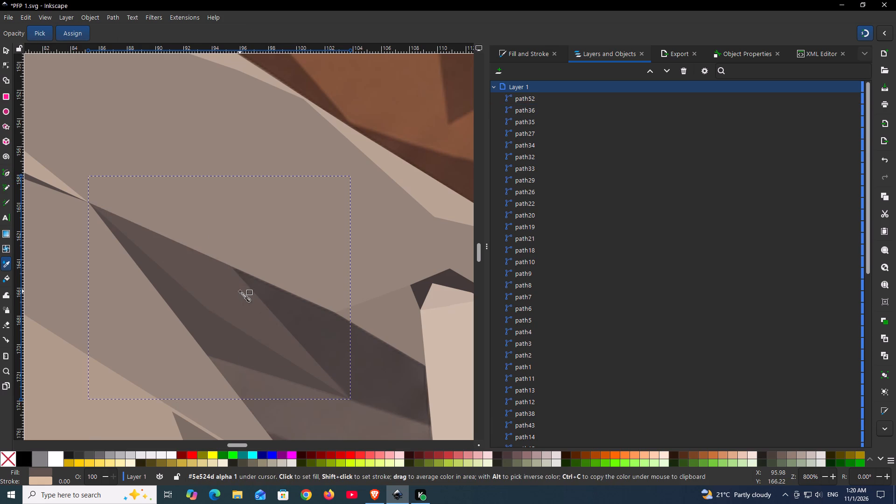
pyautogui.press('pagedown')
pyautogui.press('pagedown')
pyautogui.press('pagedown')
pyautogui.press('pageup')
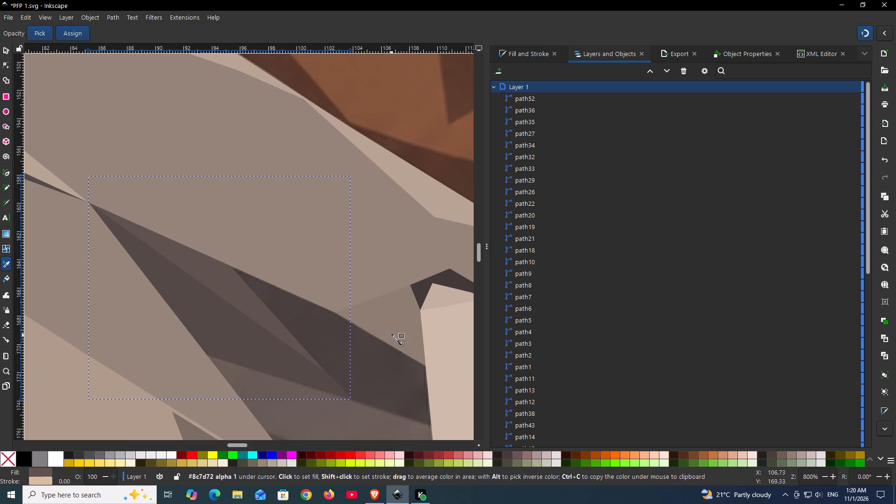
# Outline the darkest shadow facet between the lighter facet and the drawstring, overlapping the collar above and the drawstring's edge.
pyautogui.press('space')
pyautogui.press('space')
pyautogui.keyDown('ctrl'); pyautogui.scroll(1, 213, 257); pyautogui.keyUp('ctrl')
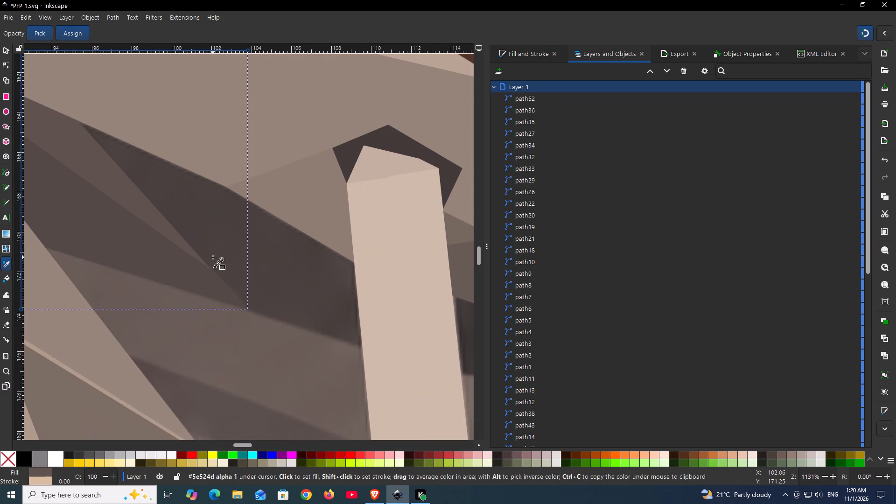
pyautogui.click(10, 173)
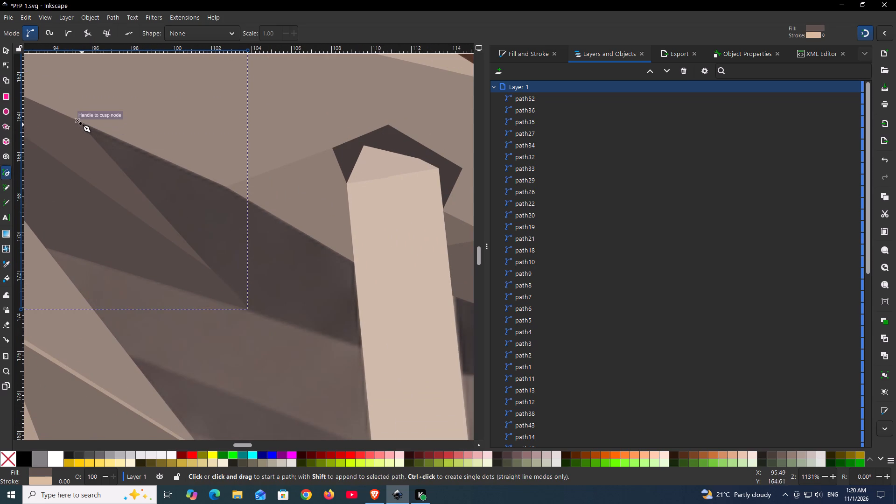
pyautogui.click(80, 123)
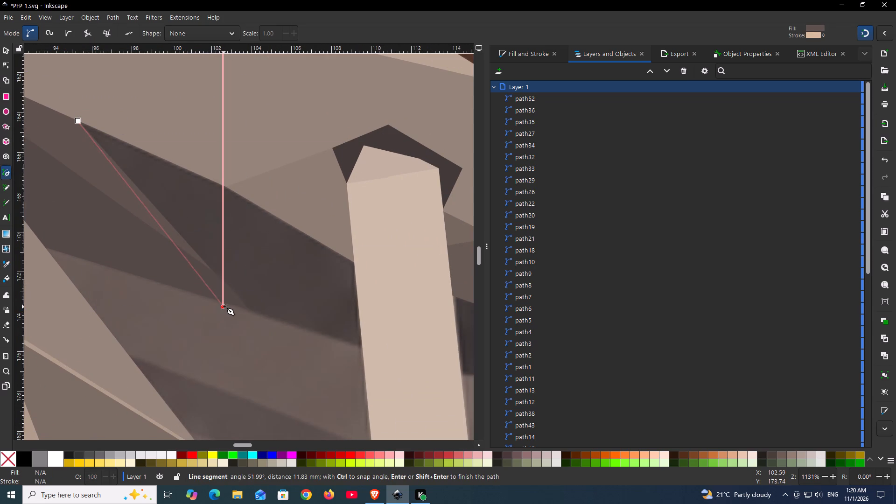
pyautogui.click(214, 300)
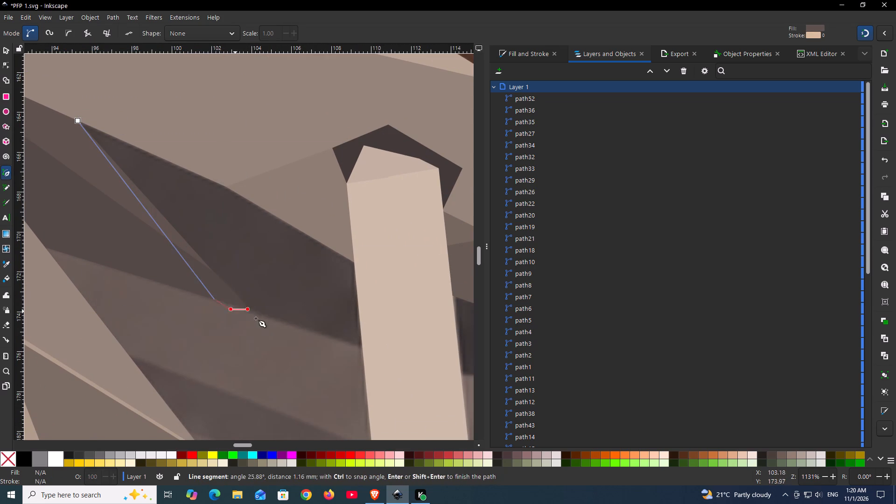
pyautogui.click(247, 311)
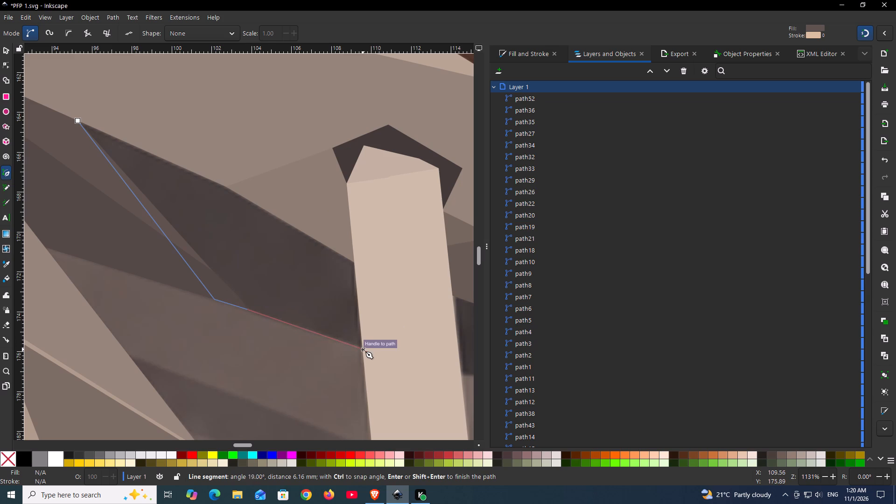
pyautogui.click(371, 351)
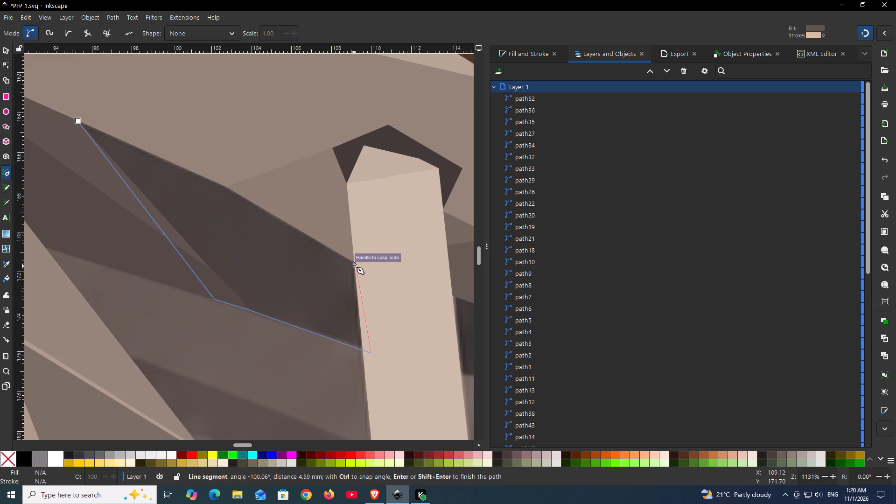
pyautogui.click(354, 264)
pyautogui.click(268, 172)
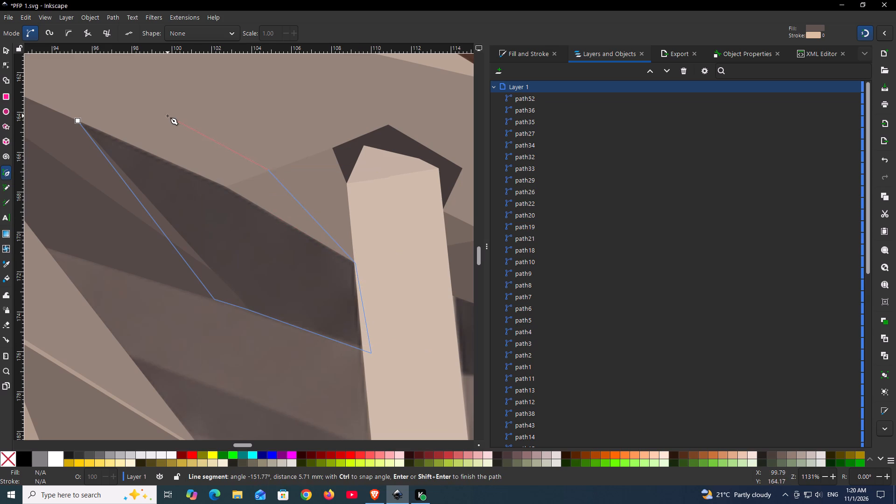
pyautogui.click(168, 116)
pyautogui.click(78, 121)
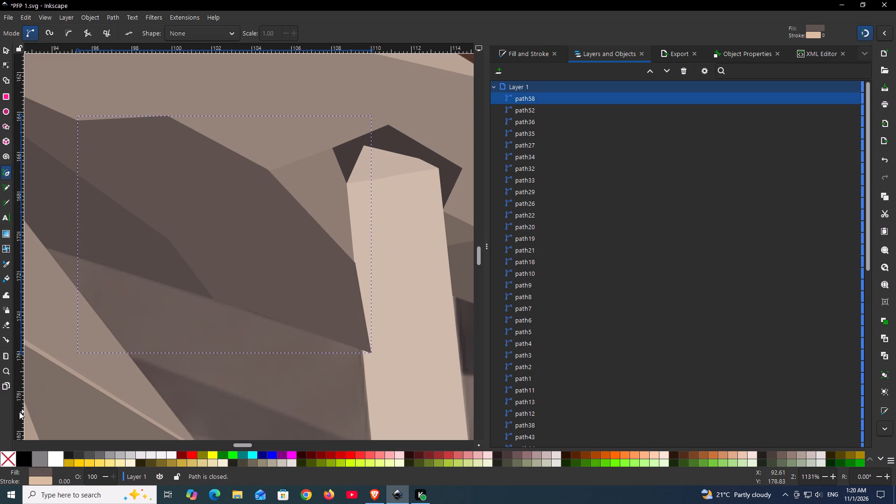
# Recolour the new facet with the sampled dark brown #48403e and lower it behind the drawstring, collar and neighbouring shadow facets.
pyautogui.click(7, 456)
pyautogui.press('d')
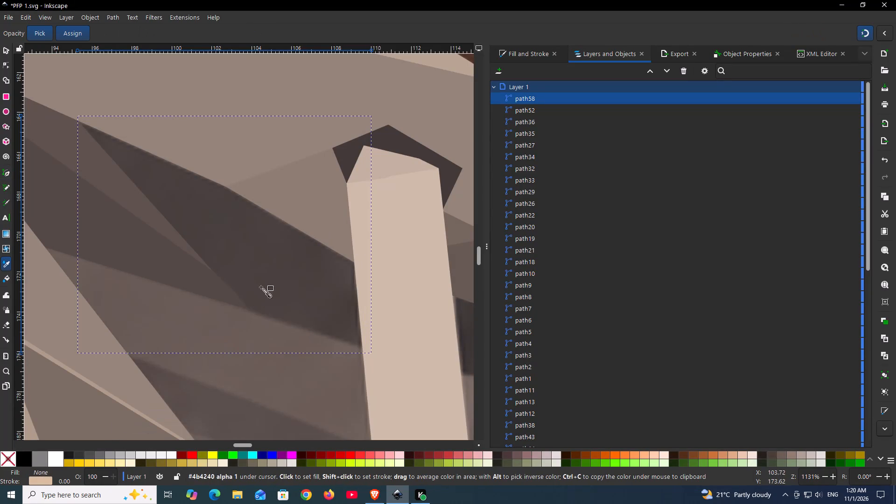
pyautogui.click(270, 275)
pyautogui.press('pagedown')
pyautogui.press('pagedown')
pyautogui.press('pagedown')
pyautogui.press('pagedown')
pyautogui.press('pagedown')
pyautogui.press('pagedown')
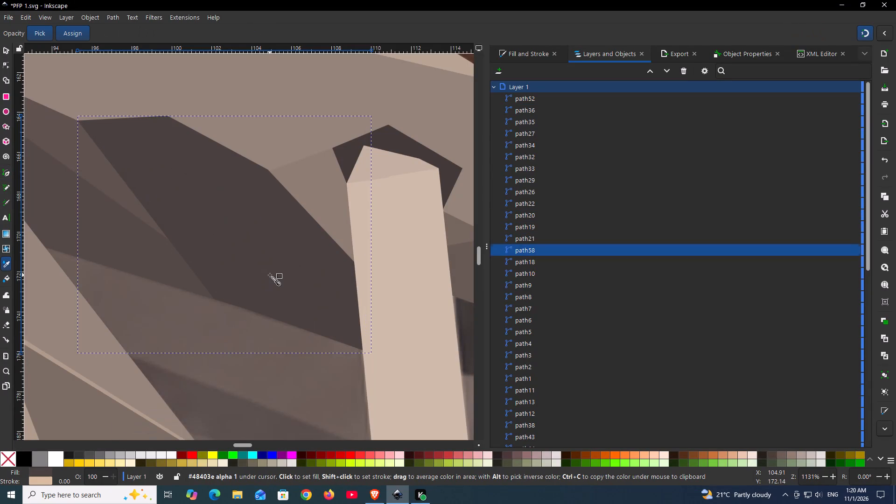
pyautogui.press('pagedown')
pyautogui.press('pagedown')
pyautogui.press('pagedown')
pyautogui.press('pagedown')
pyautogui.press('pagedown')
pyautogui.press('pagedown')
pyautogui.press('pagedown')
pyautogui.press('pagedown')
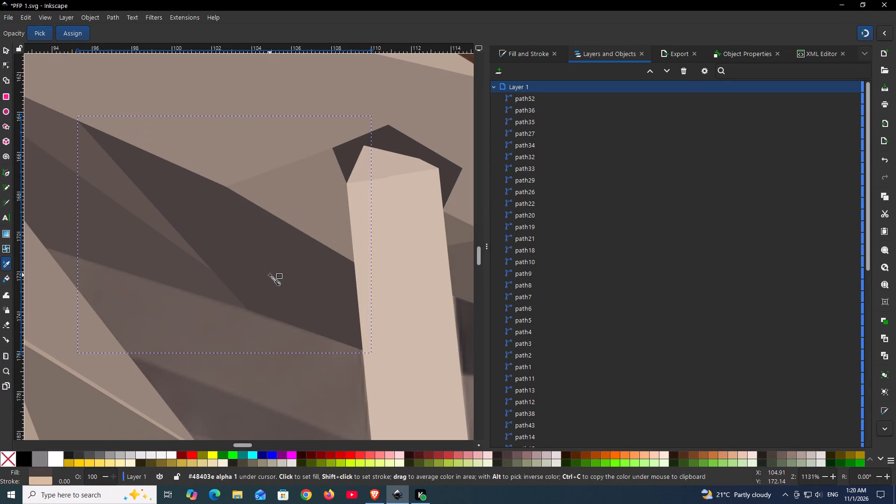
pyautogui.press('pagedown')
pyautogui.press('pageup')
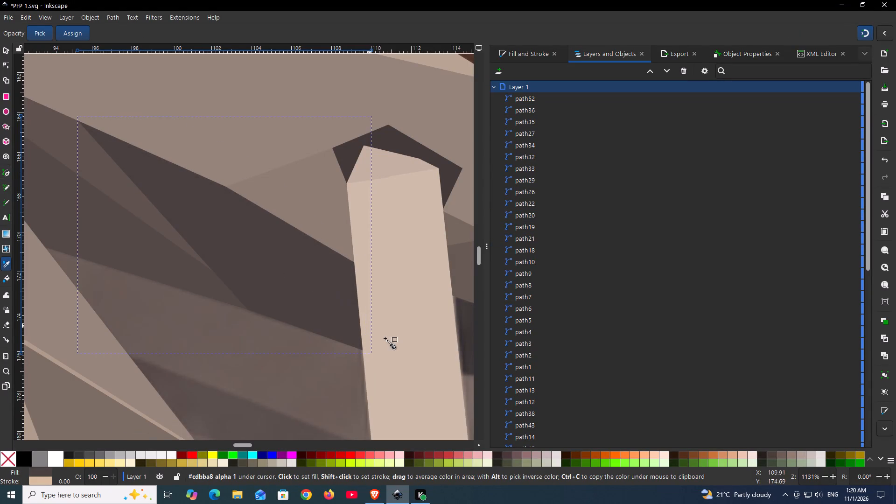
# Outline the lighter shadow band below the dark facets, from the shadow's lower edge to the drawstring, overlapping the traced shapes around it.
pyautogui.keyDown('ctrl'); pyautogui.scroll(-5, 385, 338); pyautogui.keyUp('ctrl')
pyautogui.scroll(-1, 414, 378)
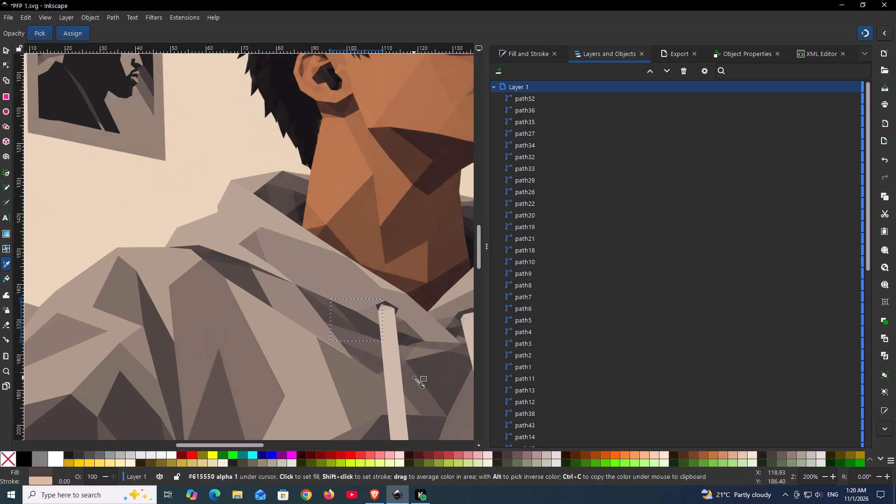
pyautogui.keyDown('ctrl'); pyautogui.scroll(5, 368, 315); pyautogui.keyUp('ctrl')
pyautogui.keyDown('ctrl'); pyautogui.scroll(-1, 368, 315); pyautogui.keyUp('ctrl')
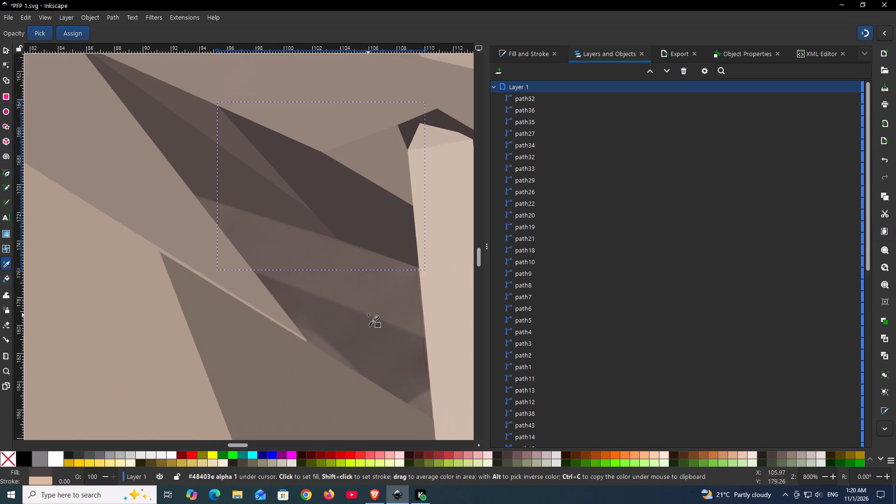
pyautogui.press('space')
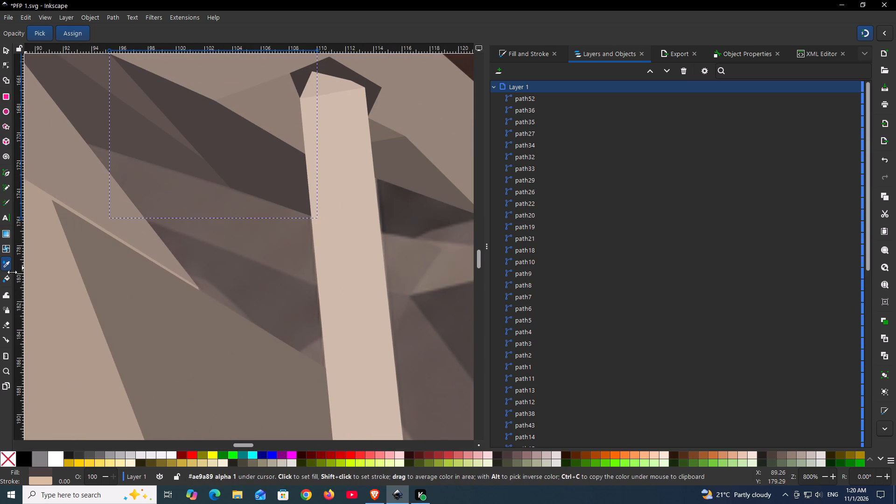
pyautogui.click(6, 172)
pyautogui.click(90, 147)
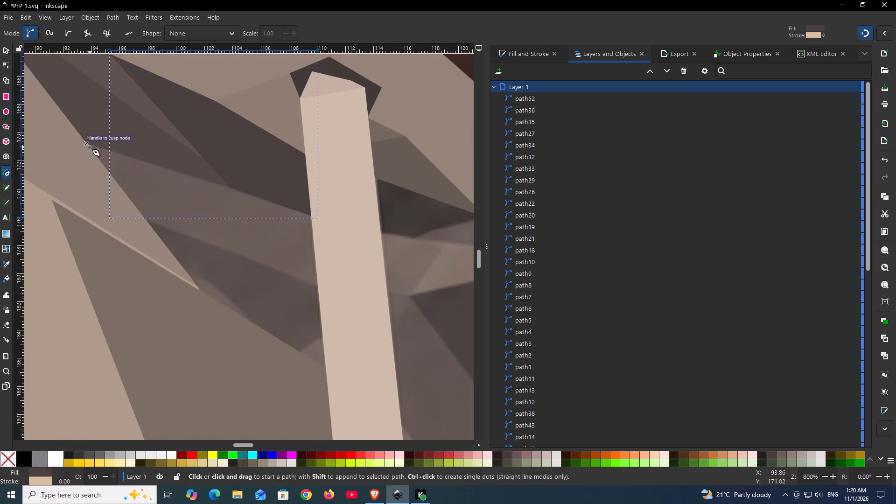
pyautogui.click(199, 142)
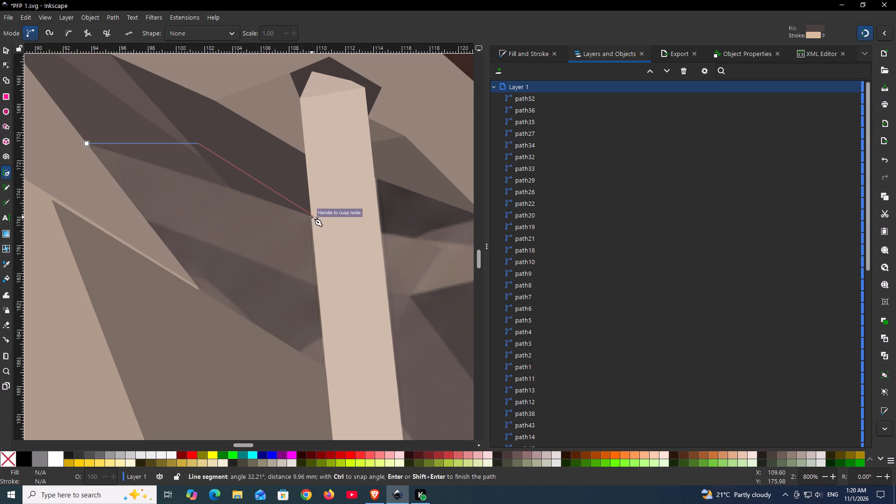
pyautogui.click(319, 219)
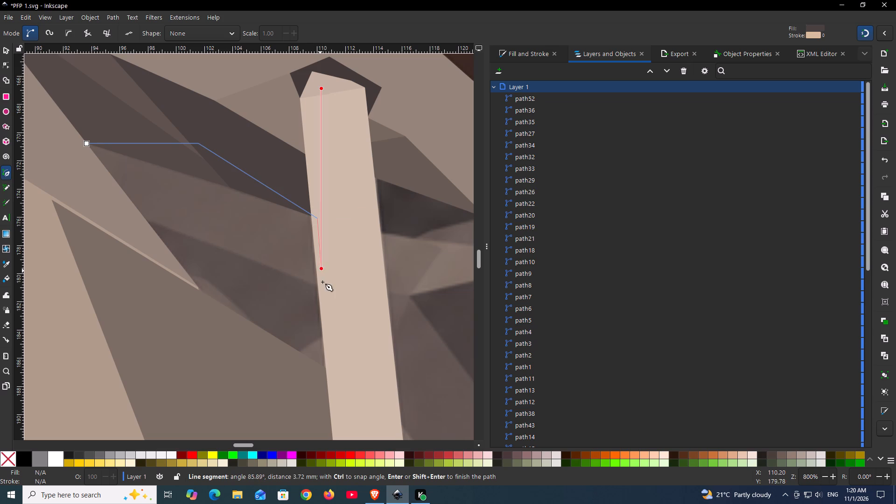
pyautogui.click(323, 290)
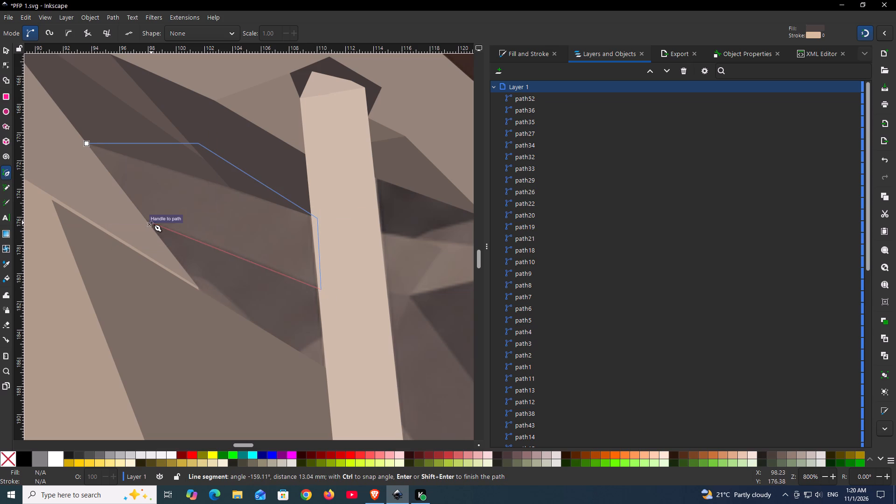
pyautogui.click(150, 222)
pyautogui.click(100, 204)
pyautogui.click(85, 143)
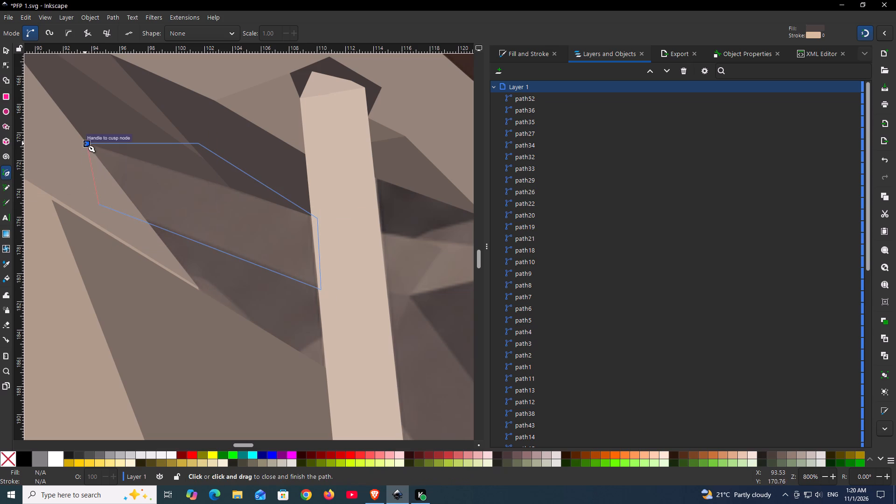
# Recolour the new band with the sampled brown #6a5d56 and lower it behind the surrounding shadow, fabric and drawstring facets.
pyautogui.click(11, 457)
pyautogui.press('d')
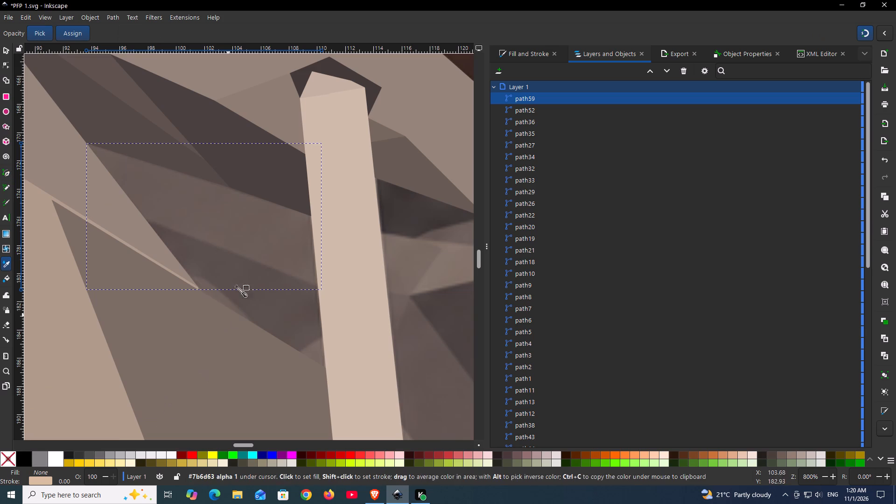
pyautogui.click(255, 231)
pyautogui.press('pagedown')
pyautogui.press('pagedown')
pyautogui.press('pagedown')
pyautogui.press('pagedown')
pyautogui.press('pagedown')
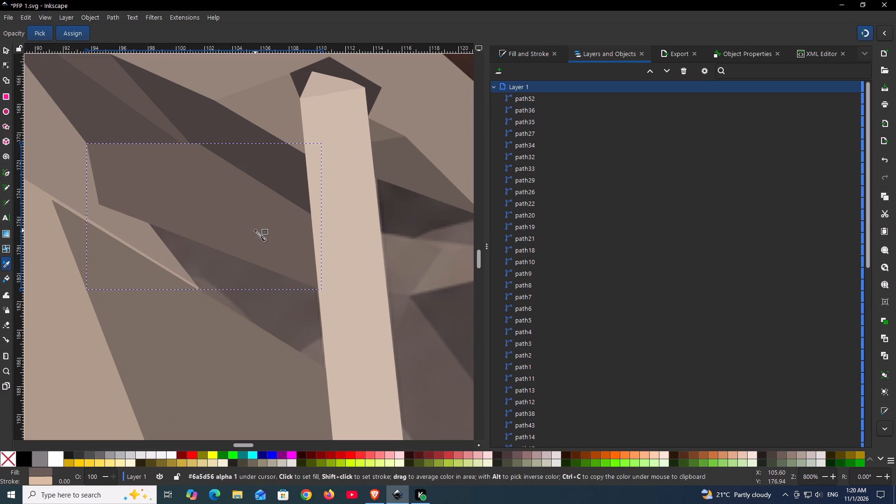
pyautogui.press('pagedown')
pyautogui.press('pagedown')
pyautogui.press('pagedown')
pyautogui.press('pagedown')
pyautogui.press('pagedown')
pyautogui.press('pagedown')
pyautogui.press('pagedown')
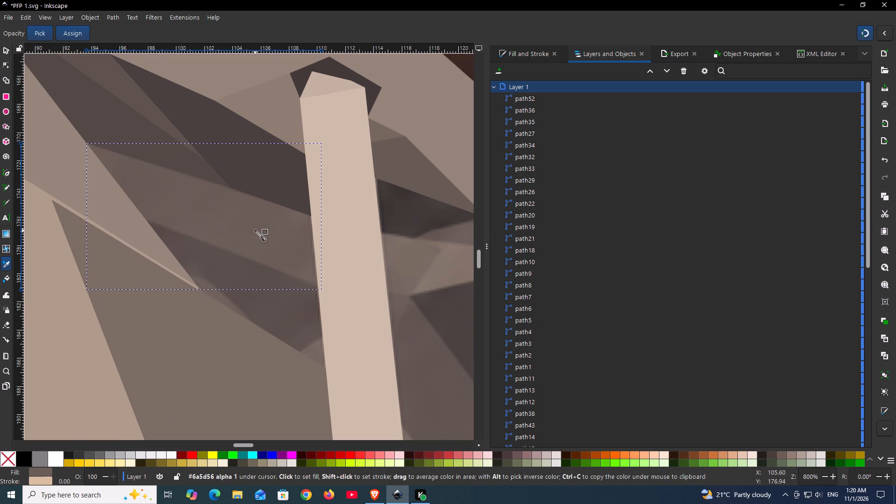
pyautogui.press('pageup')
# Outline the dark shadow facet below the brown band, from the collar fabric's edge to the drawstring, overlapping the band and the drawstring's edge.
pyautogui.keyDown('ctrl'); pyautogui.scroll(-2, 292, 305); pyautogui.keyUp('ctrl')
pyautogui.keyDown('ctrl'); pyautogui.scroll(2, 290, 305); pyautogui.keyUp('ctrl')
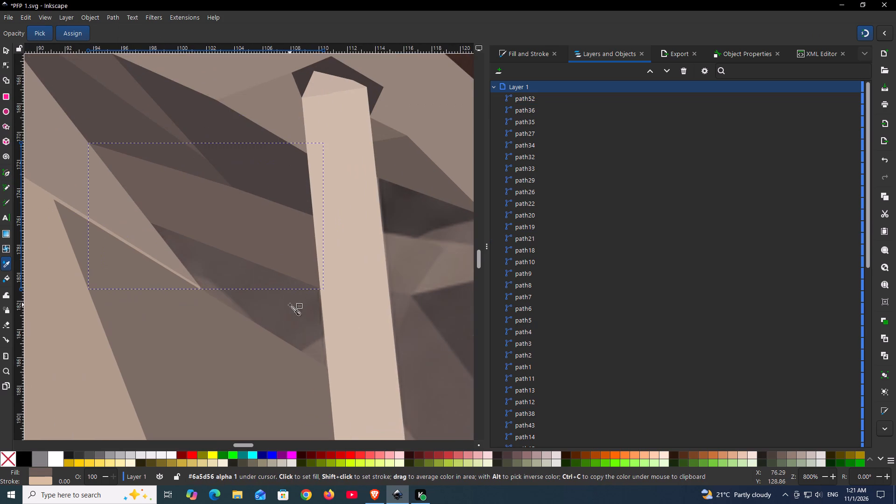
pyautogui.scroll(-1, 290, 305)
pyautogui.keyDown('ctrl'); pyautogui.scroll(1, 259, 305); pyautogui.keyUp('ctrl')
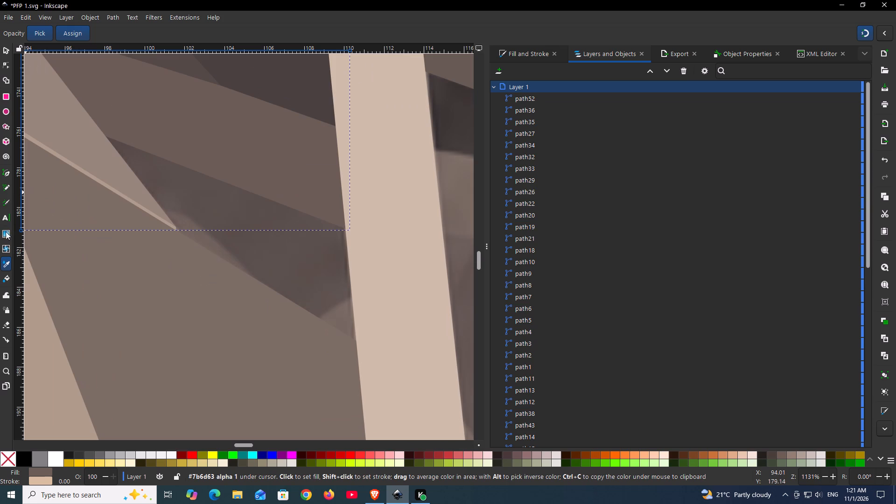
pyautogui.click(8, 175)
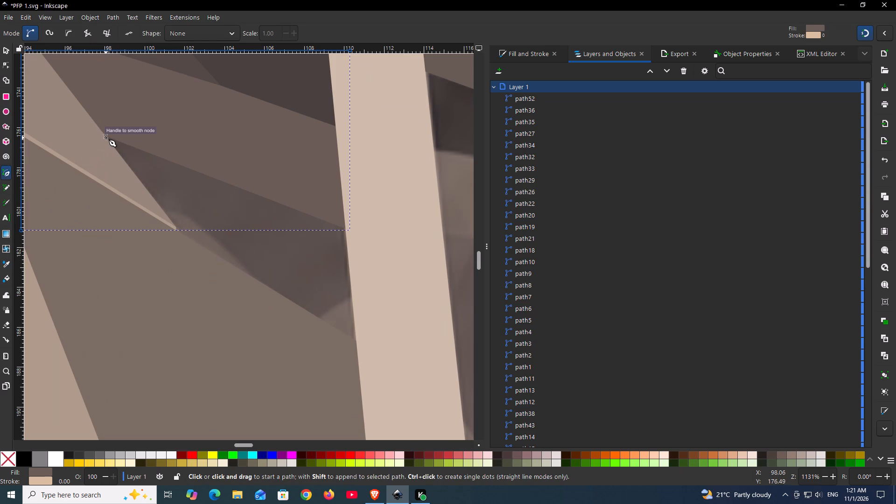
pyautogui.click(106, 138)
pyautogui.keyDown('ctrl'); pyautogui.scroll(4, 169, 215); pyautogui.keyUp('ctrl')
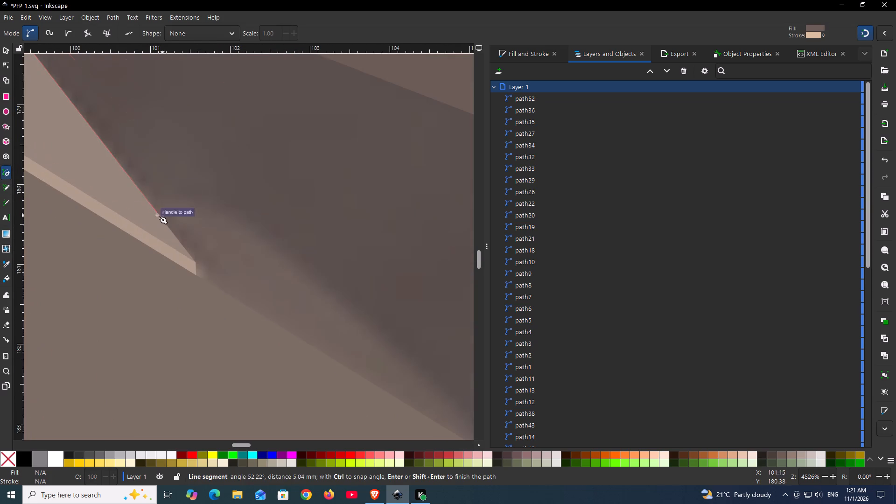
pyautogui.click(118, 190)
pyautogui.click(152, 206)
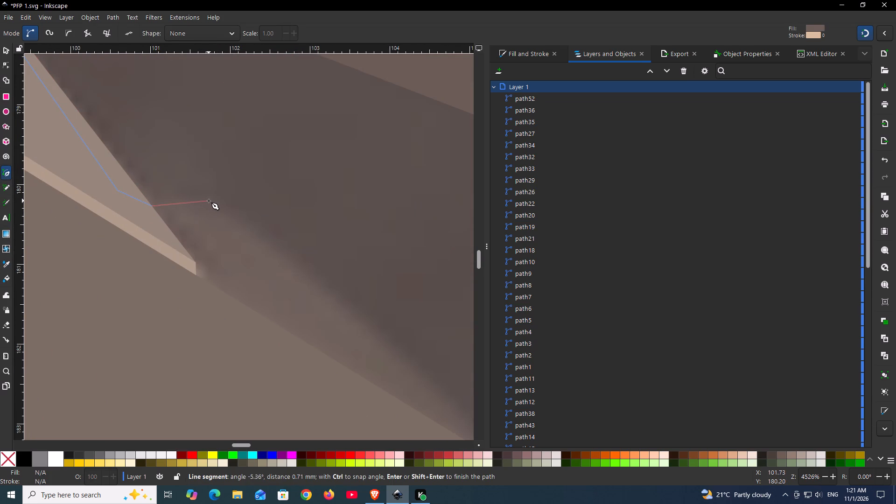
pyautogui.click(209, 201)
pyautogui.keyDown('ctrl'); pyautogui.scroll(-4, 325, 233); pyautogui.keyUp('ctrl')
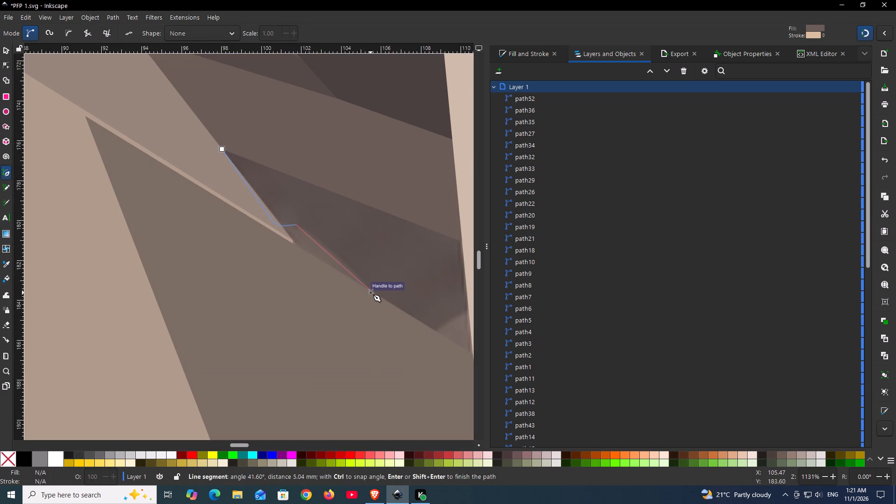
pyautogui.click(371, 293)
pyautogui.press('space')
pyautogui.click(317, 289)
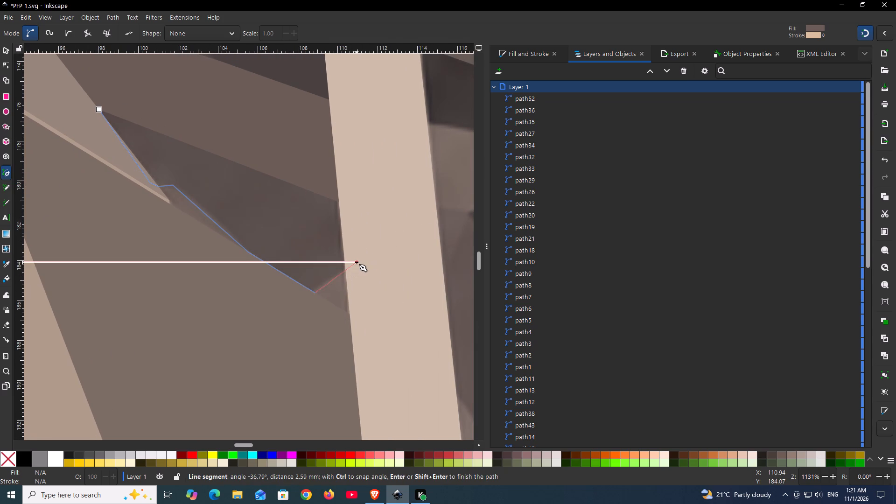
pyautogui.click(357, 262)
pyautogui.click(342, 203)
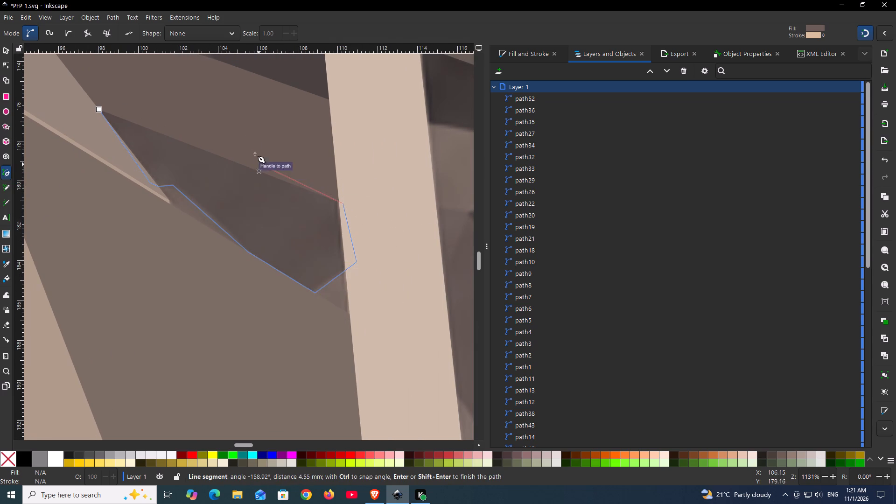
pyautogui.click(247, 133)
pyautogui.click(114, 101)
pyautogui.click(98, 110)
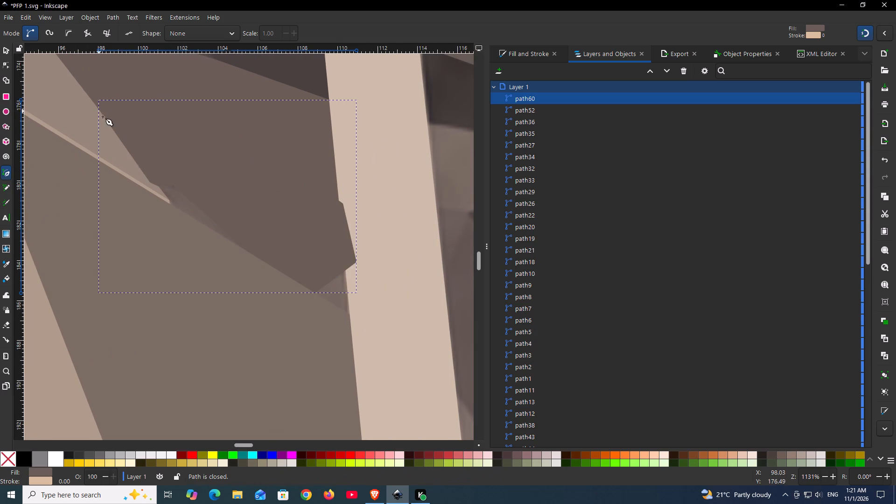
# Recolour the new facet with the sampled dark brown #5a4f4b and lower it behind the drawstring, band and fabric facets, just above the reference.
pyautogui.click(6, 457)
pyautogui.press('d')
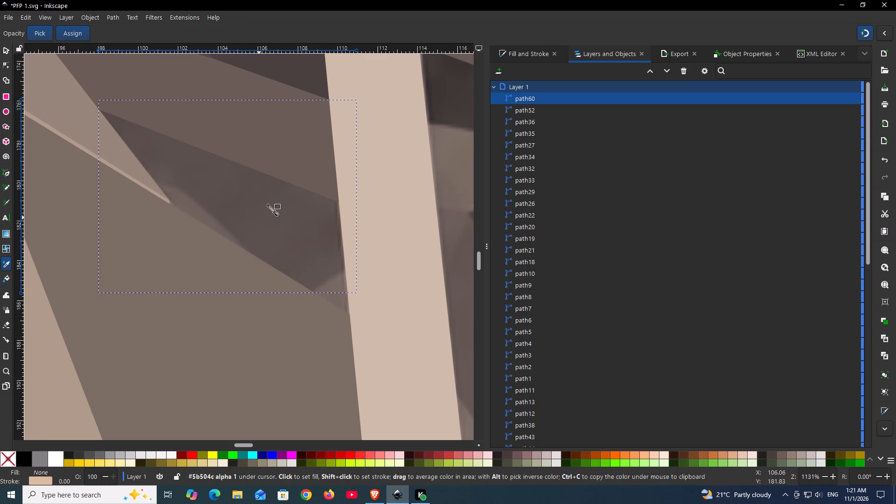
pyautogui.click(268, 205)
pyautogui.press('pagedown')
pyautogui.press('pagedown')
pyautogui.press('pagedown')
pyautogui.press('pagedown')
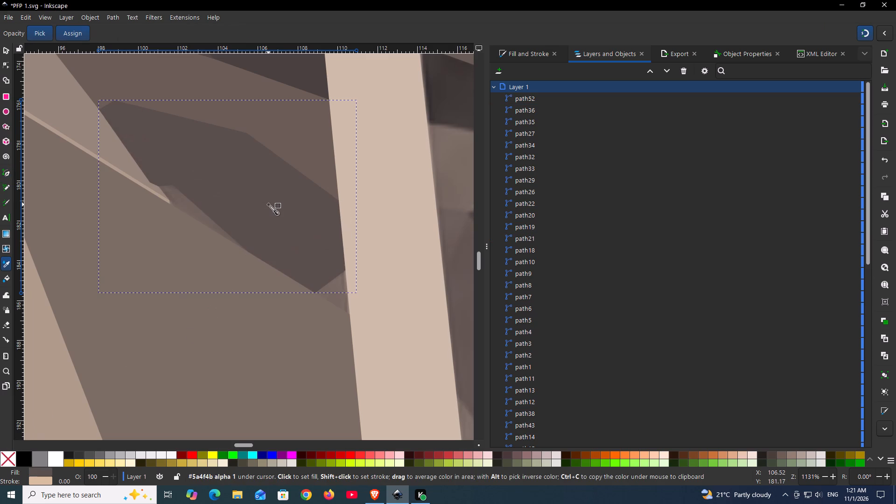
pyautogui.press('pagedown')
pyautogui.press('pagedown')
pyautogui.press('pagedown')
pyautogui.press('pagedown')
pyautogui.press('pagedown')
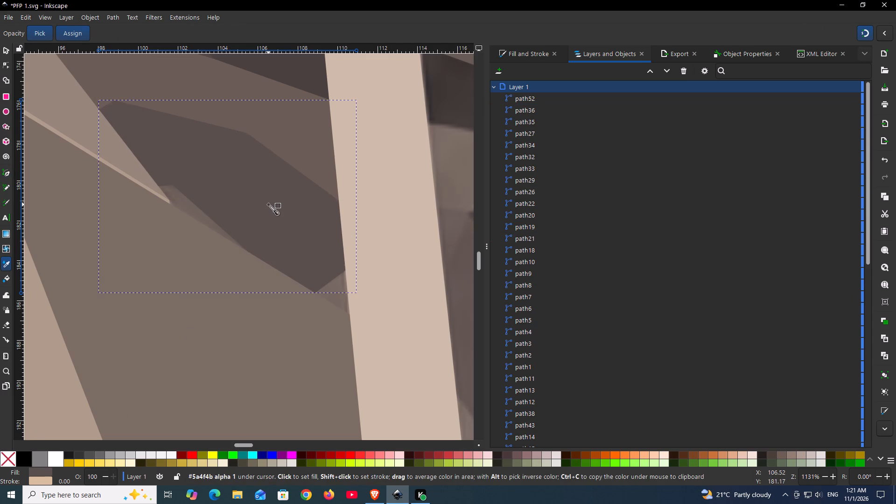
pyautogui.press('pagedown')
pyautogui.press('pageup')
# Outline the thin lighter sliver between the dark shadow facet and the fabric below, overlapping the shapes around it.
pyautogui.keyDown('ctrl'); pyautogui.scroll(2, 189, 208); pyautogui.keyUp('ctrl')
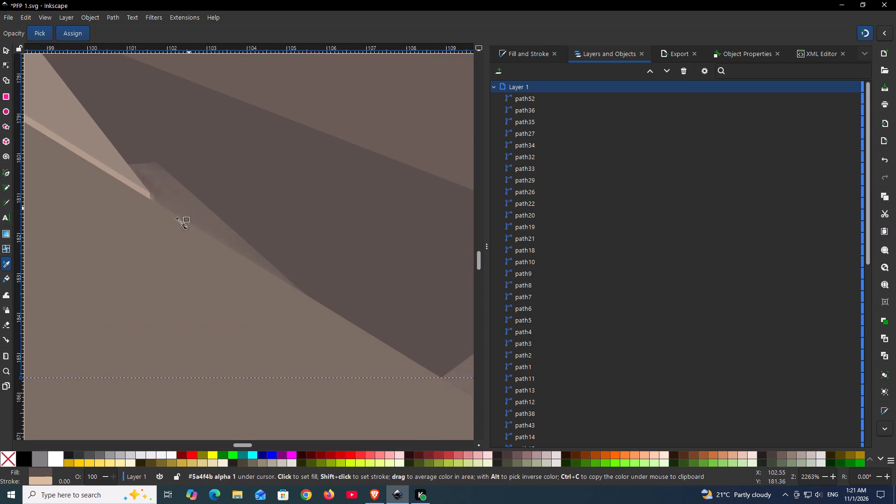
pyautogui.keyDown('ctrl'); pyautogui.scroll(2, 167, 226); pyautogui.keyUp('ctrl')
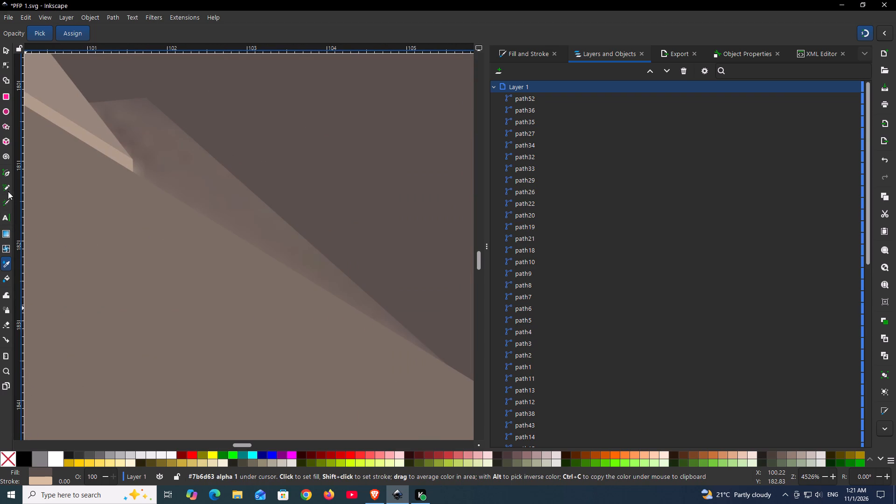
pyautogui.click(7, 174)
pyautogui.click(87, 105)
pyautogui.click(58, 139)
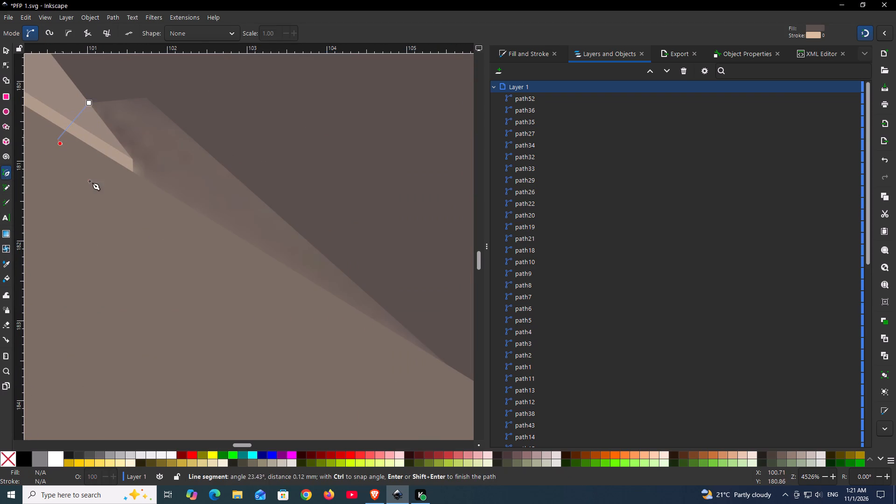
pyautogui.click(125, 223)
pyautogui.click(447, 368)
pyautogui.click(413, 187)
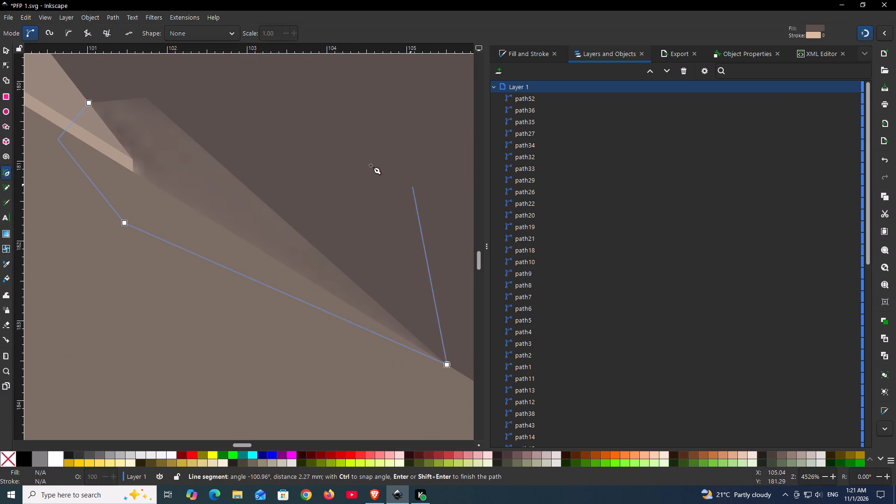
pyautogui.click(240, 88)
pyautogui.click(100, 68)
pyautogui.click(88, 103)
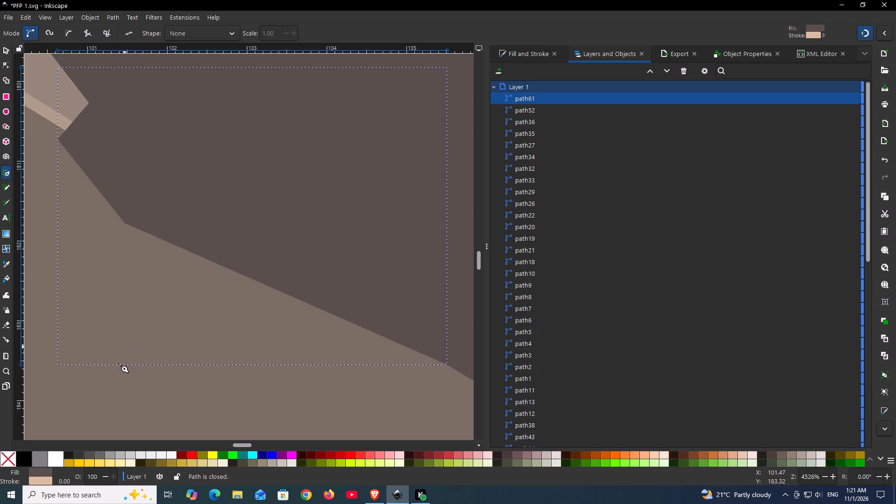
# Recolour the new sliver with the sampled brown #6f625b and lower it behind the surrounding shadow and fabric facets, just above the reference.
pyautogui.click(14, 454)
pyautogui.press('d')
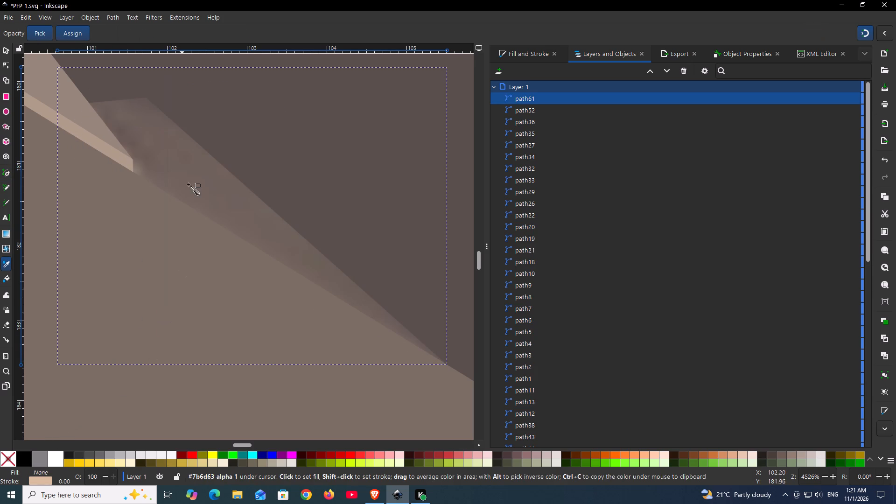
pyautogui.click(190, 178)
pyautogui.keyDown('ctrl'); pyautogui.scroll(-6, 222, 196); pyautogui.keyUp('ctrl')
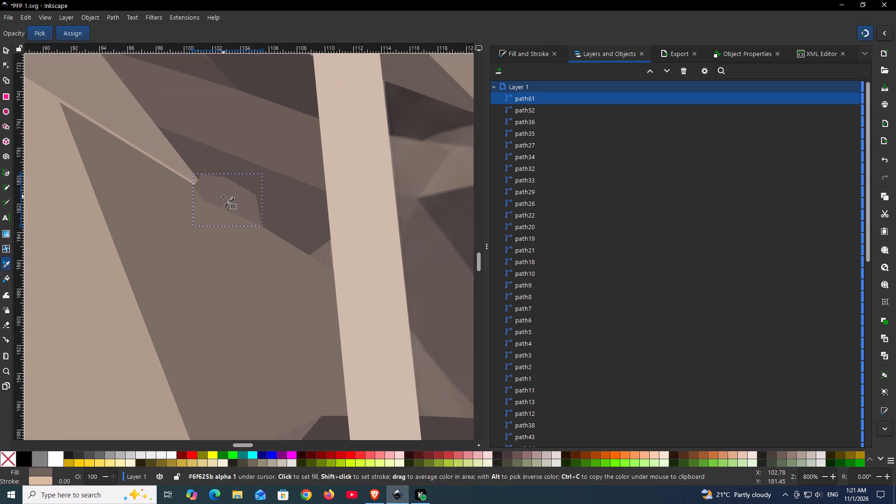
pyautogui.press('pagedown')
pyautogui.press('pagedown')
pyautogui.press('pagedown')
pyautogui.press('pagedown')
pyautogui.press('pagedown')
pyautogui.press('pagedown')
pyautogui.press('pagedown')
pyautogui.press('pagedown')
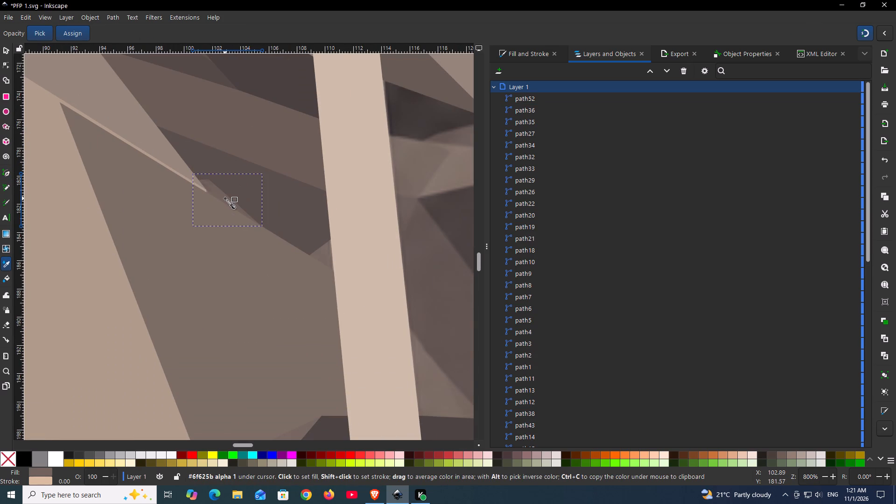
pyautogui.press('pageup')
# Outline the dark triangular shadow facet on the drawstring's other side, below the collar, overlapping the drawstring's edge and the facet above.
pyautogui.keyDown('ctrl'); pyautogui.scroll(-1, 338, 284); pyautogui.keyUp('ctrl')
pyautogui.keyDown('ctrl'); pyautogui.scroll(1, 338, 284); pyautogui.keyUp('ctrl')
pyautogui.keyDown('ctrl'); pyautogui.scroll(-2, 338, 284); pyautogui.keyUp('ctrl')
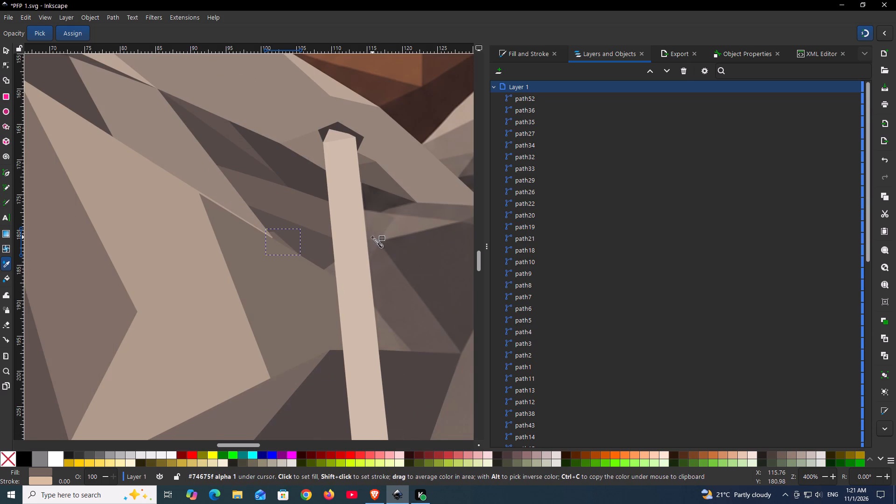
pyautogui.keyDown('ctrl'); pyautogui.scroll(-2, 375, 236); pyautogui.keyUp('ctrl')
pyautogui.keyDown('ctrl'); pyautogui.scroll(6, 395, 215); pyautogui.keyUp('ctrl')
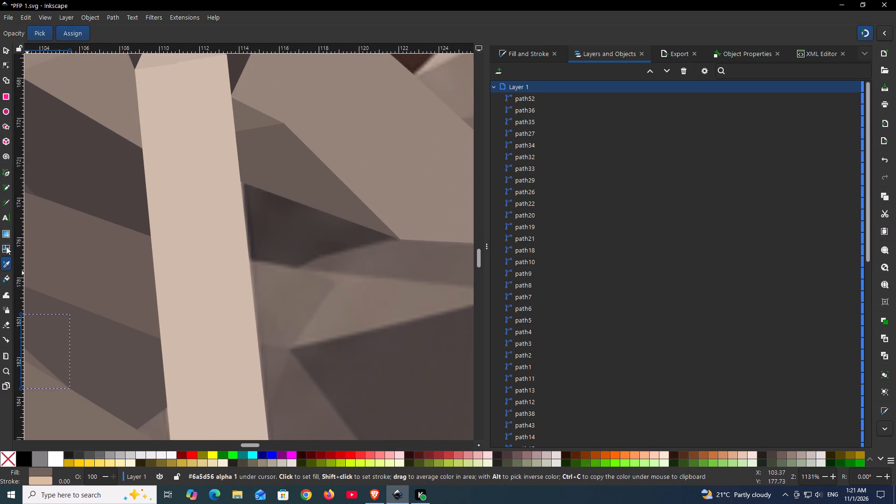
pyautogui.click(8, 173)
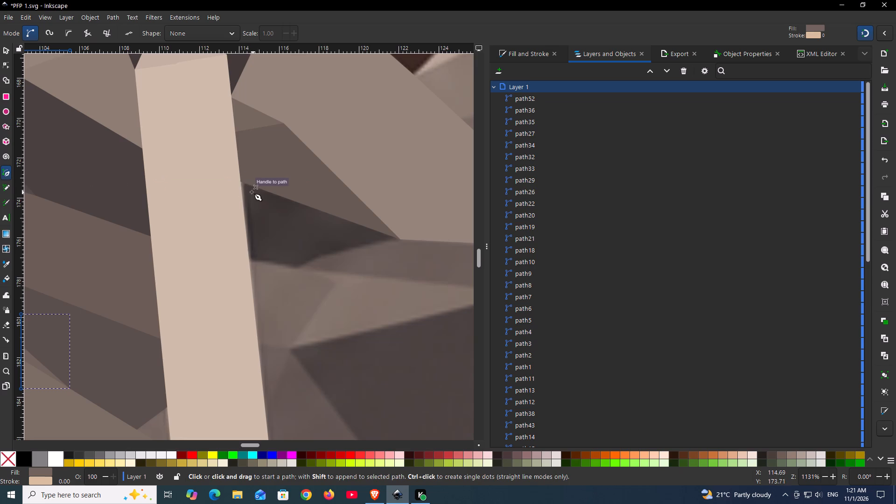
pyautogui.click(240, 183)
pyautogui.click(209, 216)
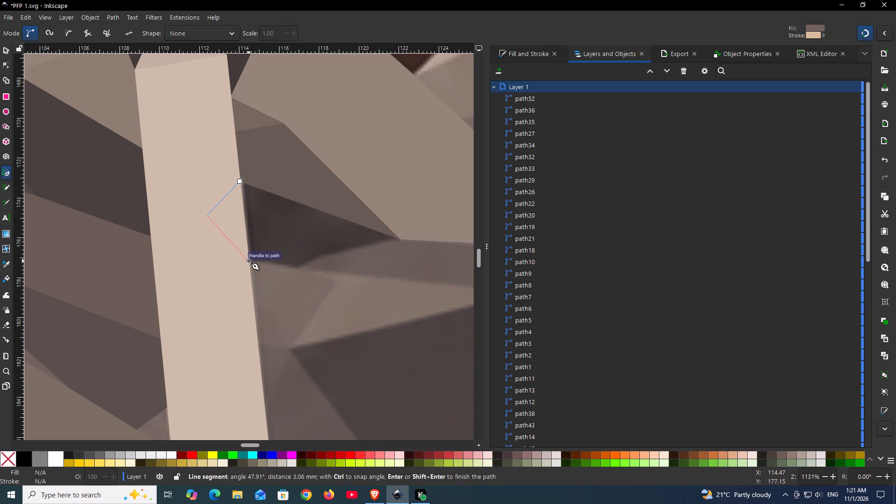
pyautogui.click(249, 261)
pyautogui.click(301, 268)
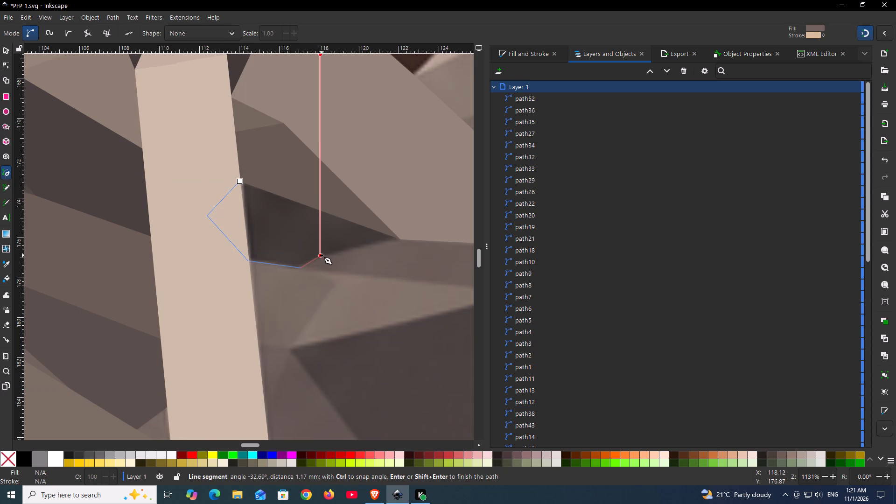
pyautogui.click(322, 255)
pyautogui.click(399, 240)
pyautogui.click(319, 188)
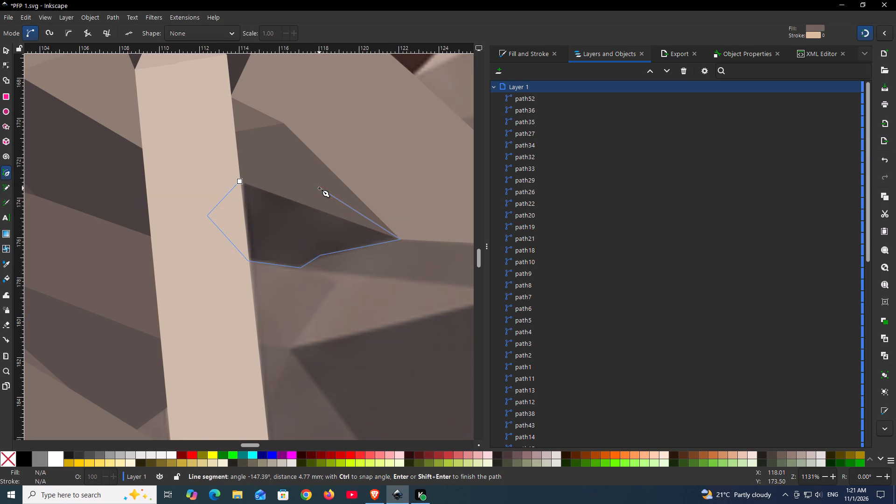
pyautogui.click(240, 181)
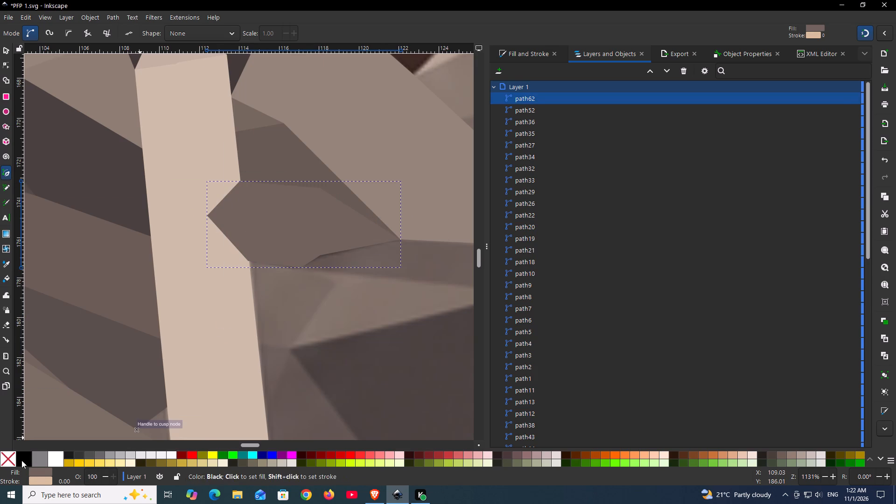
# Recolour the new triangular facet with the sampled near-black brown #413a39 and lower it behind the drawstring and collar facets.
pyautogui.click(12, 457)
pyautogui.press('d')
pyautogui.click(307, 226)
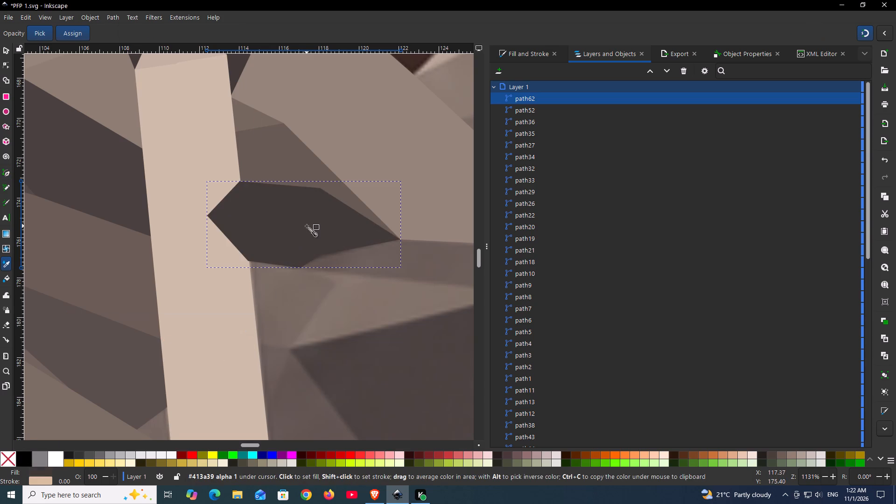
pyautogui.press('pagedown')
pyautogui.press('pagedown')
pyautogui.press('pagedown')
pyautogui.press('pagedown')
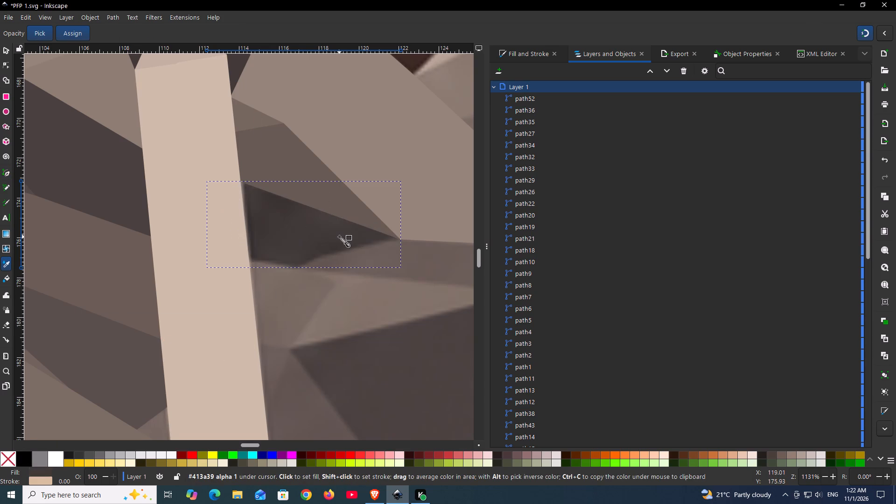
pyautogui.press('pageup')
# Outline the lighter brown facet beside the drawstring, below the dark triangular shadow, overlapping the drawstring's edge and that shadow facet.
pyautogui.keyDown('ctrl'); pyautogui.scroll(-3, 393, 245); pyautogui.keyUp('ctrl')
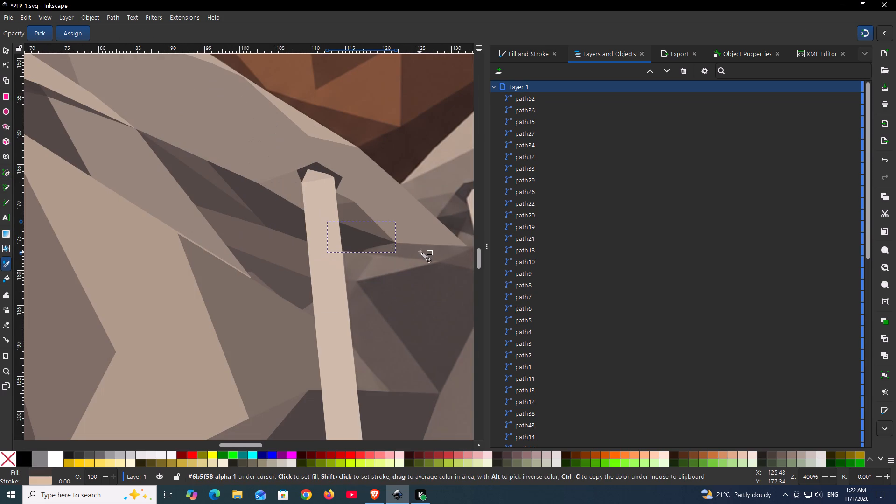
pyautogui.keyDown('ctrl'); pyautogui.scroll(5, 360, 277); pyautogui.keyUp('ctrl')
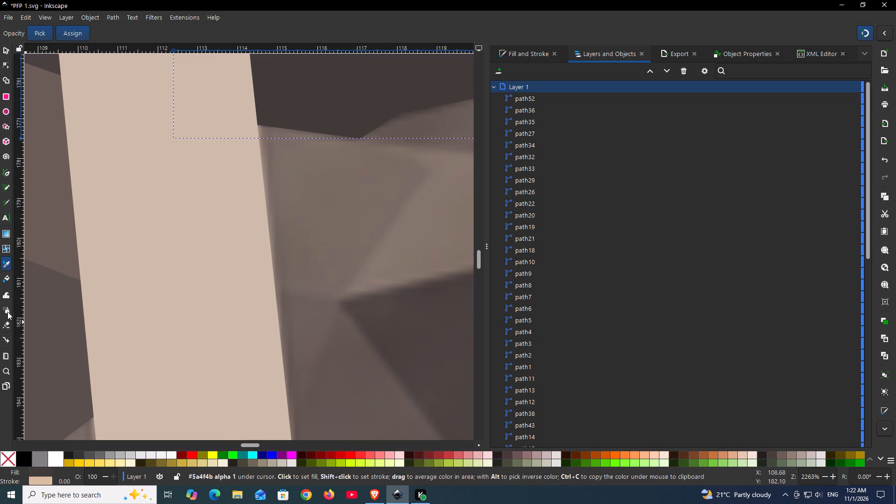
pyautogui.click(7, 171)
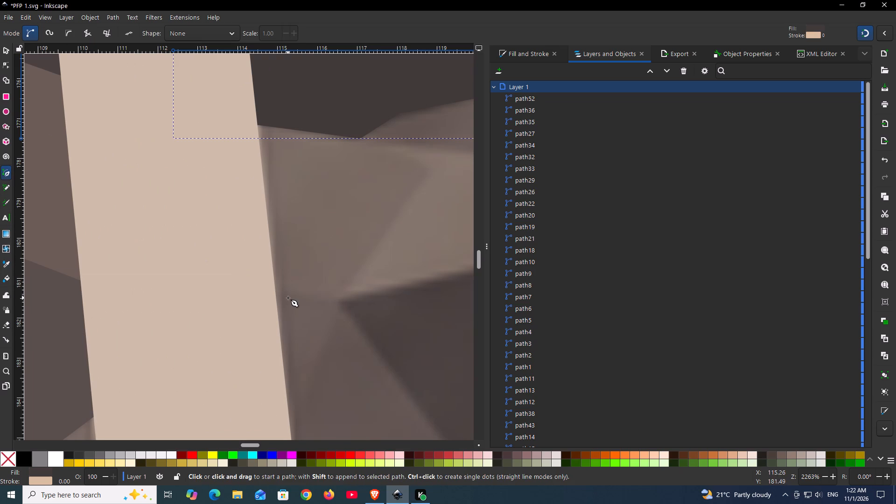
pyautogui.click(280, 300)
pyautogui.click(341, 300)
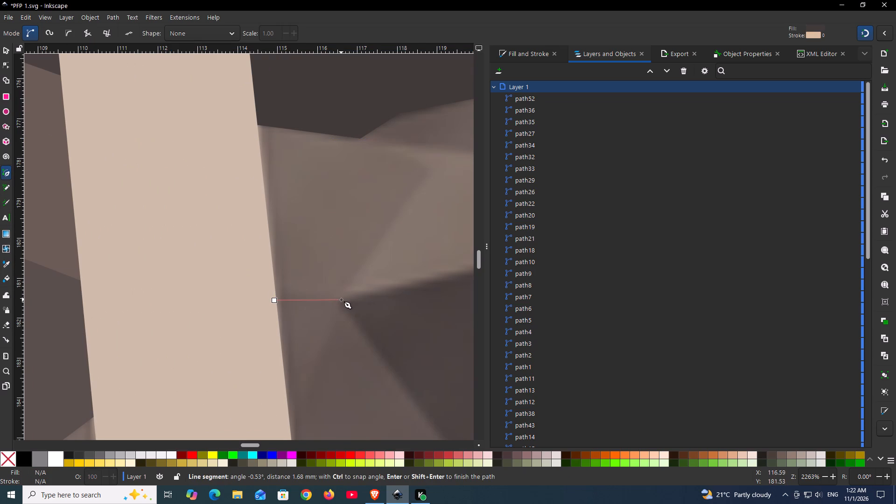
pyautogui.click(435, 150)
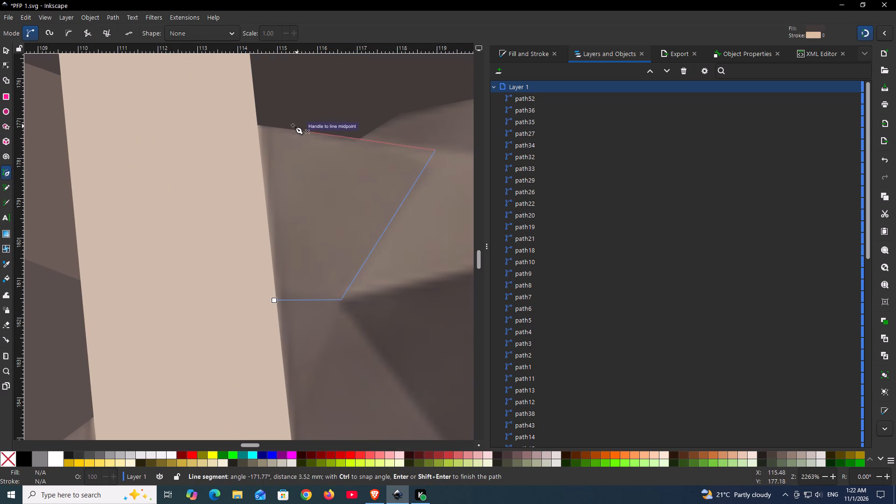
pyautogui.click(358, 137)
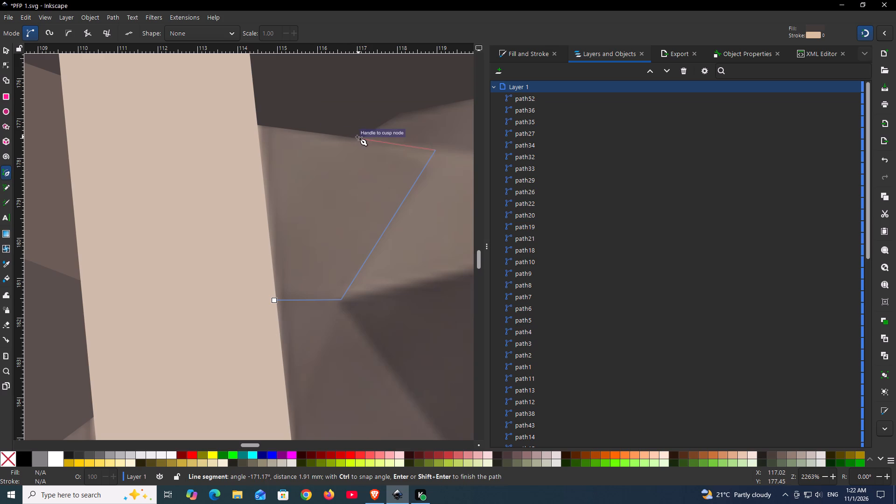
pyautogui.click(317, 88)
pyautogui.click(258, 124)
pyautogui.click(217, 140)
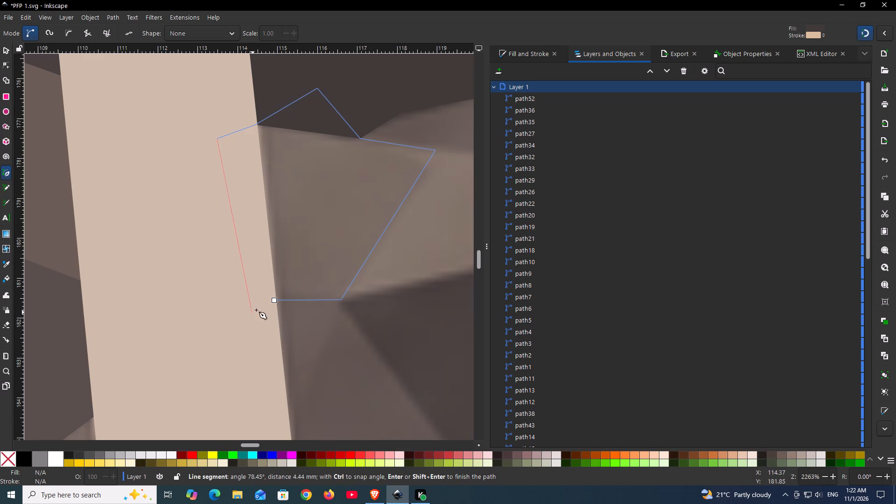
pyautogui.click(273, 301)
# Recolour the new facet with the sampled brown #776960 and lower it behind the drawstring and dark shadow facets, just above the reference.
pyautogui.keyDown('ctrl'); pyautogui.scroll(-2, 273, 300); pyautogui.keyUp('ctrl')
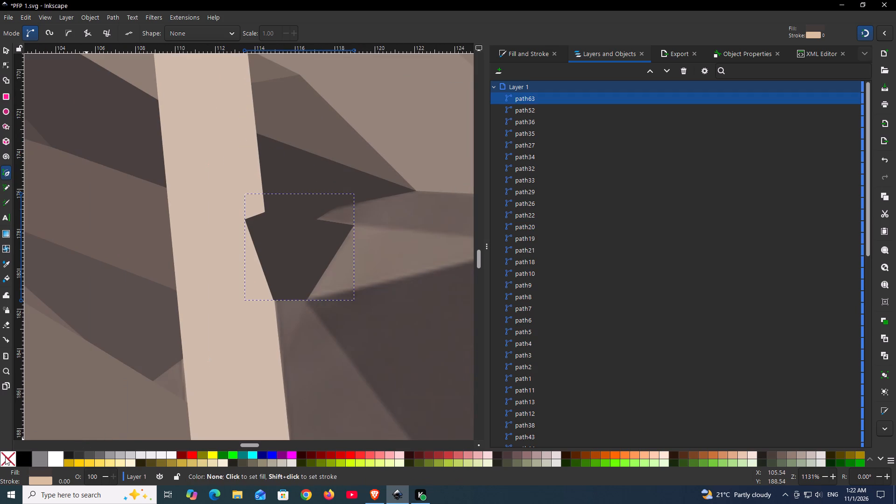
pyautogui.click(5, 457)
pyautogui.press('d')
pyautogui.click(308, 258)
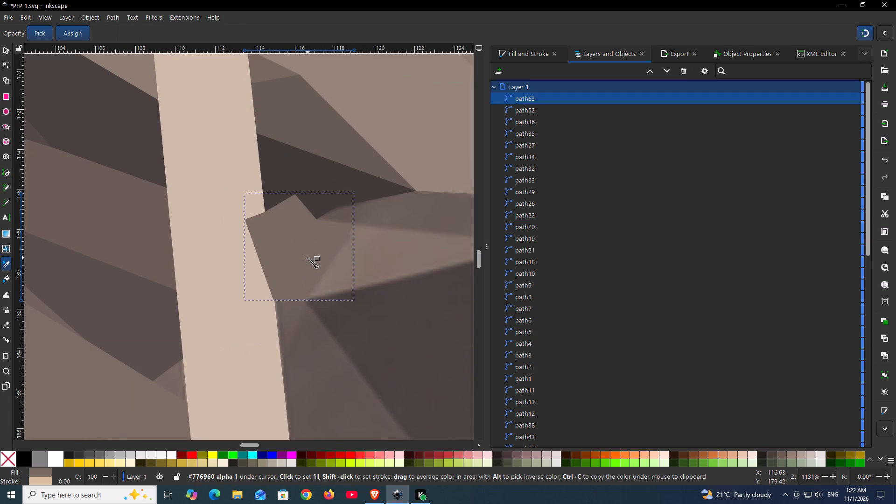
pyautogui.press('pagedown')
pyautogui.press('pagedown')
pyautogui.press('pagedown')
pyautogui.press('pagedown')
pyautogui.press('pageup')
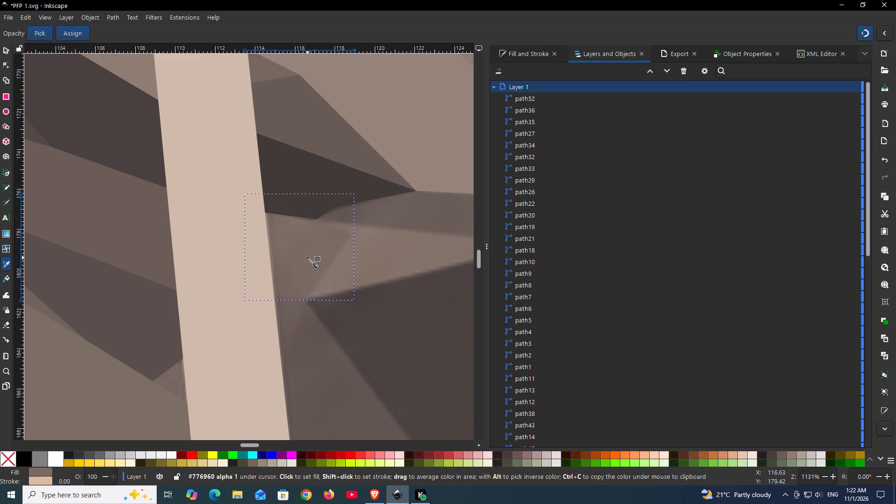
# Outline the small narrow triangular facet directly below the previous one along the drawstring, overlapping the drawstring and the facet above.
pyautogui.keyDown('ctrl'); pyautogui.scroll(-1, 411, 244); pyautogui.keyUp('ctrl')
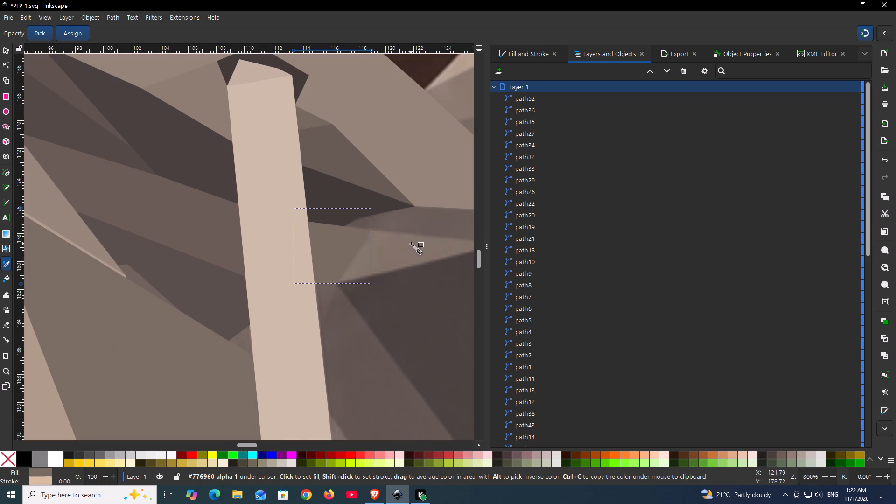
pyautogui.press('space')
pyautogui.keyDown('ctrl'); pyautogui.scroll(3, 281, 232); pyautogui.keyUp('ctrl')
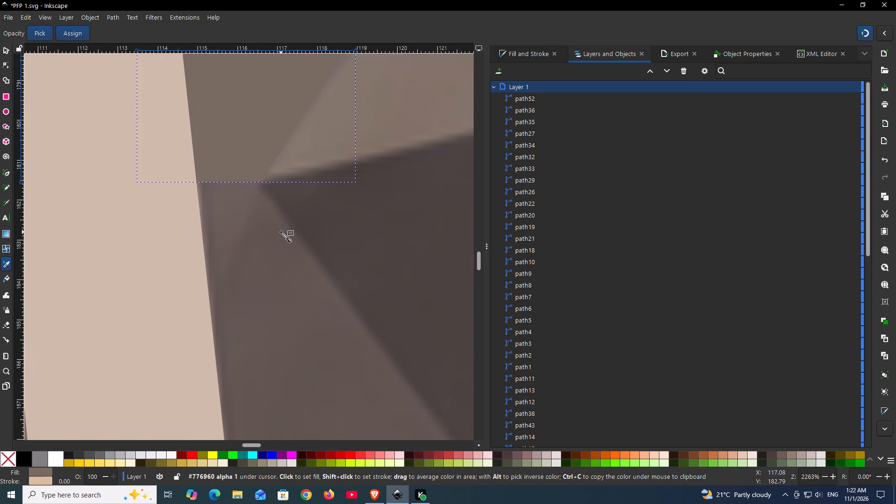
pyautogui.click(3, 173)
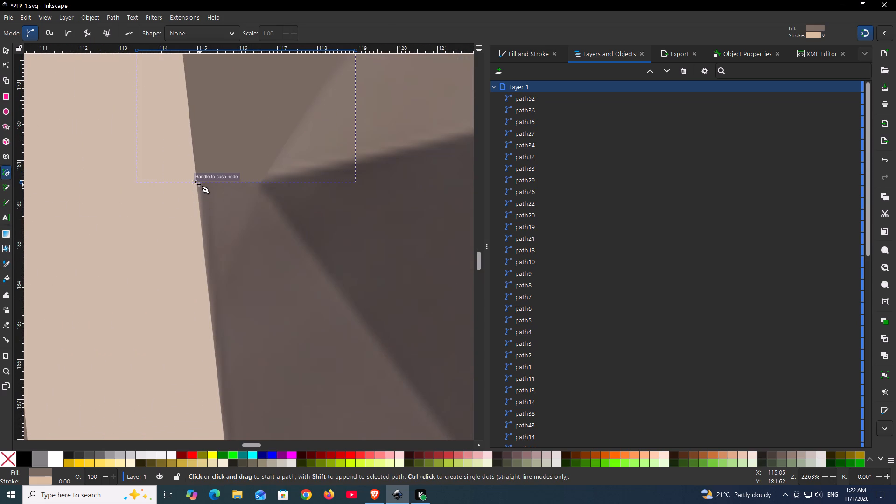
pyautogui.click(199, 183)
pyautogui.click(155, 209)
pyautogui.click(213, 330)
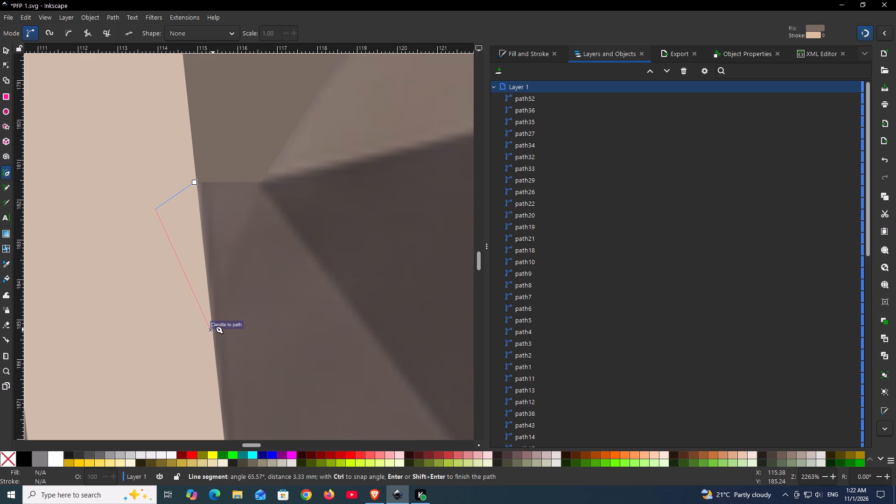
pyautogui.click(263, 186)
pyautogui.click(257, 114)
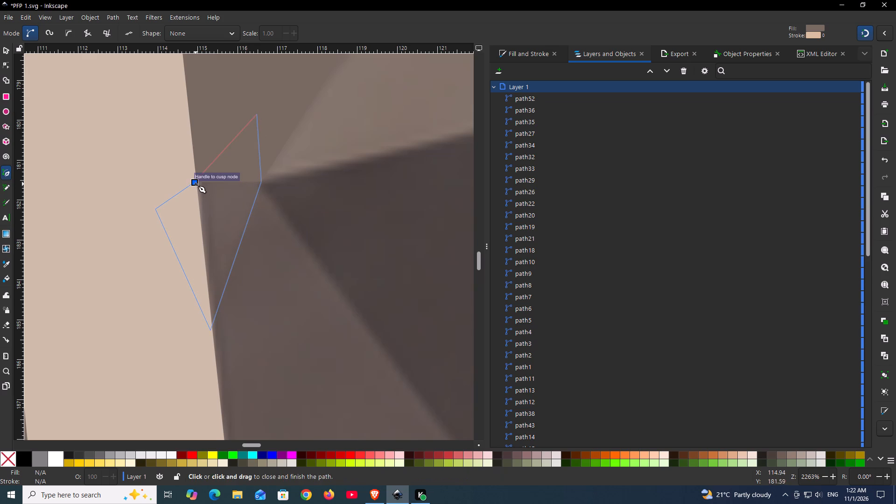
pyautogui.click(196, 184)
# Recolour the narrow triangular facet with the sampled brown #6b5f59 and lower it behind the drawstring and the facet above.
pyautogui.click(12, 455)
pyautogui.press('d')
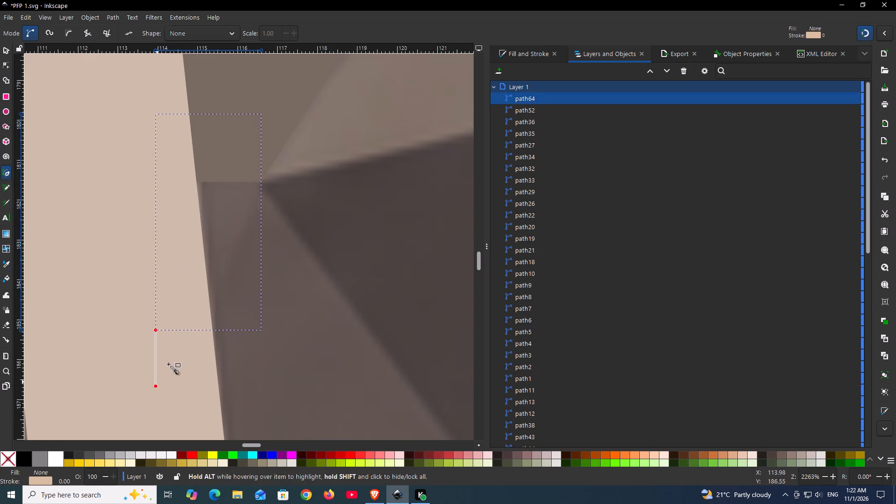
pyautogui.click(226, 212)
pyautogui.press('pagedown')
pyautogui.press('pagedown')
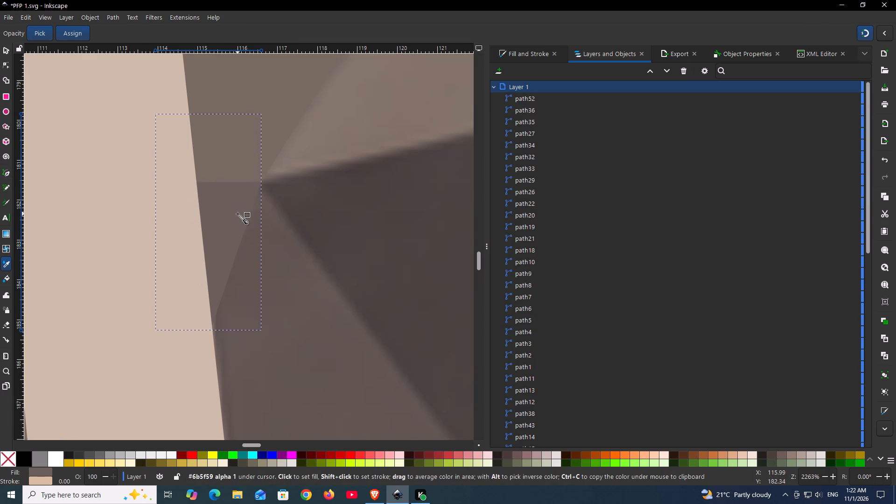
# Save the drawing PFP 1.svg.
pyautogui.keyDown('ctrl'); pyautogui.scroll(-5, 279, 231); pyautogui.keyUp('ctrl')
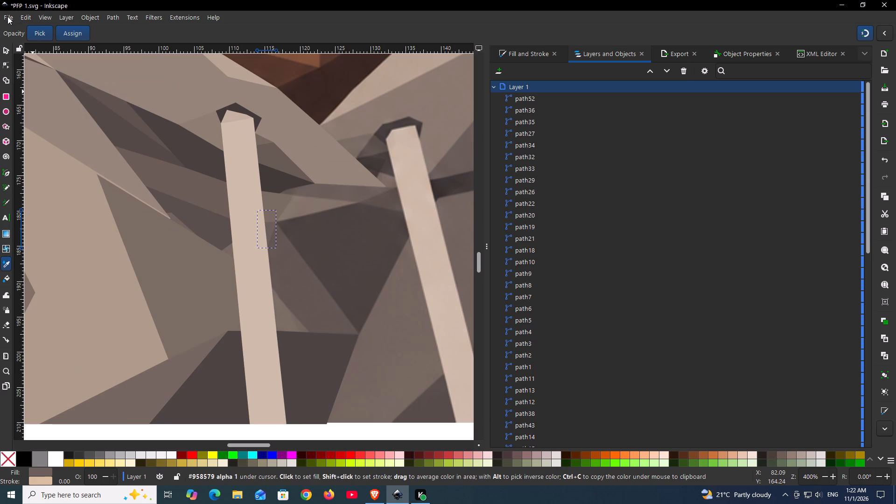
pyautogui.click(8, 14)
pyautogui.click(39, 84)
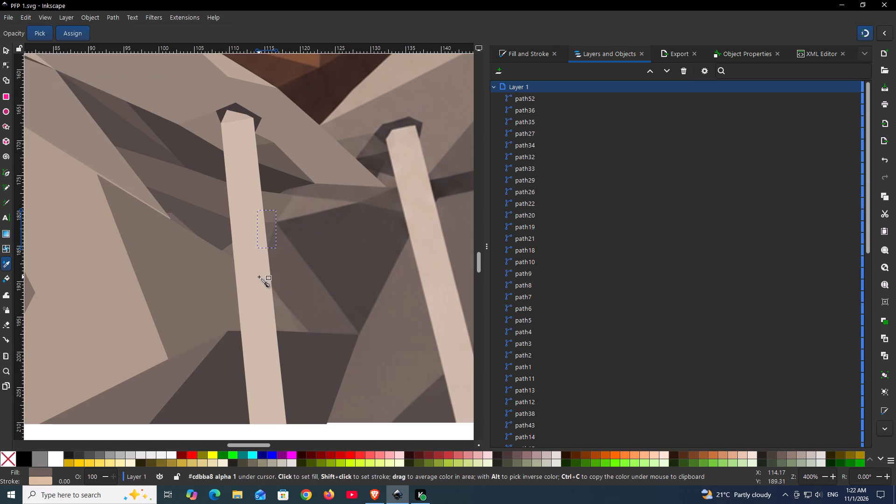
# Hide the reference image to check the traced facets for gaps, and show it again.
pyautogui.scroll(-1, 648, 378)
pyautogui.scroll(1, 649, 379)
pyautogui.scroll(-13, 651, 380)
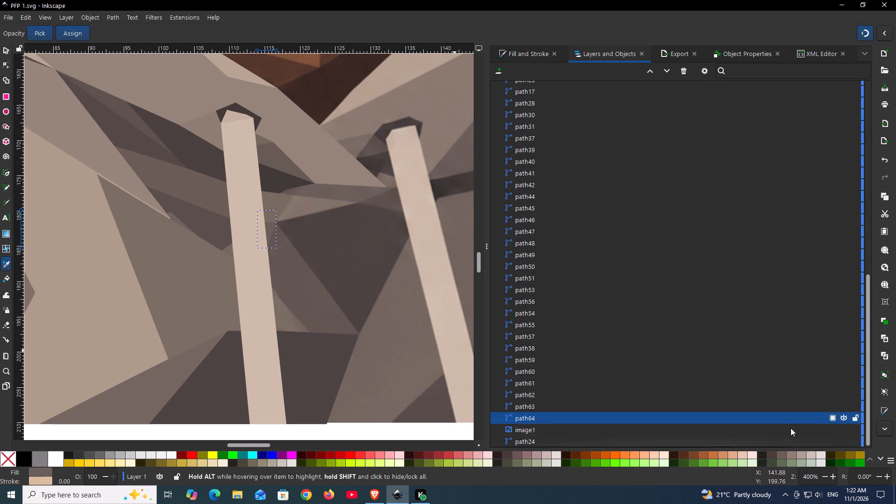
pyautogui.scroll(-5, 793, 433)
pyautogui.click(844, 429)
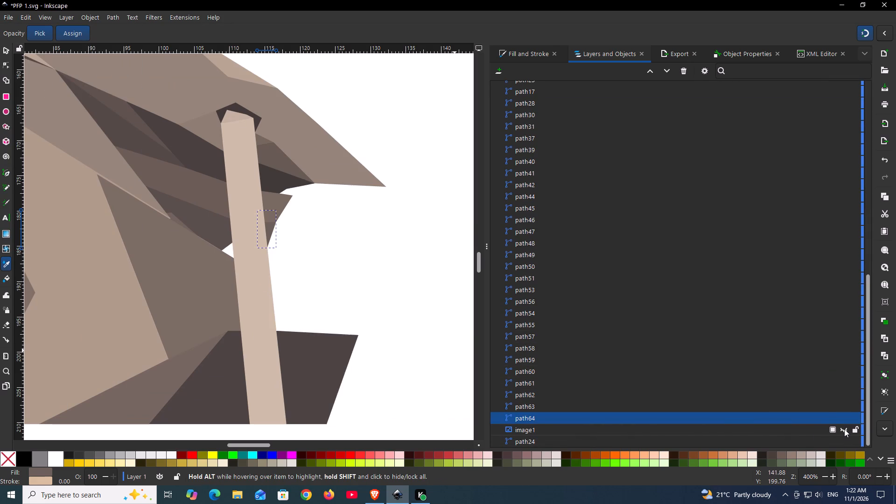
pyautogui.click(844, 429)
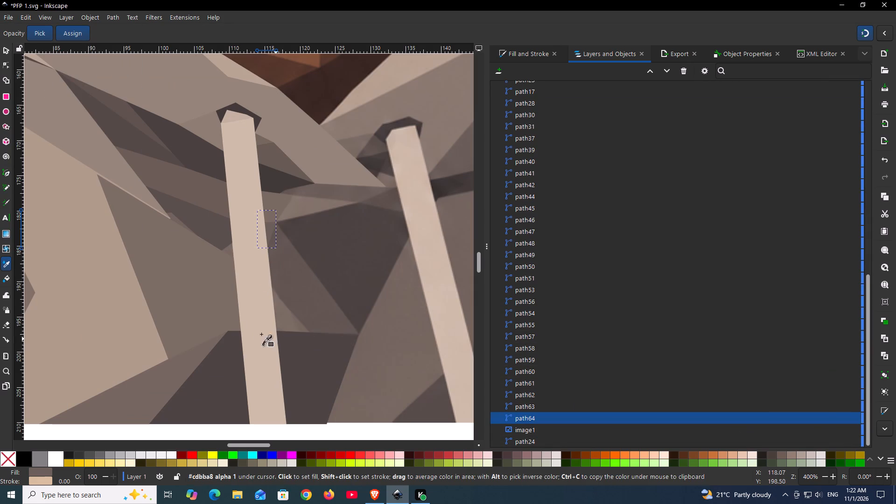
# Outline the small gap between the dark shadow facet, the fabric and the drawstring, about 3 by 3 mm, overlapping the surrounding shapes.
pyautogui.keyDown('ctrl'); pyautogui.scroll(6, 220, 260); pyautogui.keyUp('ctrl')
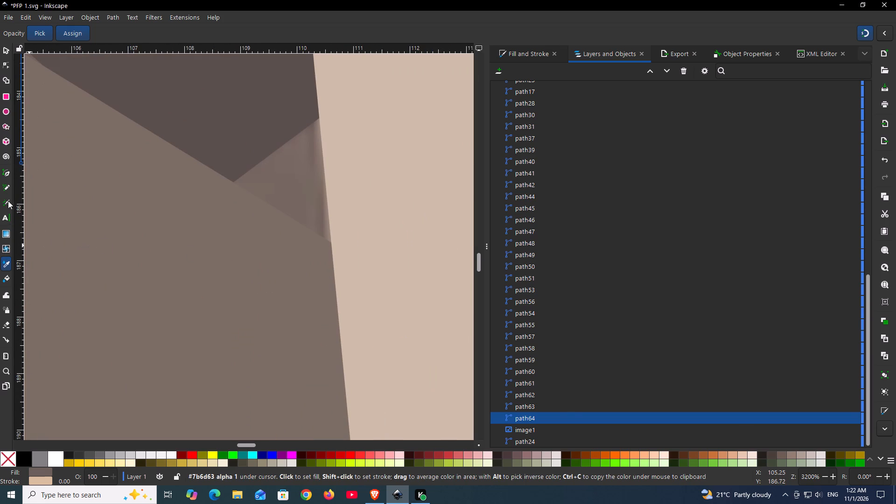
pyautogui.click(8, 173)
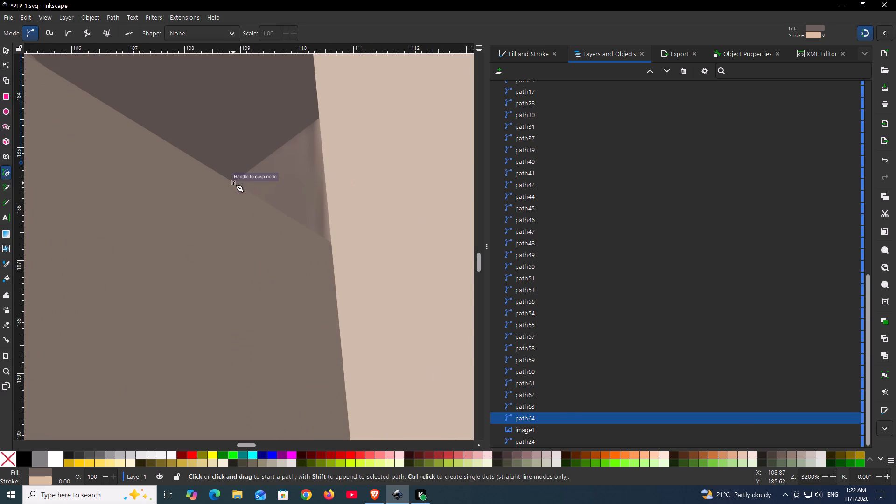
pyautogui.click(233, 183)
pyautogui.moveTo(238, 108); pyautogui.dragTo(242, 108)
pyautogui.click(319, 119)
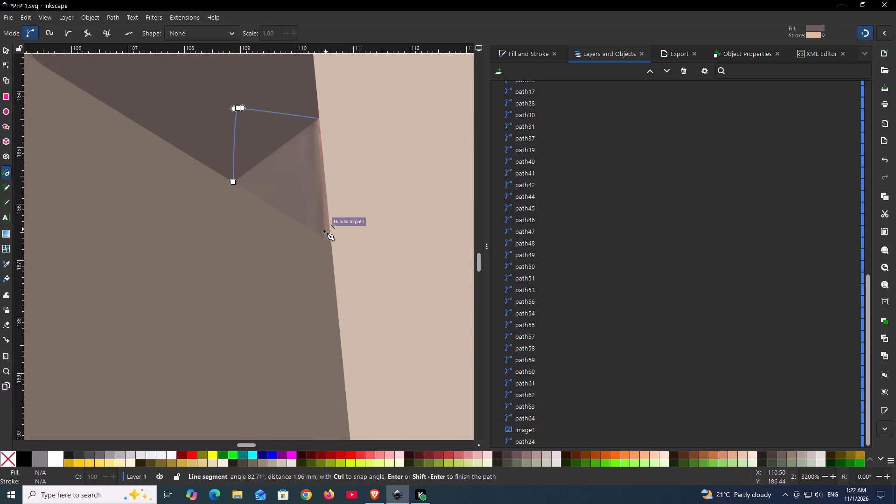
pyautogui.click(360, 180)
pyautogui.click(327, 245)
pyautogui.click(241, 275)
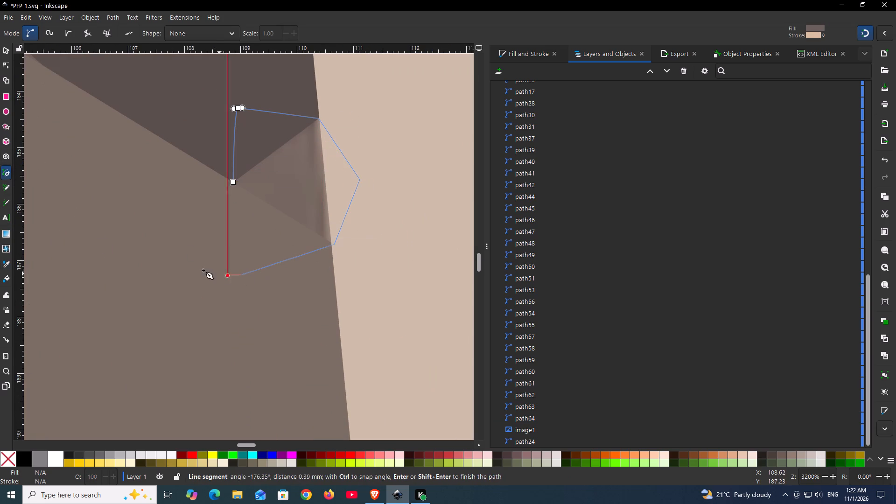
pyautogui.moveTo(189, 214); pyautogui.dragTo(197, 210)
pyautogui.click(234, 182)
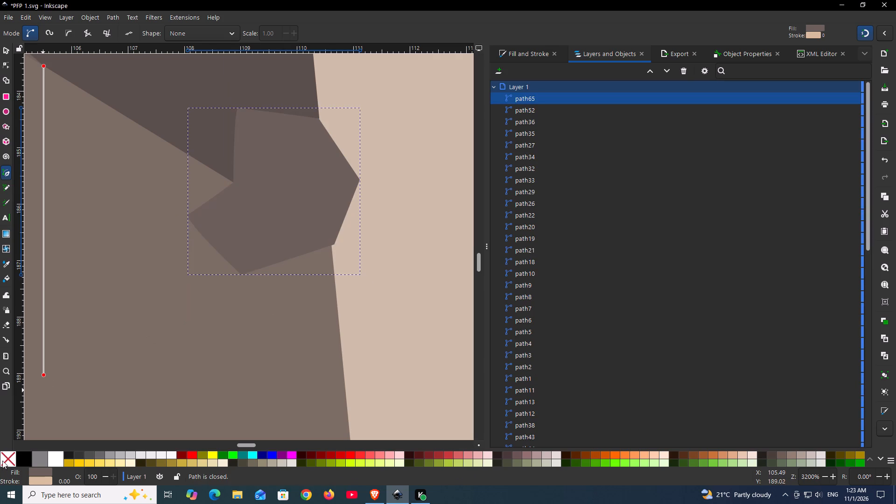
# Recolour the gap shape with the sampled brown #74675f and lower it behind the shadow, fabric and drawstring facets, just above the reference.
pyautogui.click(4, 458)
pyautogui.press('d')
pyautogui.click(287, 190)
pyautogui.keyDown('ctrl'); pyautogui.scroll(-3, 328, 270); pyautogui.keyUp('ctrl')
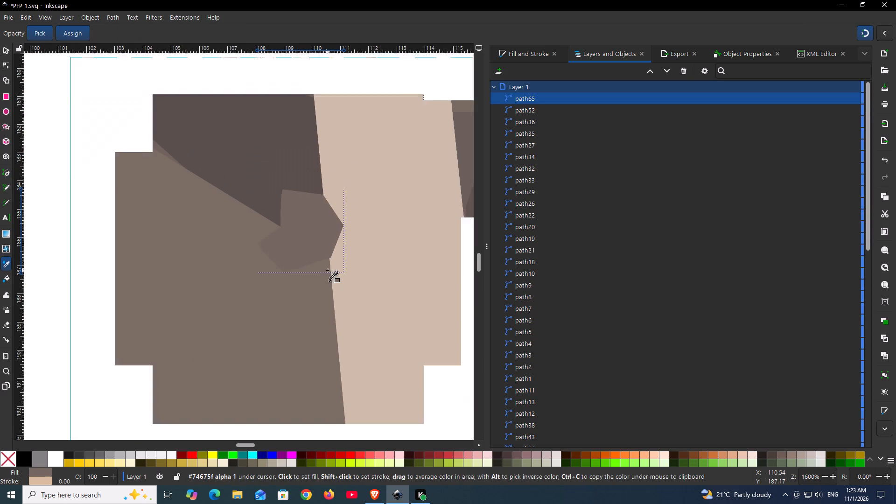
pyautogui.press('pagedown')
pyautogui.press('pagedown')
pyautogui.press('pagedown')
pyautogui.press('pagedown')
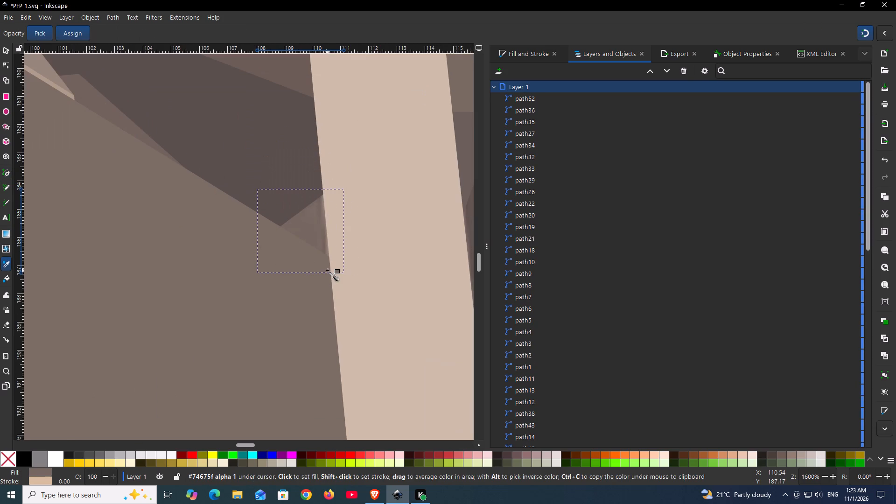
pyautogui.press('pageup')
# Hide the reference image and clear the selection to review the traced hoodie shapes on their own.
pyautogui.keyDown('ctrl'); pyautogui.scroll(-7, 328, 272); pyautogui.keyUp('ctrl')
pyautogui.keyDown('ctrl'); pyautogui.scroll(-3, 417, 296); pyautogui.keyUp('ctrl')
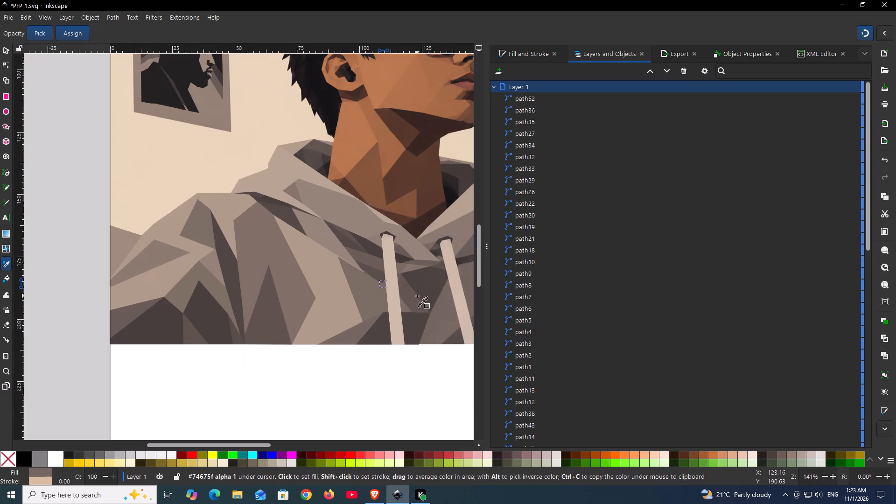
pyautogui.scroll(-2, 770, 425)
pyautogui.scroll(1, 771, 423)
pyautogui.scroll(-5, 772, 419)
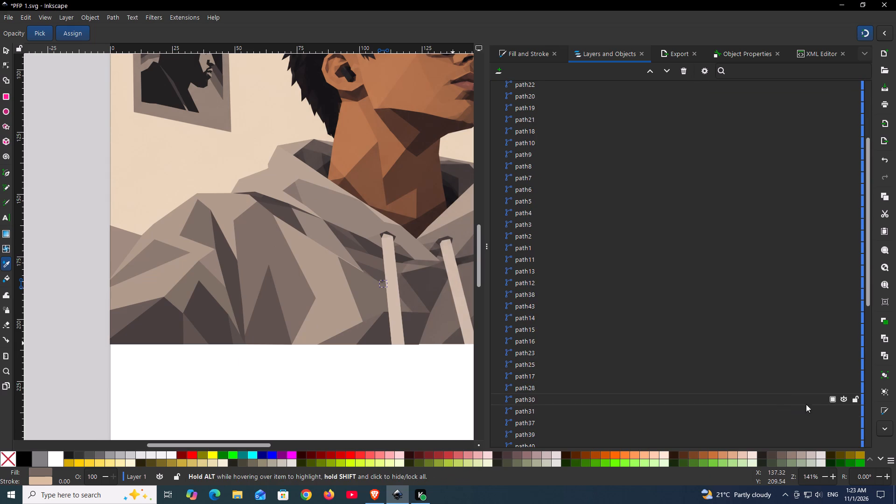
pyautogui.scroll(-11, 806, 404)
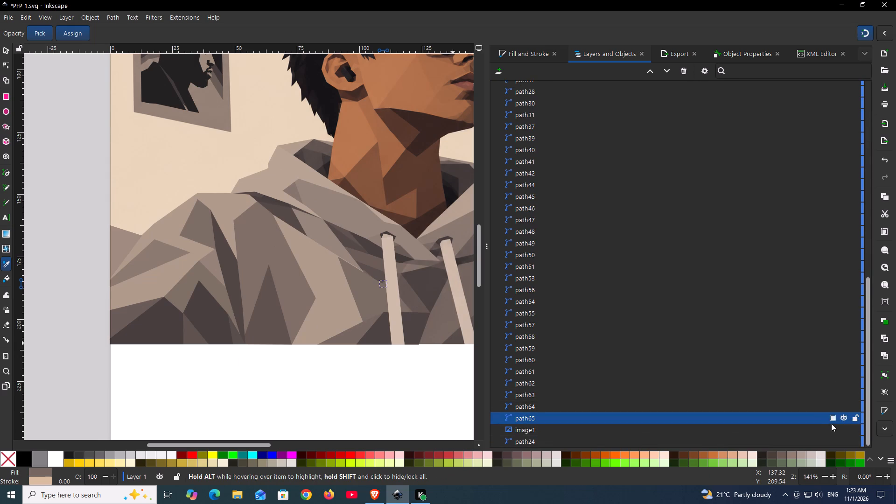
pyautogui.click(843, 429)
pyautogui.click(843, 429)
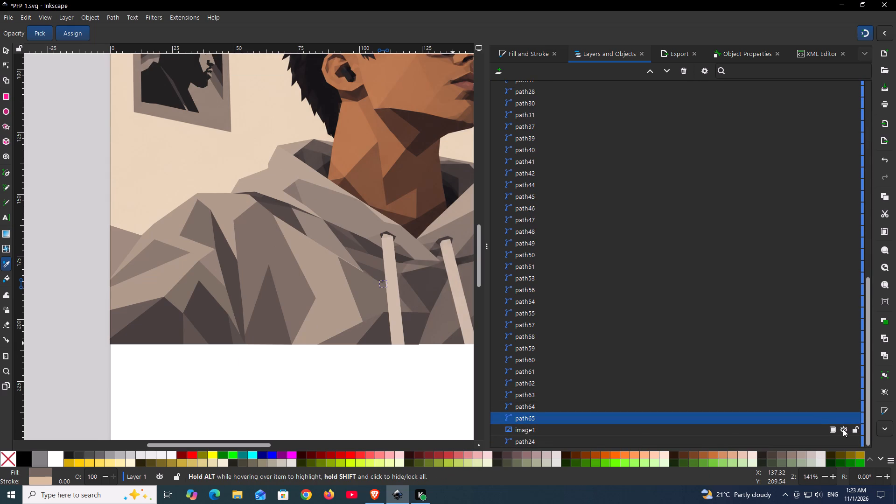
pyautogui.click(843, 429)
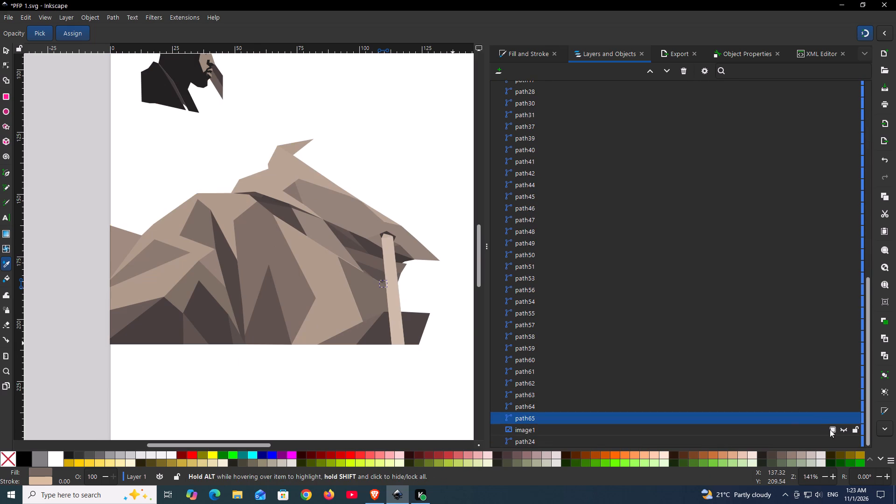
pyautogui.click(6, 49)
pyautogui.click(393, 383)
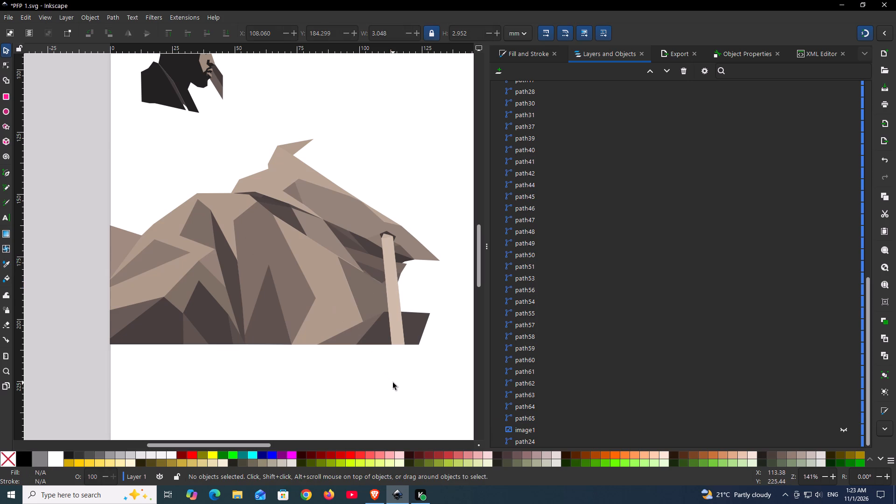
# Add a node midway along the dark shadow facet's lower edge and pull it about 1 mm outward beneath the neighbouring fabric facet.
pyautogui.keyDown('ctrl'); pyautogui.scroll(6, 368, 279); pyautogui.keyUp('ctrl')
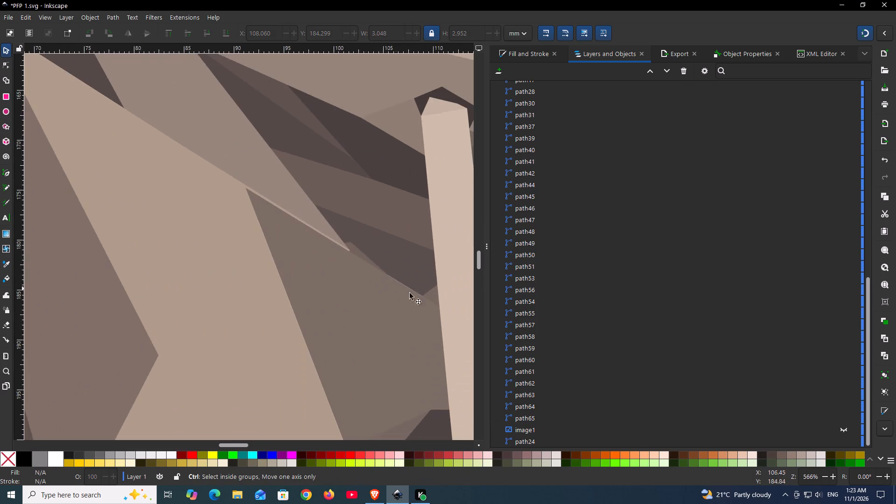
pyautogui.keyDown('ctrl'); pyautogui.scroll(4, 423, 297); pyautogui.keyUp('ctrl')
pyautogui.click(397, 247)
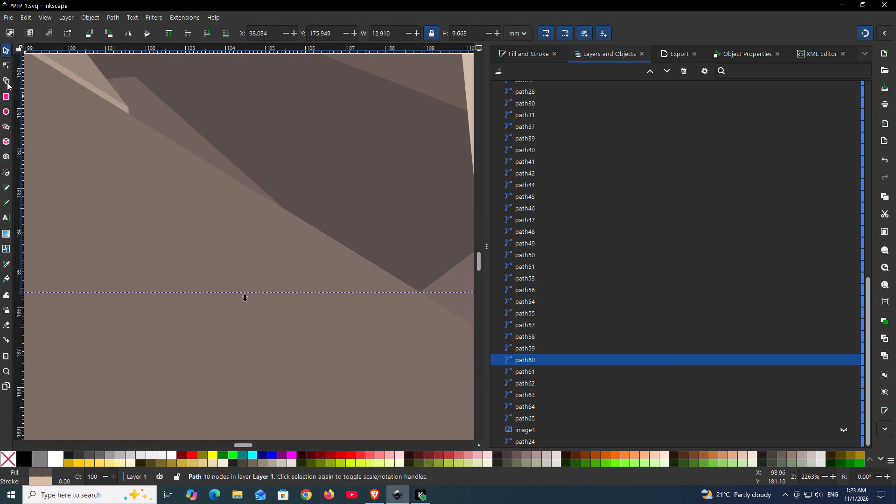
pyautogui.click(5, 65)
pyautogui.doubleClick(343, 245)
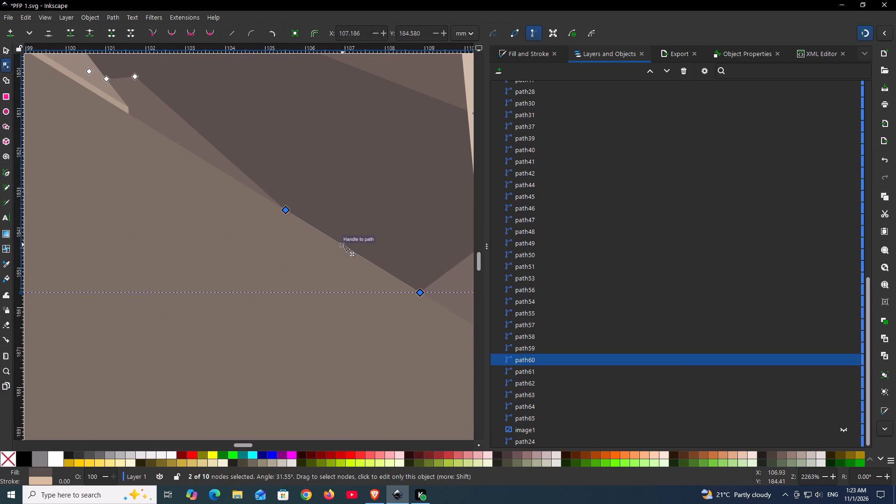
pyautogui.moveTo(343, 245); pyautogui.dragTo(321, 279)
pyautogui.keyDown('ctrl'); pyautogui.scroll(-6, 358, 267); pyautogui.keyUp('ctrl')
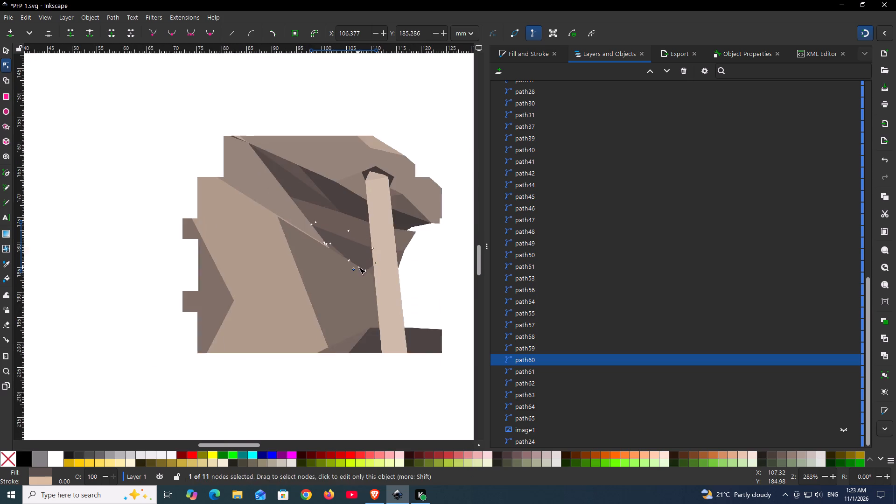
pyautogui.keyDown('ctrl'); pyautogui.scroll(-2, 358, 266); pyautogui.keyUp('ctrl')
pyautogui.keyDown('ctrl'); pyautogui.scroll(1, 358, 266); pyautogui.keyUp('ctrl')
pyautogui.keyDown('ctrl'); pyautogui.scroll(-2, 358, 266); pyautogui.keyUp('ctrl')
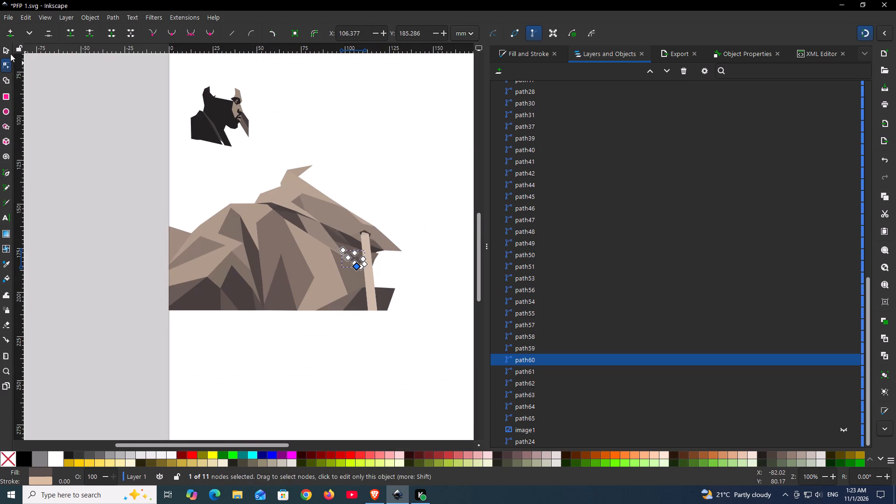
pyautogui.click(10, 51)
pyautogui.click(234, 345)
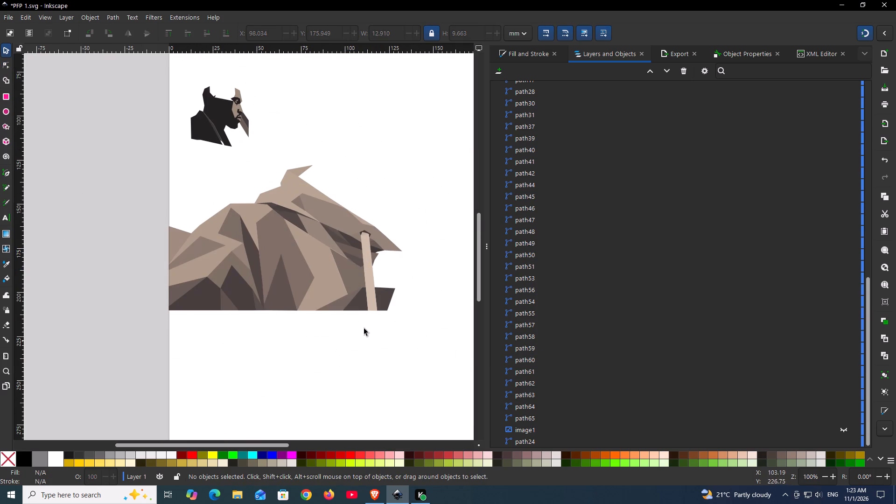
# Shift the shadow facet's node at the bend of its lower edge about 0.7 mm down along the fabric boundary.
pyautogui.keyDown('ctrl'); pyautogui.scroll(8, 361, 266); pyautogui.keyUp('ctrl')
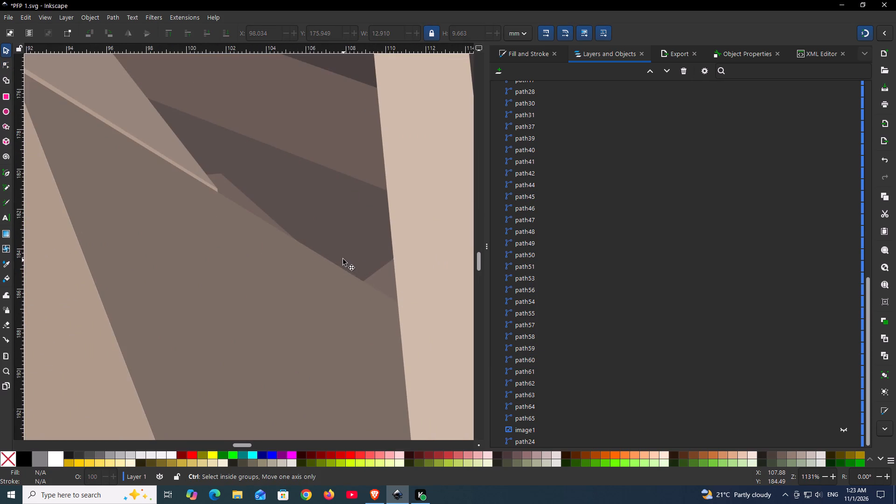
pyautogui.keyDown('ctrl'); pyautogui.scroll(1, 342, 259); pyautogui.keyUp('ctrl')
pyautogui.click(324, 245)
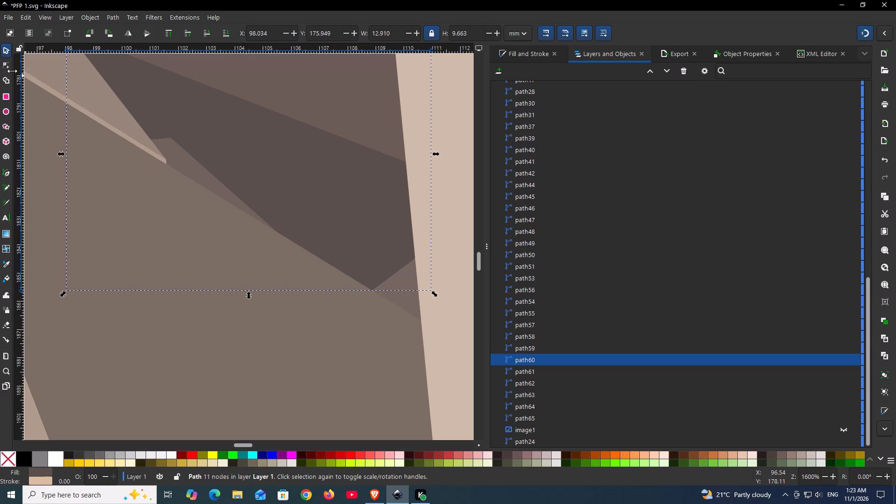
pyautogui.click(3, 65)
pyautogui.moveTo(279, 232); pyautogui.dragTo(283, 238)
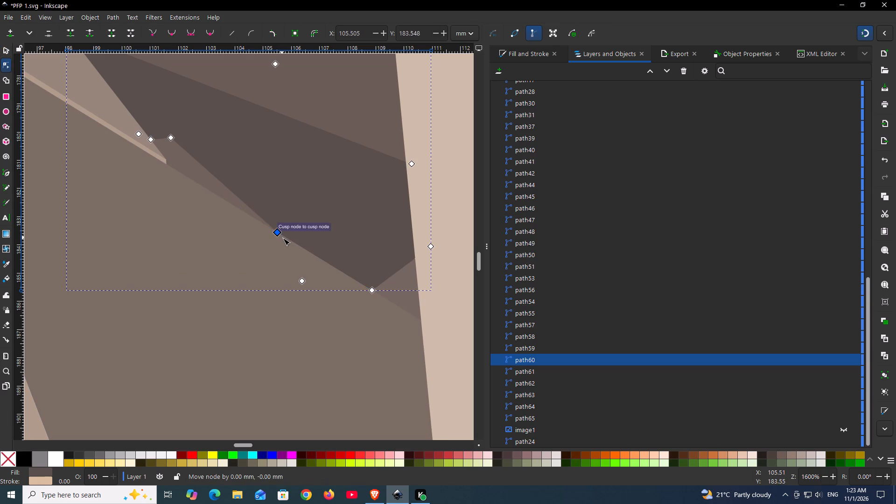
pyautogui.moveTo(283, 238); pyautogui.dragTo(294, 245)
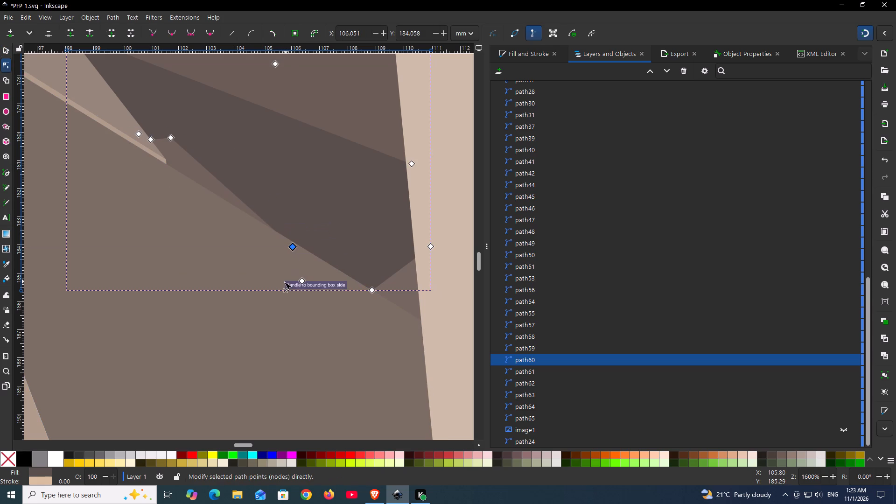
pyautogui.click(269, 263)
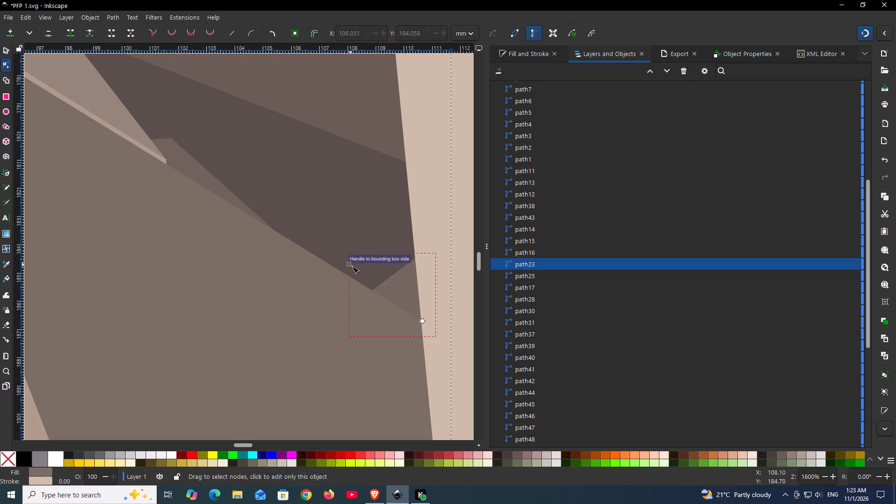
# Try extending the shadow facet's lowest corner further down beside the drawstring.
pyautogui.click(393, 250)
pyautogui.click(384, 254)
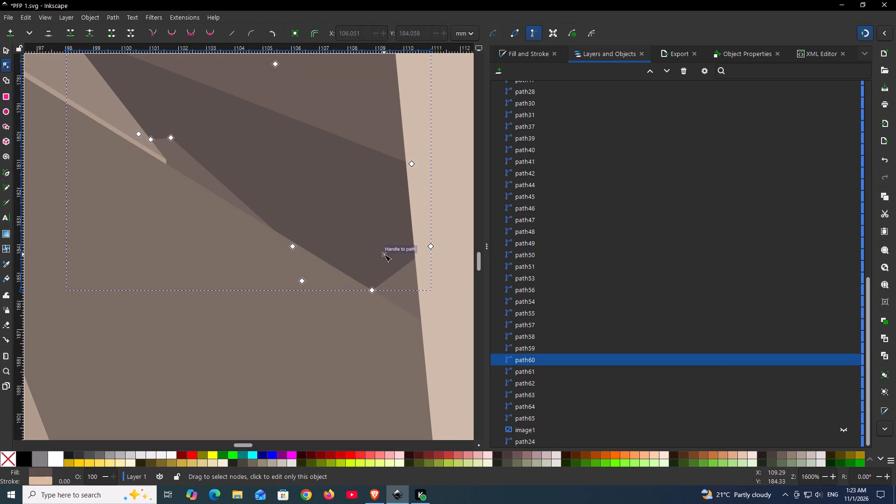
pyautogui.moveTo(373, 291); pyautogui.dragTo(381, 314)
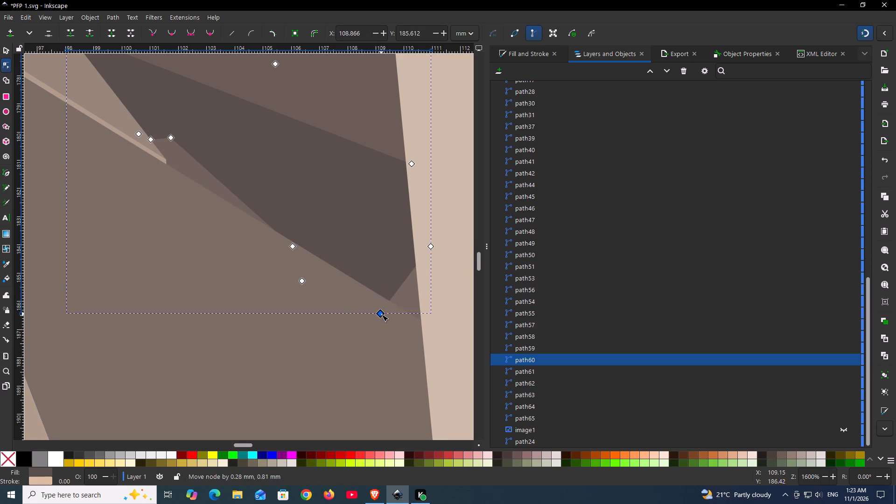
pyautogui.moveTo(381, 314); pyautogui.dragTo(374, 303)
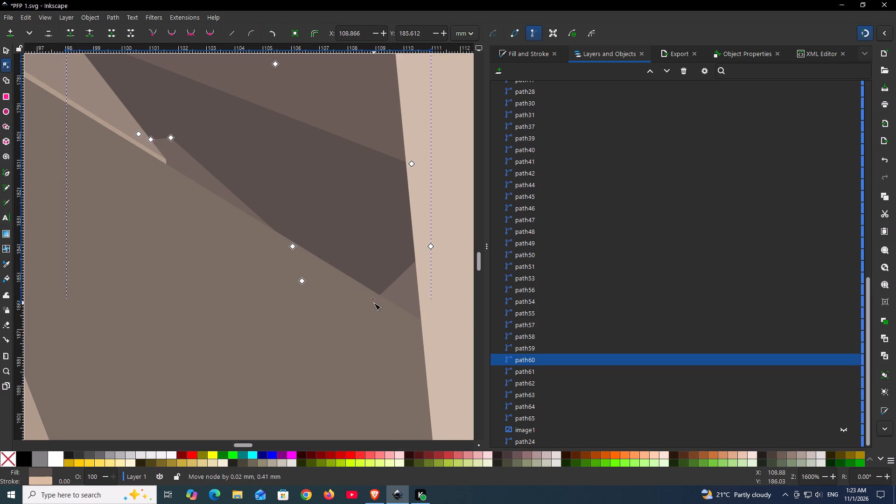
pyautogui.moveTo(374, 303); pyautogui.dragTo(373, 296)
# Extend the small gap shape's upper corner by the drawstring slightly upward behind the dark shadow facet.
pyautogui.click(402, 285)
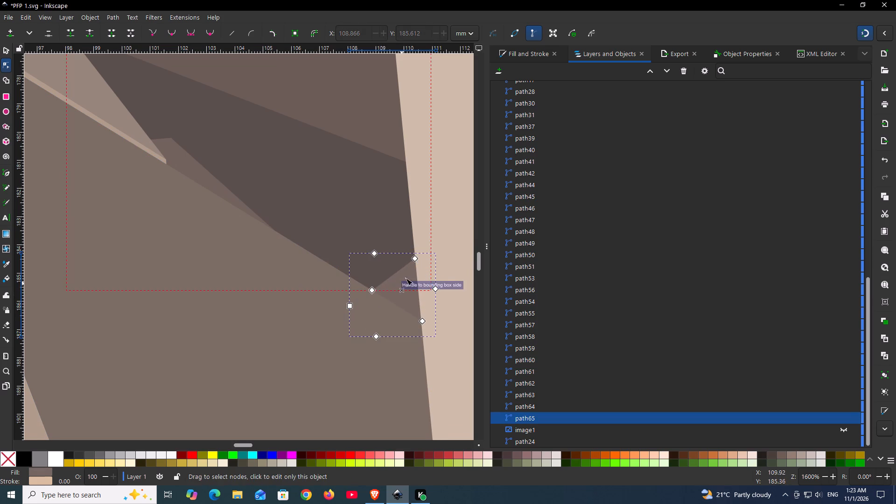
pyautogui.moveTo(417, 259); pyautogui.dragTo(421, 237)
pyautogui.keyDown('ctrl'); pyautogui.scroll(-6, 421, 240); pyautogui.keyUp('ctrl')
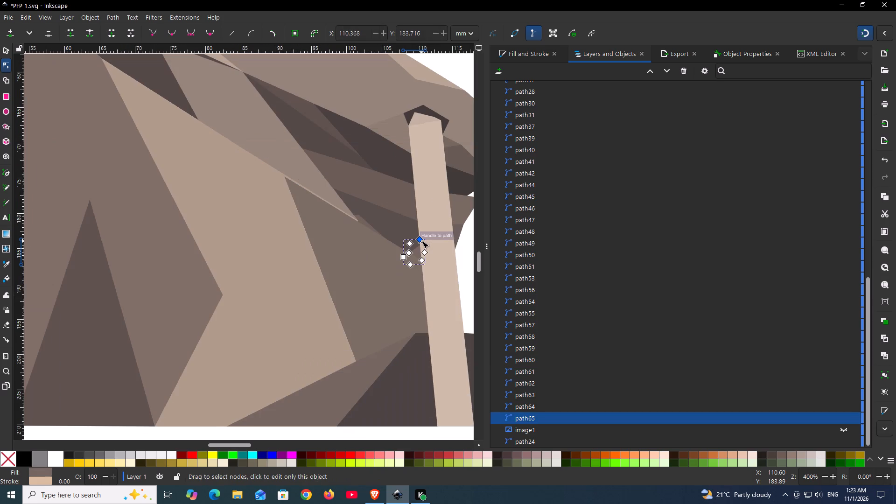
pyautogui.keyDown('ctrl'); pyautogui.scroll(-4, 421, 241); pyautogui.keyUp('ctrl')
pyautogui.keyDown('ctrl'); pyautogui.scroll(-4, 405, 206); pyautogui.keyUp('ctrl')
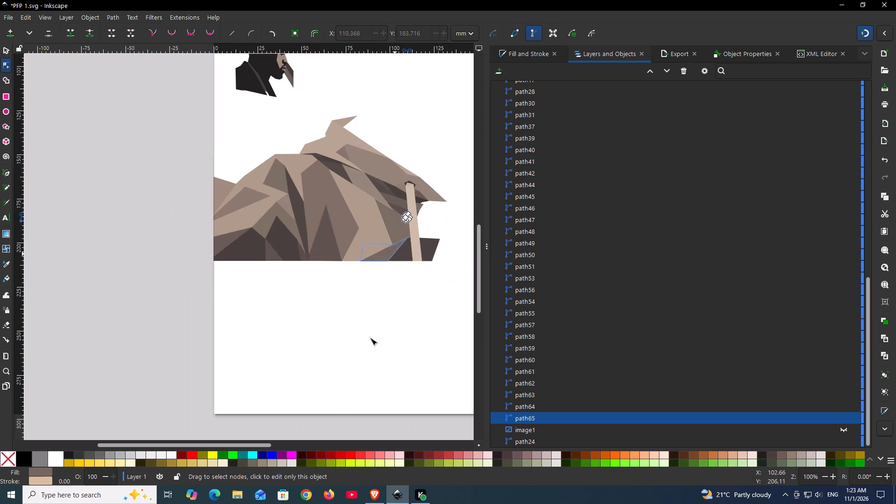
pyautogui.click(364, 355)
# Raise the inner top corner of the dark bottom facet beside the drawstring by about 0.5 mm, tucking it behind the fabric facet.
pyautogui.press('space')
pyautogui.press('space')
pyautogui.press('space')
pyautogui.press('space')
pyautogui.press('space')
pyautogui.press('space')
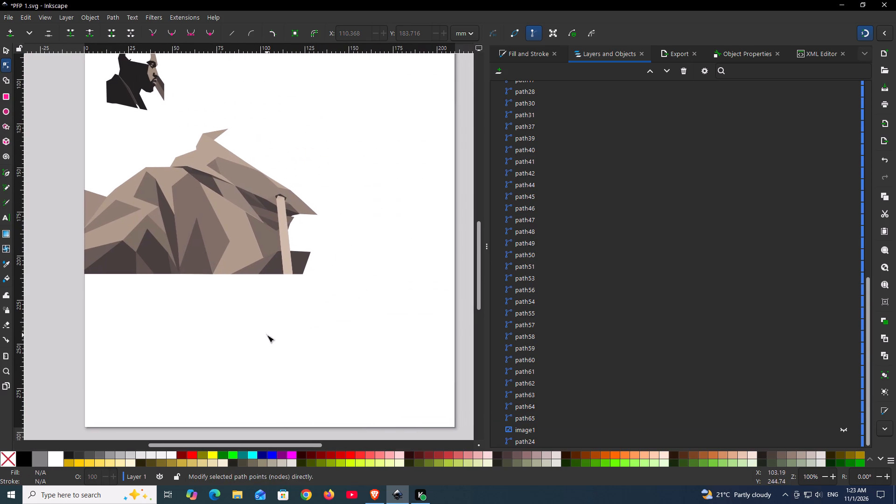
pyautogui.keyDown('ctrl'); pyautogui.scroll(8, 279, 249); pyautogui.keyUp('ctrl')
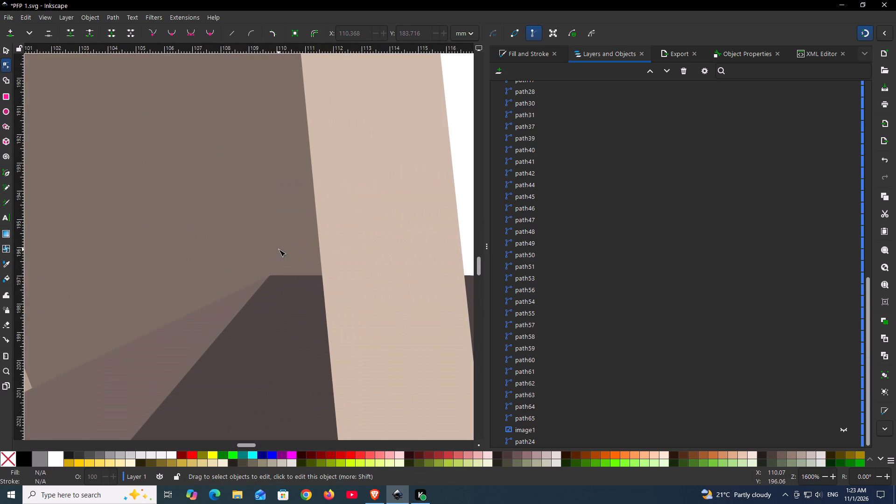
pyautogui.keyDown('ctrl'); pyautogui.scroll(2, 279, 249); pyautogui.keyUp('ctrl')
pyautogui.click(223, 330)
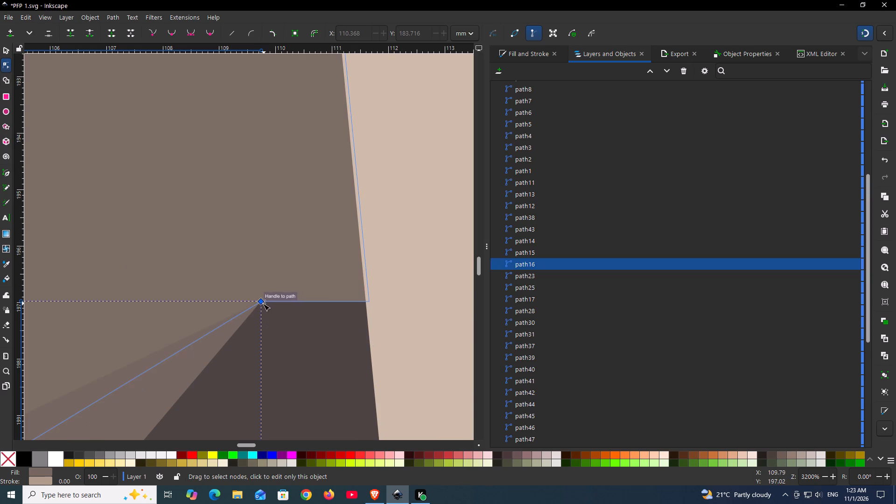
pyautogui.click(262, 303)
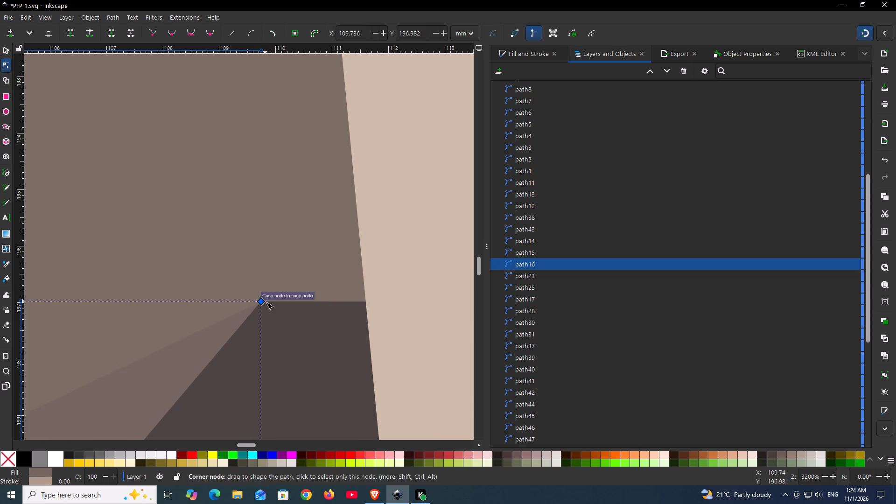
pyautogui.click(295, 316)
pyautogui.moveTo(262, 303); pyautogui.dragTo(257, 281)
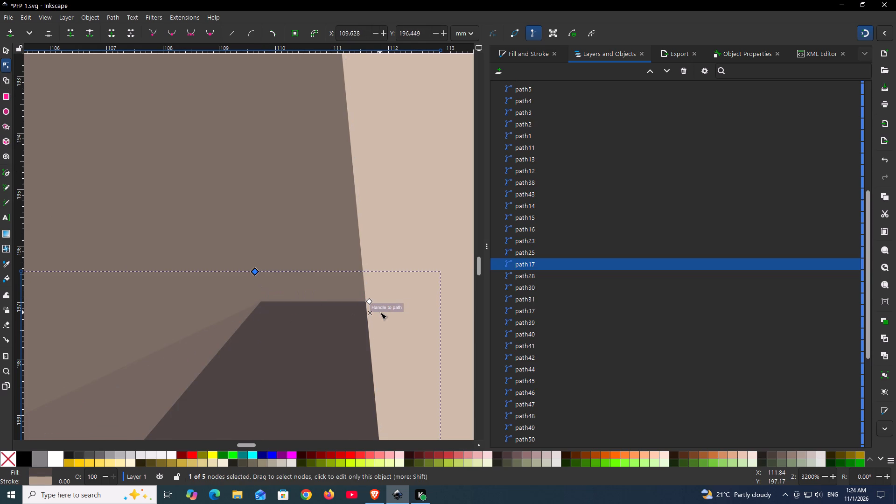
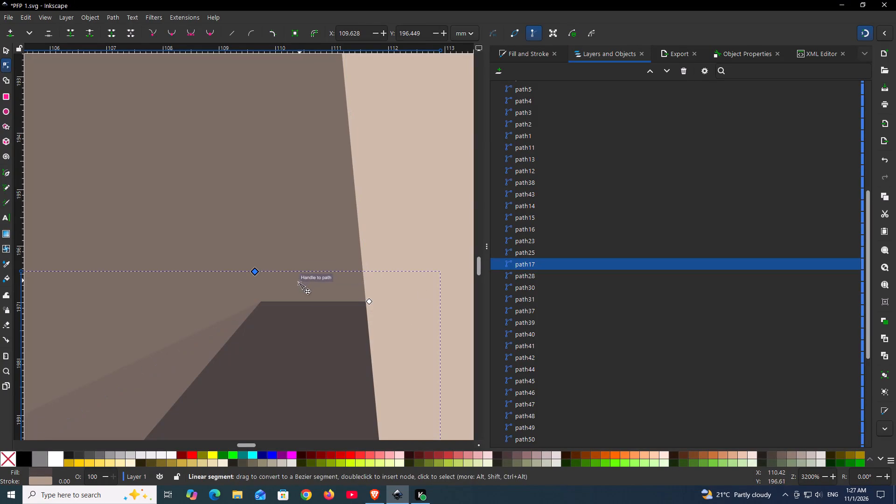
# Make the hidden reference picture image1 visible again behind the traced hoodie facets.
pyautogui.keyDown('ctrl'); pyautogui.scroll(-11, 363, 237); pyautogui.keyUp('ctrl')
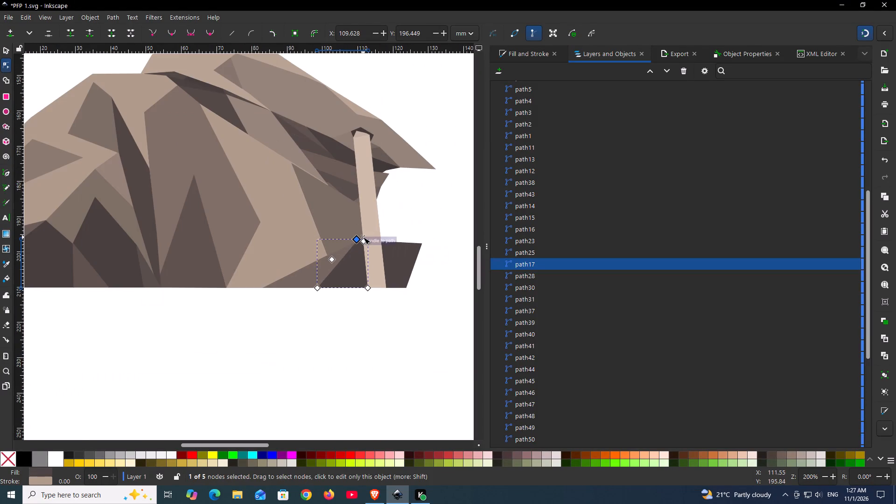
pyautogui.scroll(-2, 677, 378)
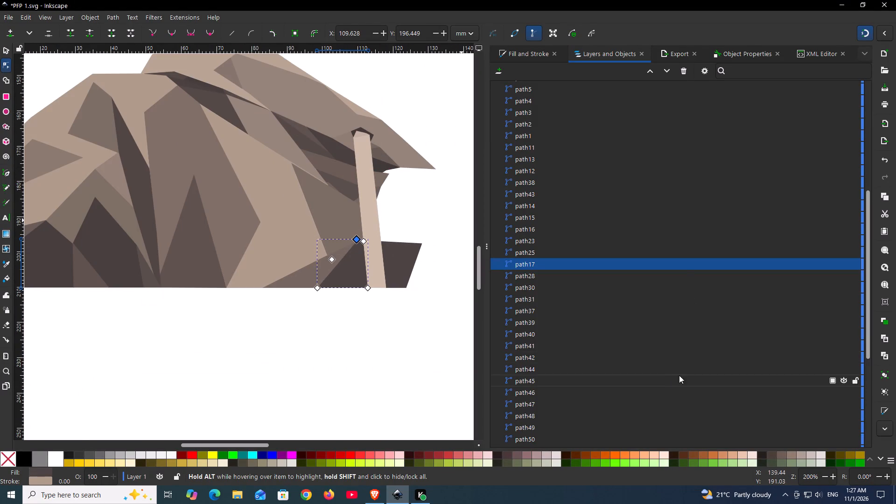
pyautogui.scroll(-7, 679, 375)
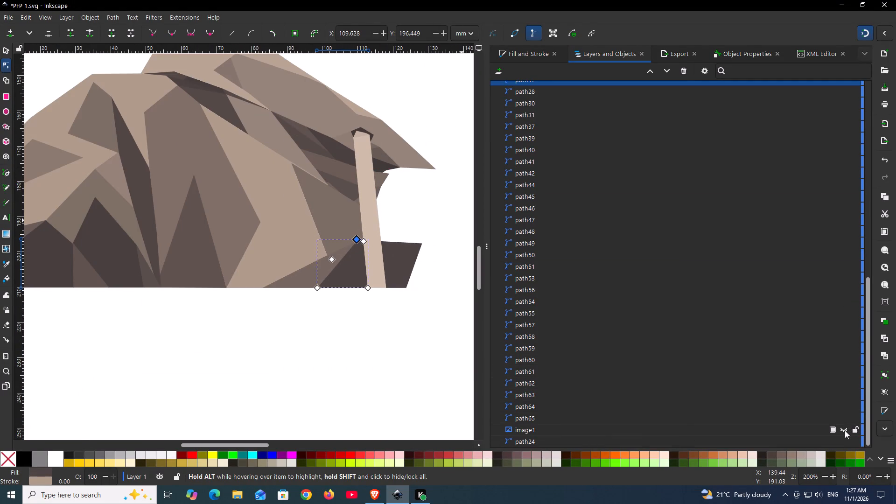
pyautogui.click(845, 430)
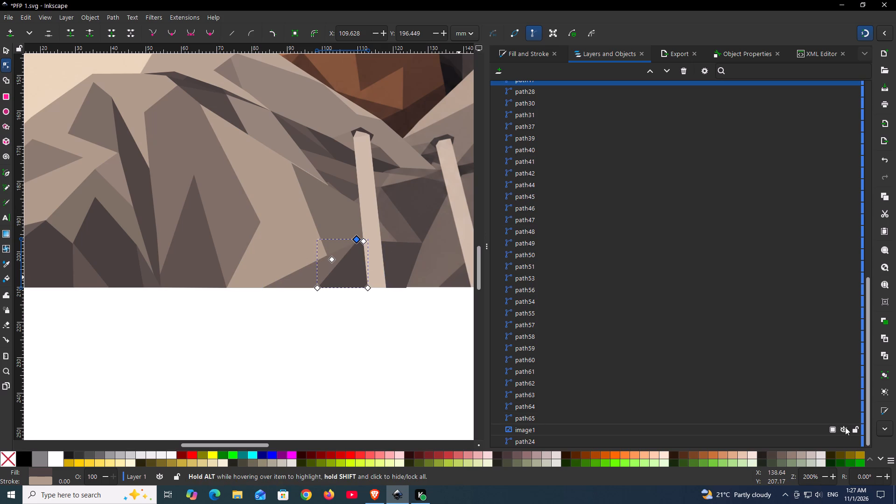
pyautogui.click(845, 427)
pyautogui.click(845, 427)
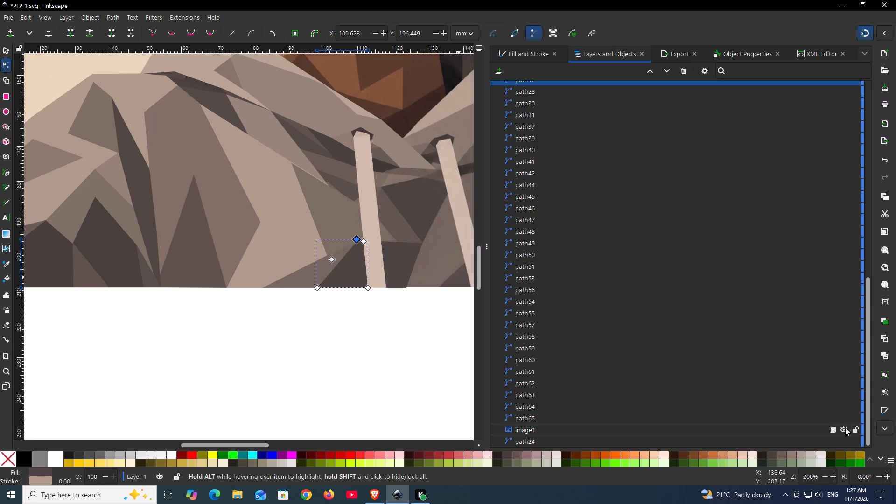
pyautogui.click(845, 427)
pyautogui.click(845, 427)
pyautogui.click(845, 427)
pyautogui.click(845, 427)
# Outline the long fold facet between the two drawstrings as a closed six-corner shape overlapping the traced facets above it.
pyautogui.keyDown('ctrl'); pyautogui.scroll(6, 403, 173); pyautogui.keyUp('ctrl')
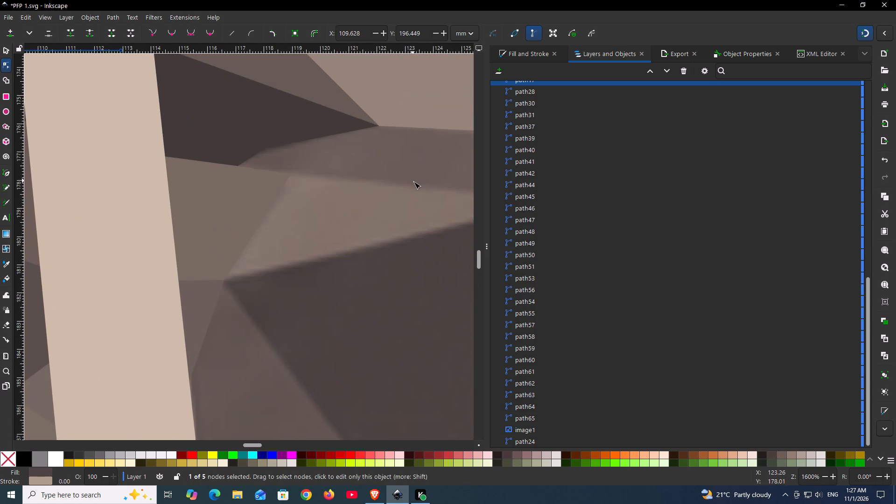
pyautogui.press('space')
pyautogui.press('space')
pyautogui.press('space')
pyautogui.press('space')
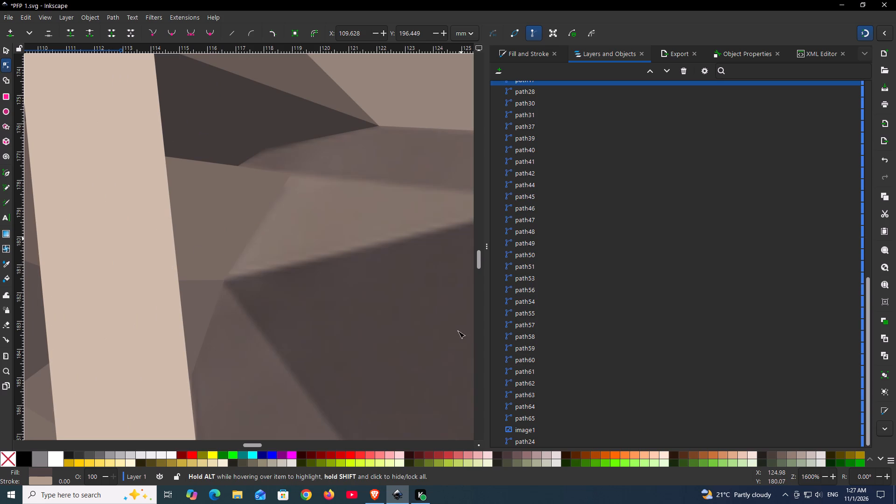
pyautogui.click(396, 248)
pyautogui.keyDown('ctrl'); pyautogui.scroll(-2, 397, 248); pyautogui.keyUp('ctrl')
pyautogui.press('space')
pyautogui.press('space')
pyautogui.press('space')
pyautogui.press('space')
pyautogui.press('space')
pyautogui.press('space')
pyautogui.press('space')
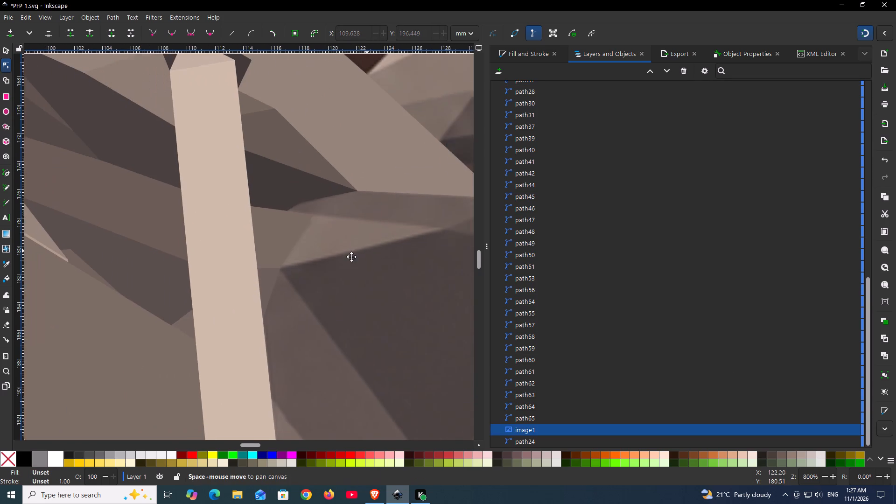
pyautogui.click(177, 254)
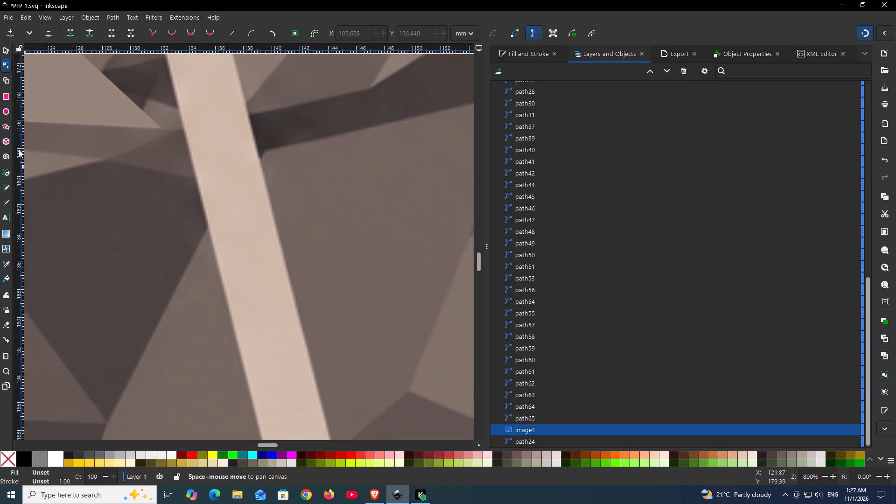
pyautogui.press('space')
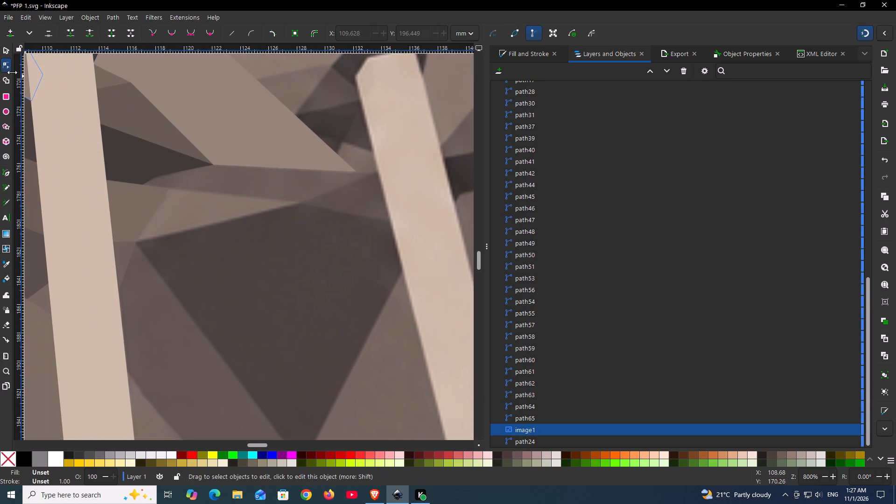
pyautogui.press('b')
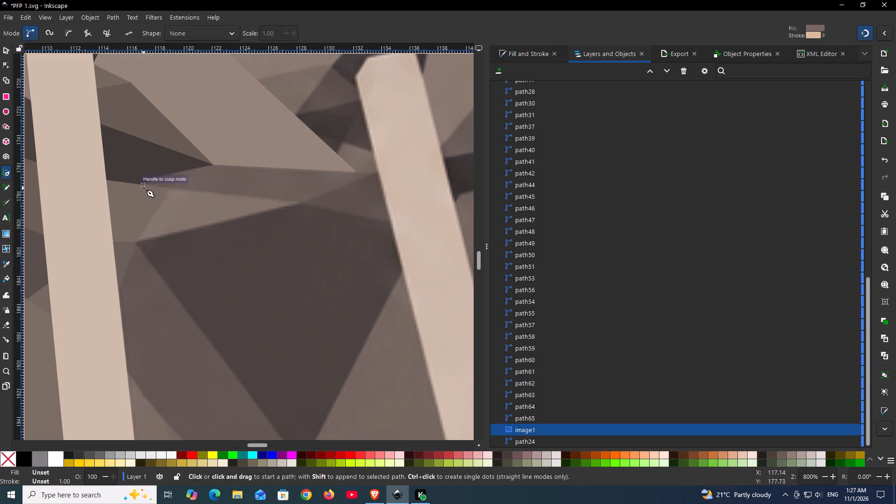
pyautogui.click(144, 188)
pyautogui.click(140, 140)
pyautogui.click(230, 134)
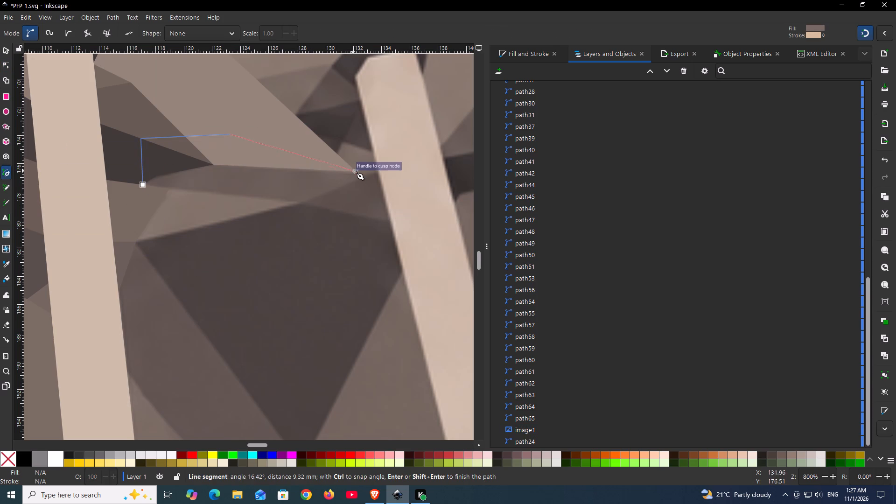
pyautogui.click(355, 171)
pyautogui.click(379, 171)
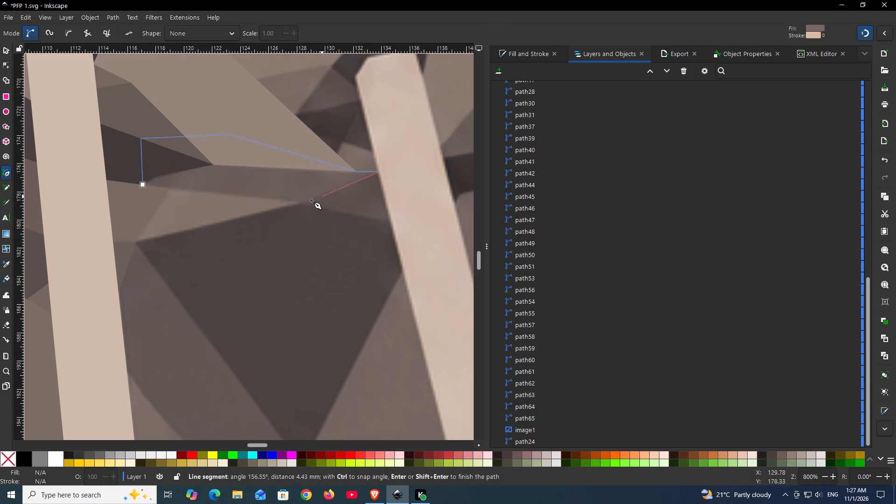
pyautogui.click(301, 203)
pyautogui.click(167, 203)
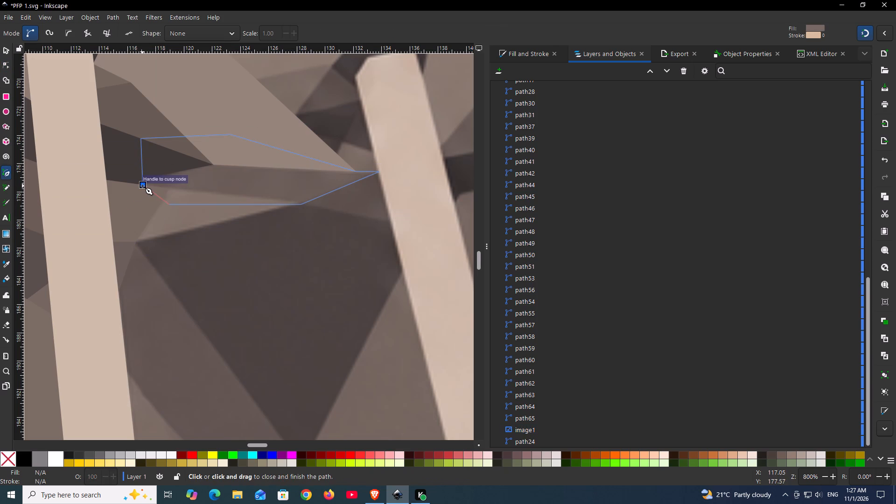
pyautogui.click(142, 186)
# Fill the long fold facet with the sampled brown-grey #6c6059 and lower it behind the traced facets, just above the reference picture.
pyautogui.click(13, 457)
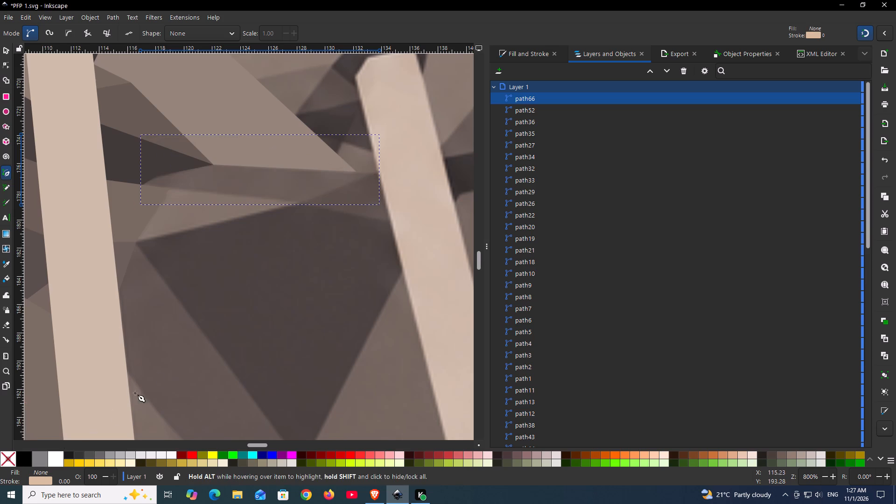
pyautogui.press('d')
pyautogui.click(269, 177)
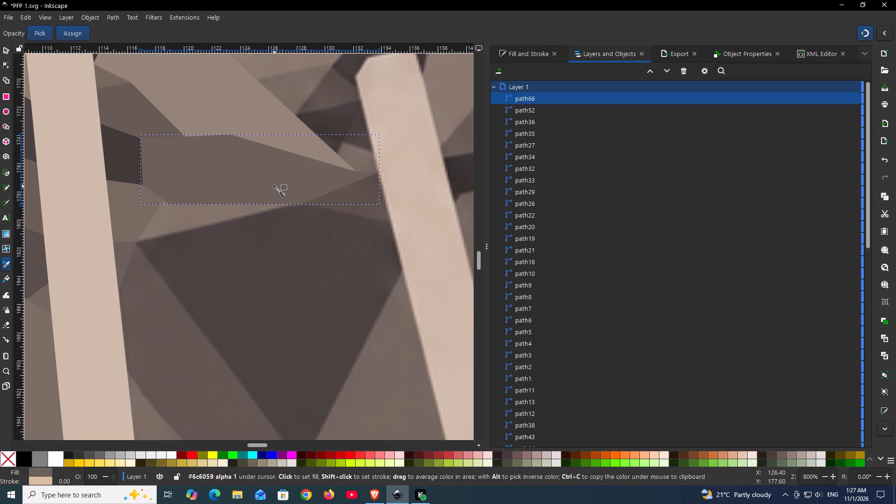
pyautogui.press('pagedown')
pyautogui.press('pagedown')
pyautogui.press('pagedown')
pyautogui.press('pagedown')
pyautogui.press('pagedown')
pyautogui.press('pagedown')
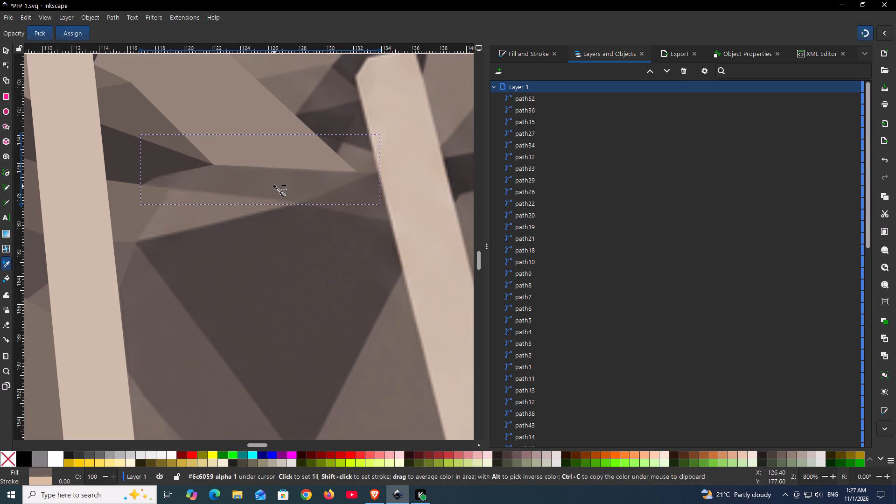
pyautogui.press('pageup')
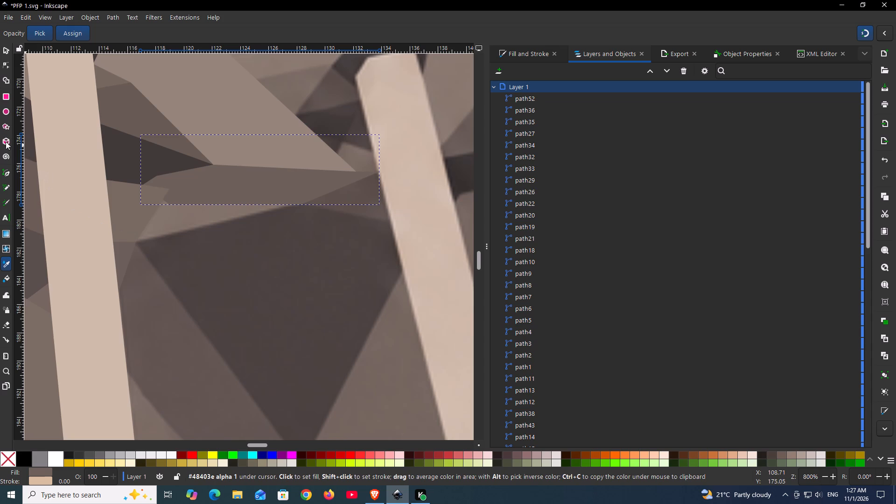
# Outline the lighter wedge facet directly beneath the long fold as a closed four-corner shape narrowing toward the untraced drawstring.
pyautogui.click(8, 172)
pyautogui.click(171, 190)
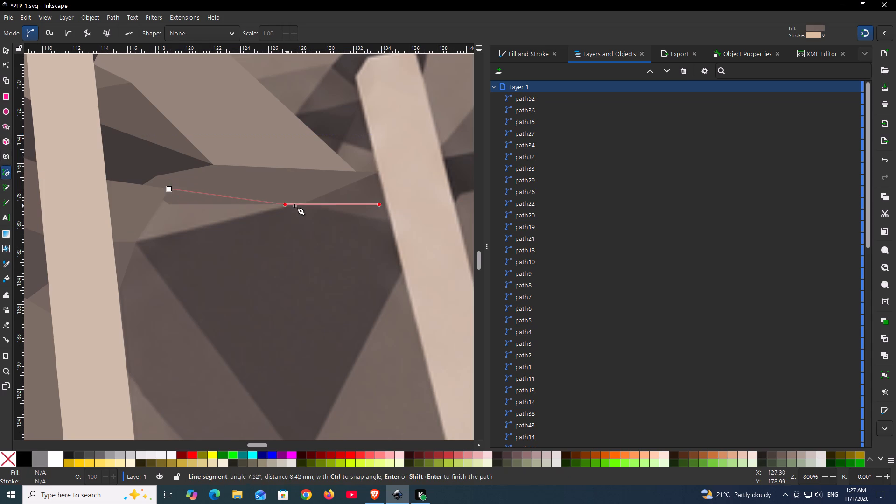
pyautogui.click(305, 206)
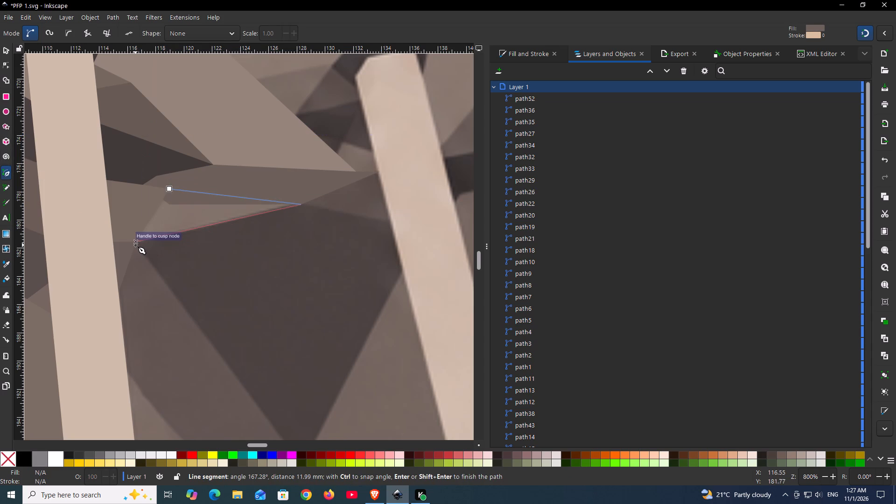
pyautogui.click(135, 245)
pyautogui.click(123, 212)
pyautogui.click(169, 190)
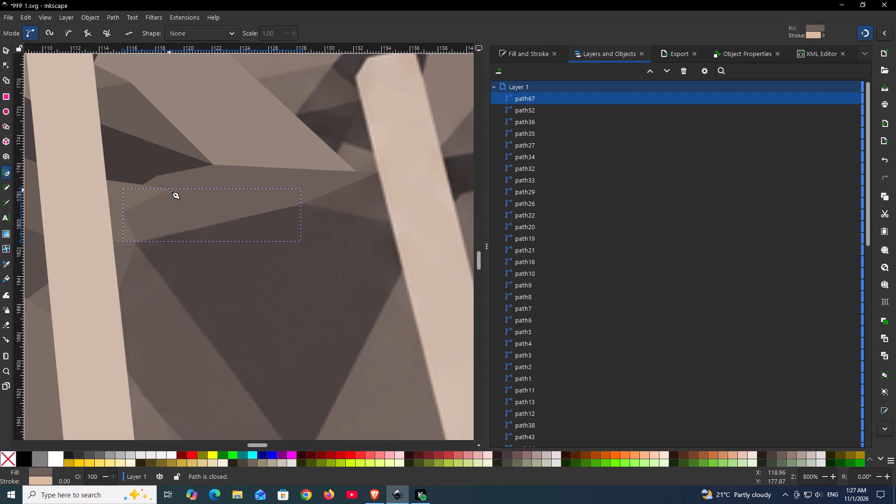
# Fill the wedge facet with the sampled taupe #817368 and lower it behind the traced facets, just above the reference picture.
pyautogui.click(6, 460)
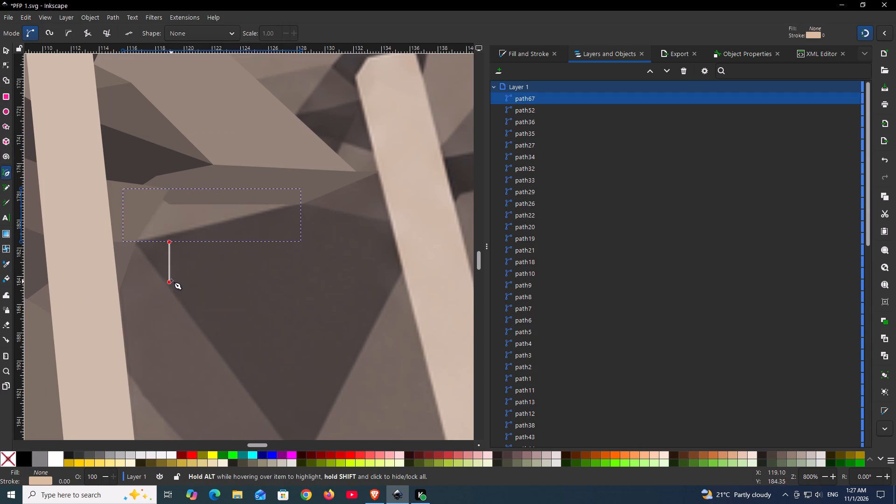
pyautogui.press('d')
pyautogui.click(175, 222)
pyautogui.press('pagedown')
pyautogui.press('pagedown')
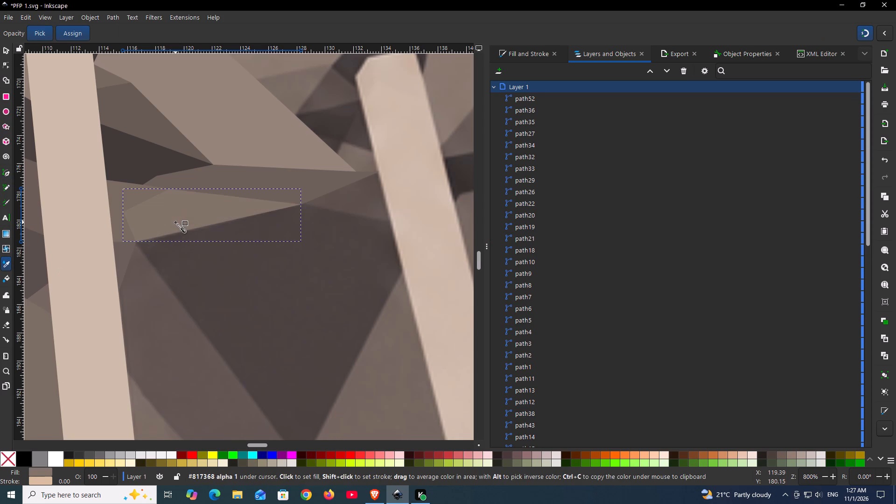
pyautogui.press('pagedown')
pyautogui.press('pagedown')
pyautogui.press('pageup')
pyautogui.keyDown('ctrl'); pyautogui.scroll(1, 261, 247); pyautogui.keyUp('ctrl')
pyautogui.keyDown('ctrl'); pyautogui.scroll(-1, 261, 247); pyautogui.keyUp('ctrl')
# Outline the small dark facet between the wedge's tip and the untraced drawstring's edge, overlapping the long fold above.
pyautogui.click(9, 175)
pyautogui.click(299, 204)
pyautogui.click(307, 183)
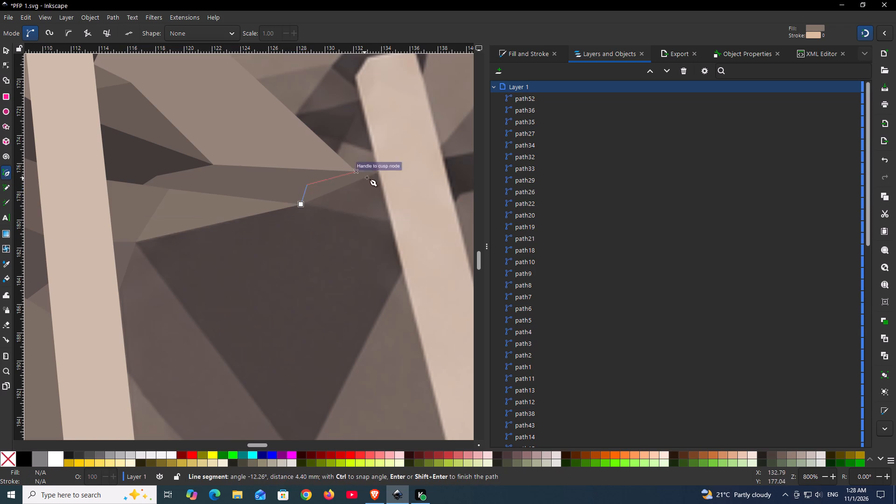
pyautogui.click(380, 172)
pyautogui.click(392, 225)
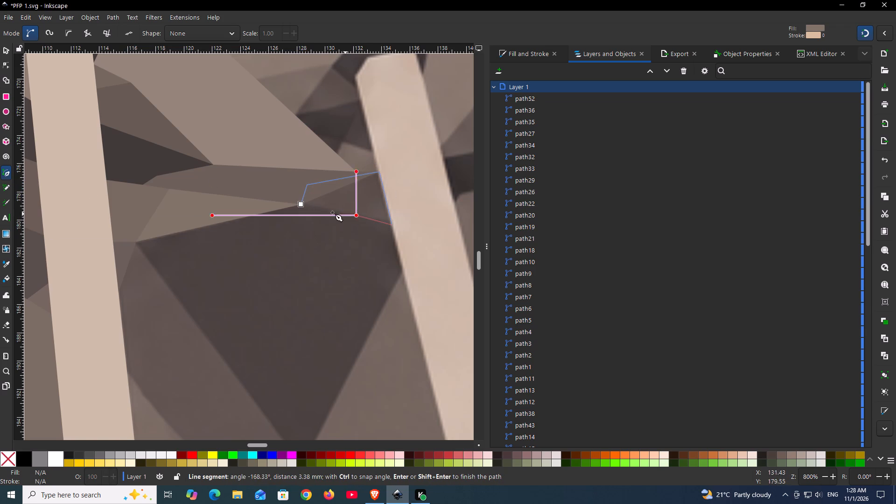
pyautogui.click(301, 206)
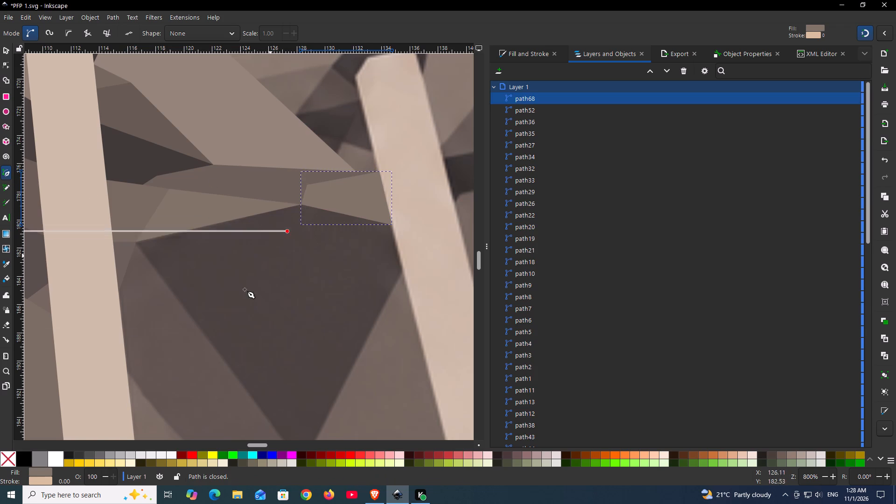
# Fill the small dark facet with the sampled colour #5c514c and lower it behind the long fold, just above the reference picture.
pyautogui.click(11, 460)
pyautogui.press('d')
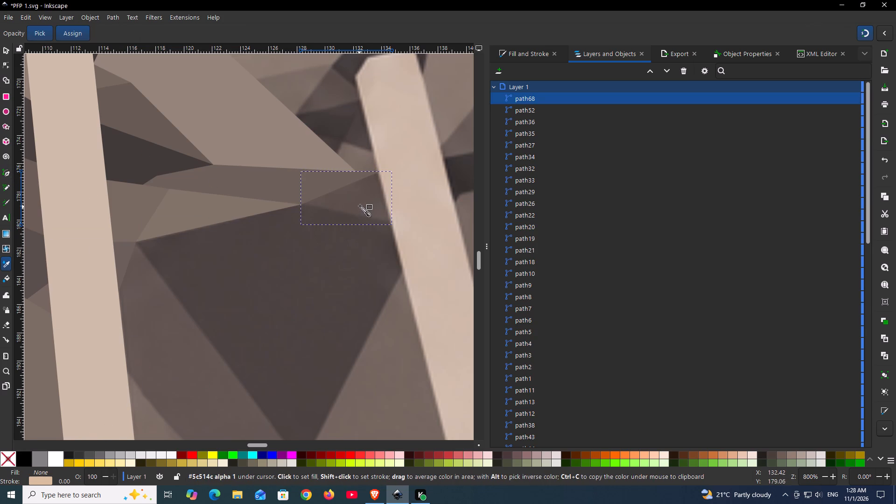
pyautogui.click(360, 206)
pyautogui.press('pagedown')
pyautogui.press('pagedown')
pyautogui.press('pagedown')
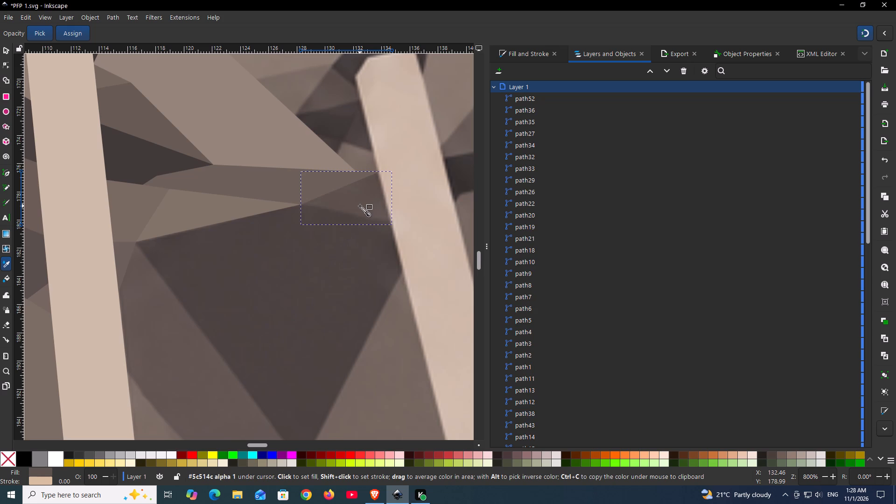
pyautogui.press('pageup')
# Outline the large dark facet below the wedge as a closed six-corner shape, overlapping the traced facets above and reaching the untraced drawstring.
pyautogui.scroll(-2, 343, 277)
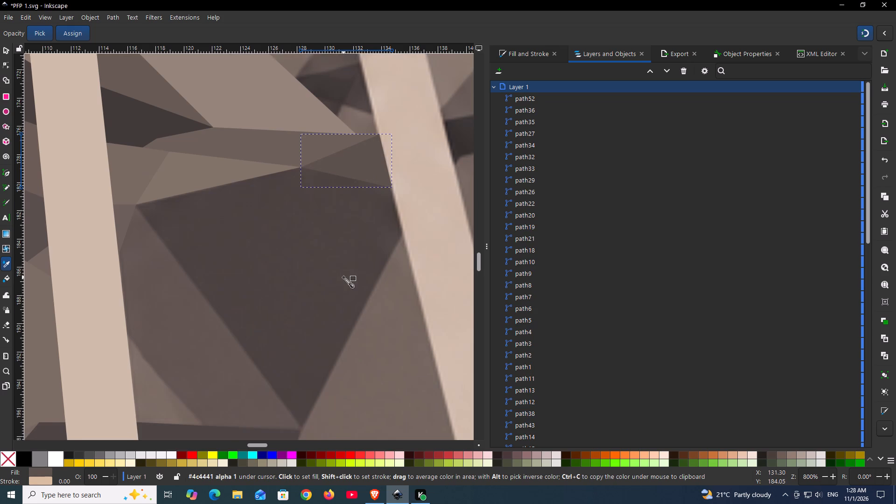
pyautogui.scroll(-1, 343, 277)
pyautogui.click(8, 175)
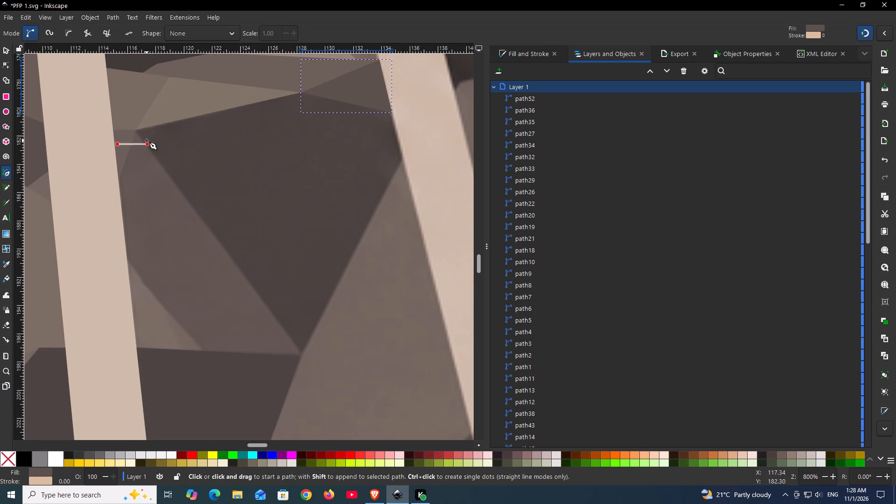
pyautogui.click(136, 130)
pyautogui.click(302, 359)
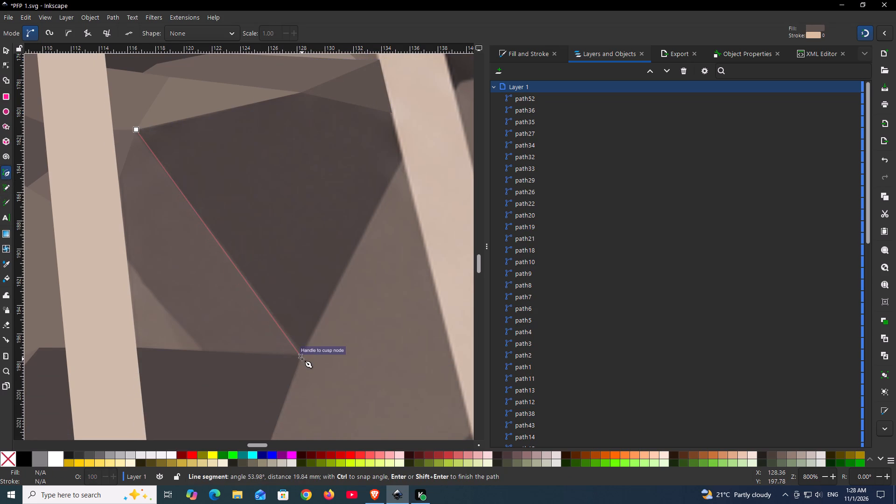
pyautogui.click(406, 153)
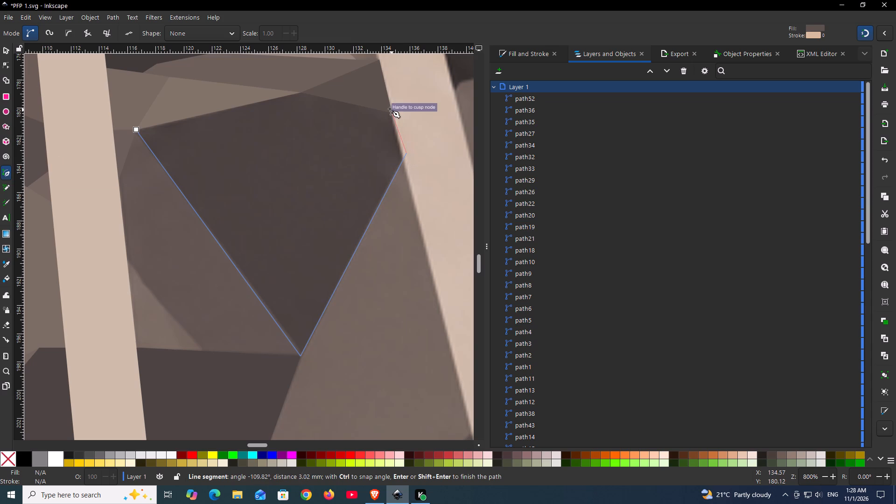
pyautogui.click(390, 109)
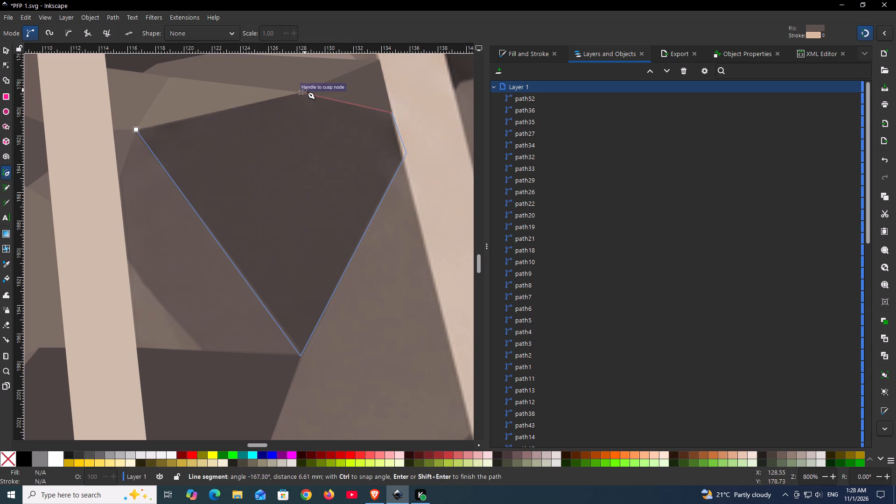
pyautogui.click(309, 80)
pyautogui.click(222, 89)
pyautogui.click(135, 128)
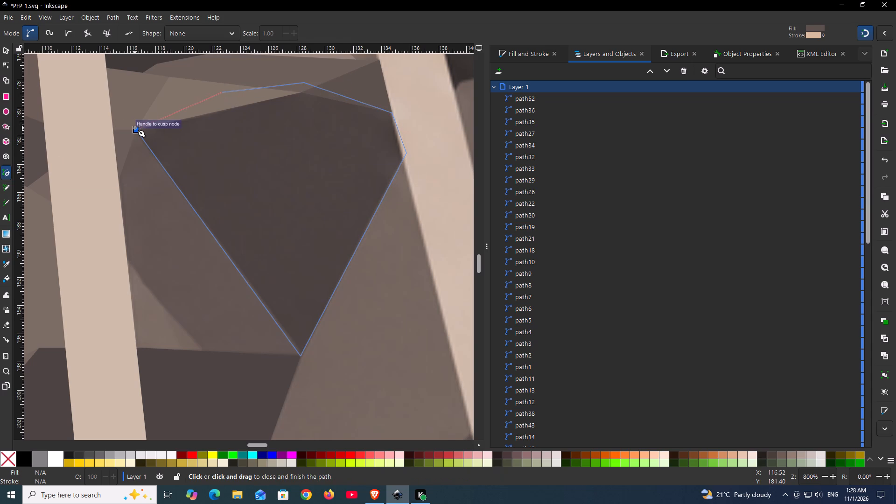
# Fill the large dark facet with the sampled colour #4c4341 and lower it behind the traced facets, just above the reference picture.
pyautogui.click(12, 456)
pyautogui.press('d')
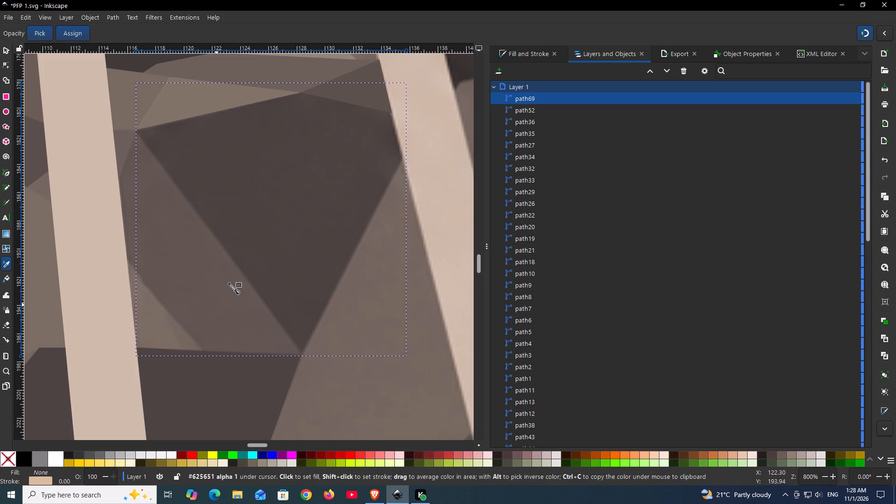
pyautogui.click(278, 196)
pyautogui.press('pagedown')
pyautogui.press('pagedown')
pyautogui.press('pagedown')
pyautogui.press('pagedown')
pyautogui.press('pagedown')
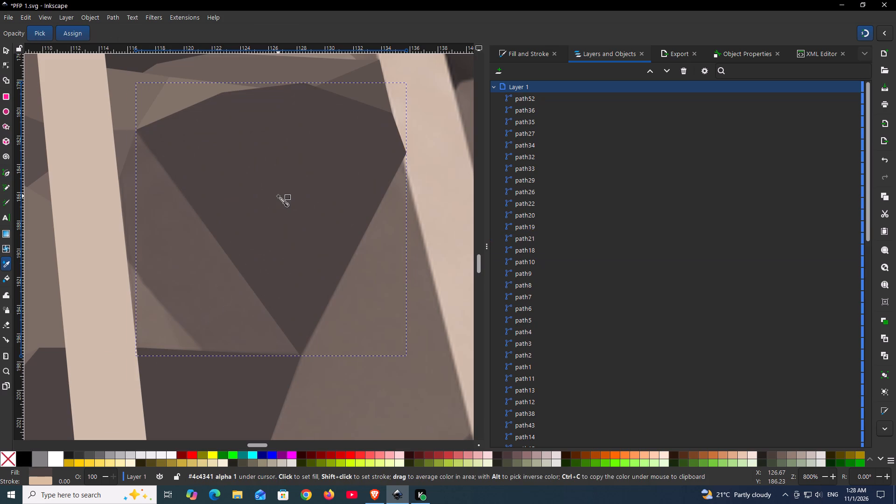
pyautogui.press('pagedown')
pyautogui.press('pagedown')
pyautogui.press('pagedown')
pyautogui.press('pageup')
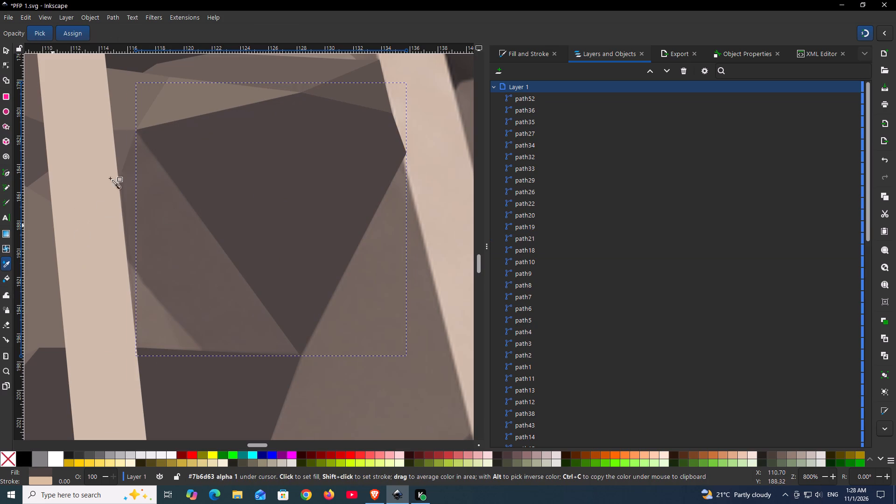
# Outline the brown facet between the traced drawstring and the large dark facet as a closed shape overlapping both and the dark facet below.
pyautogui.click(7, 173)
pyautogui.click(137, 130)
pyautogui.click(80, 201)
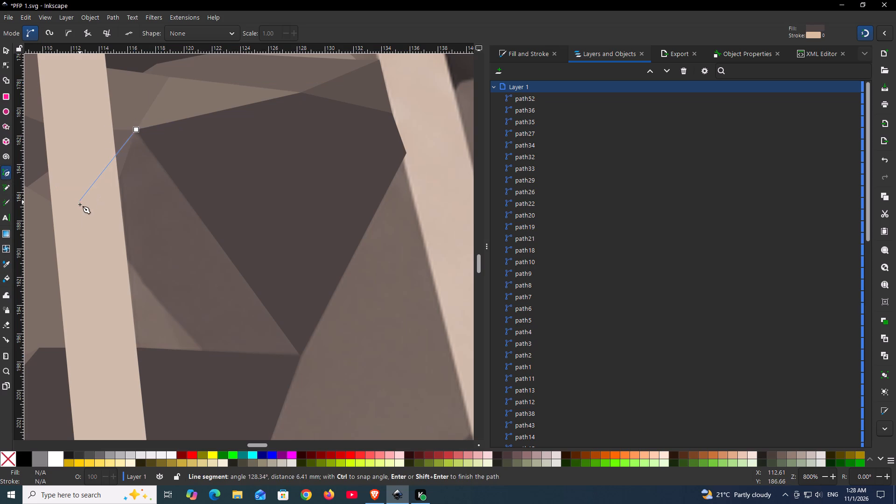
pyautogui.click(127, 263)
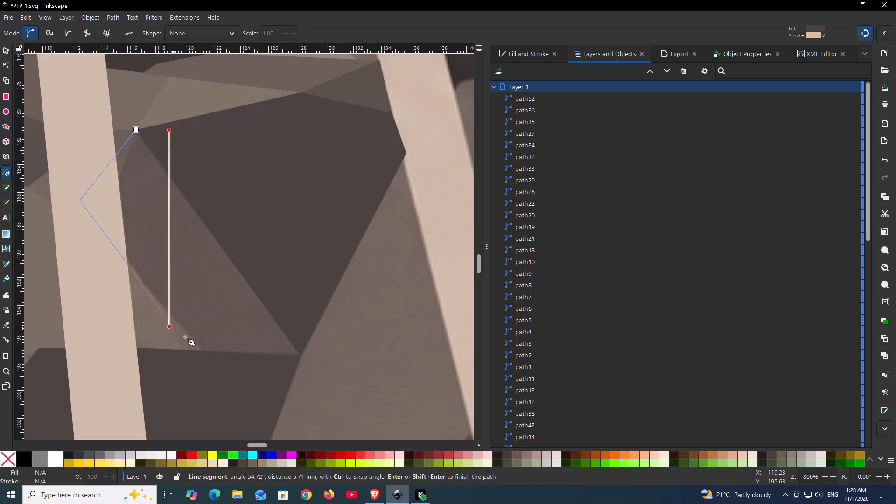
pyautogui.click(212, 362)
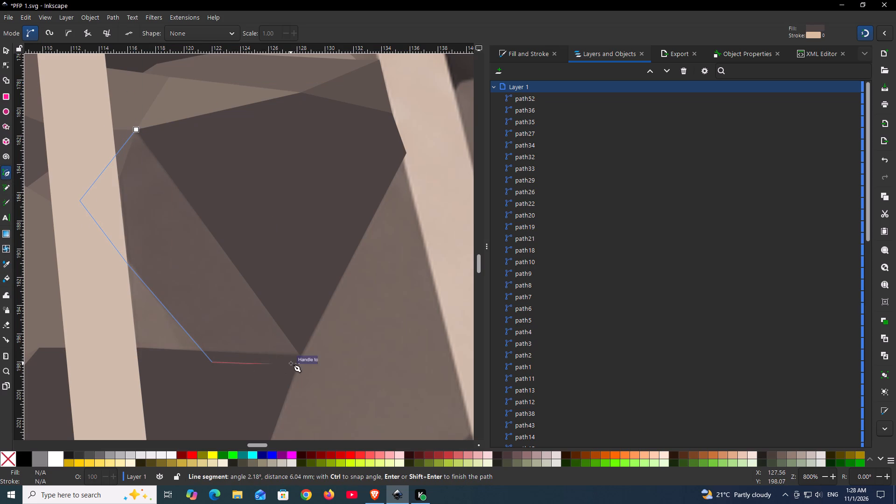
pyautogui.click(295, 367)
pyautogui.click(300, 357)
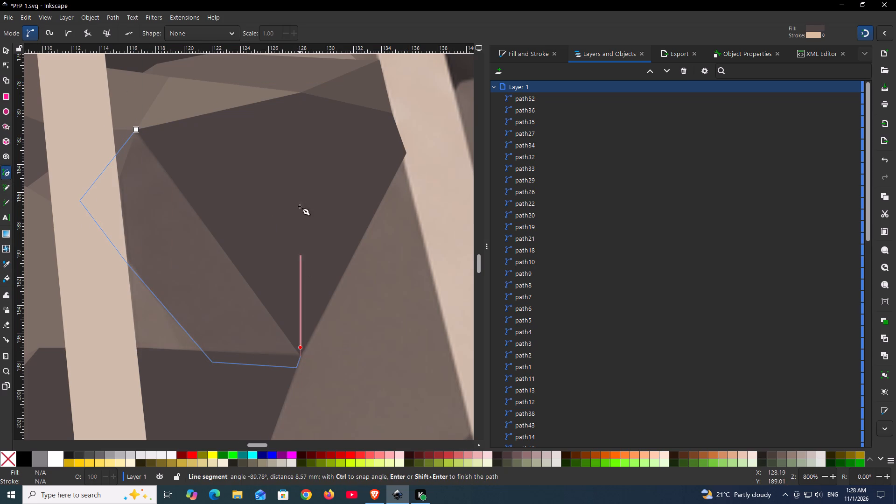
pyautogui.click(298, 187)
pyautogui.click(172, 138)
pyautogui.click(135, 131)
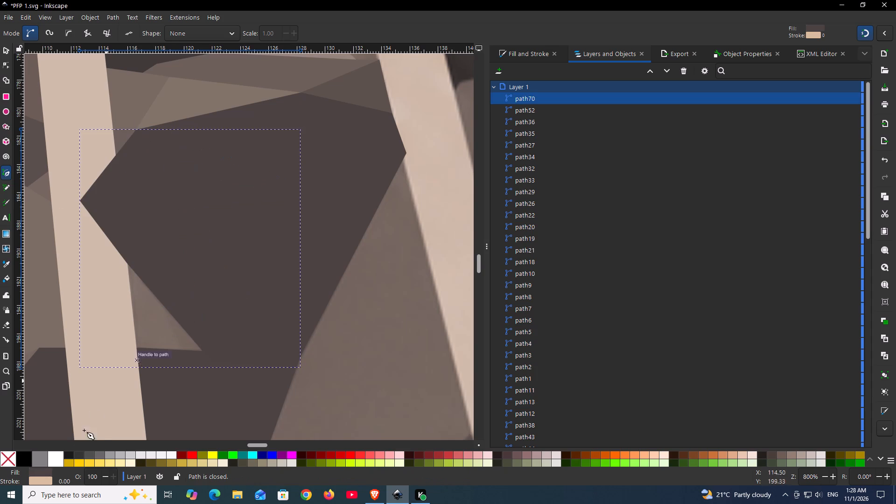
# Fill the brown facet with the sampled colour #625651 and lower it behind the large dark facet, just above the reference picture.
pyautogui.click(7, 457)
pyautogui.press('d')
pyautogui.click(186, 256)
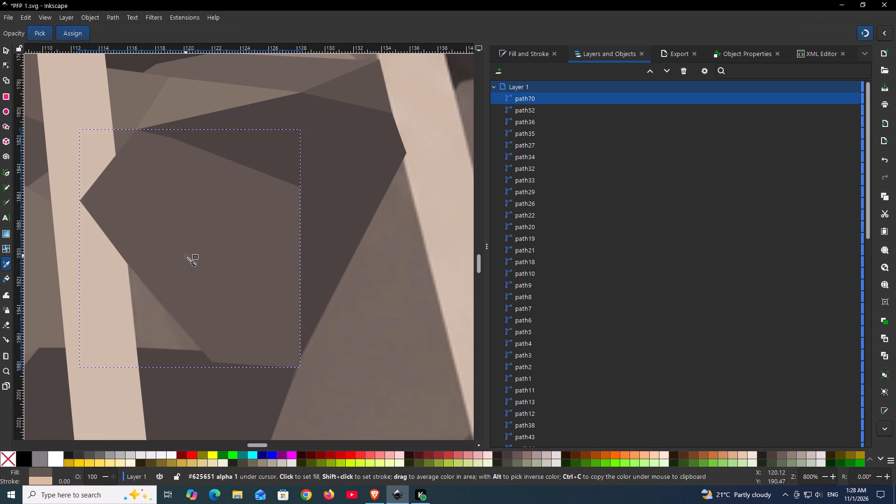
pyautogui.press('pagedown')
pyautogui.press('pagedown')
pyautogui.press('pagedown')
pyautogui.press('pagedown')
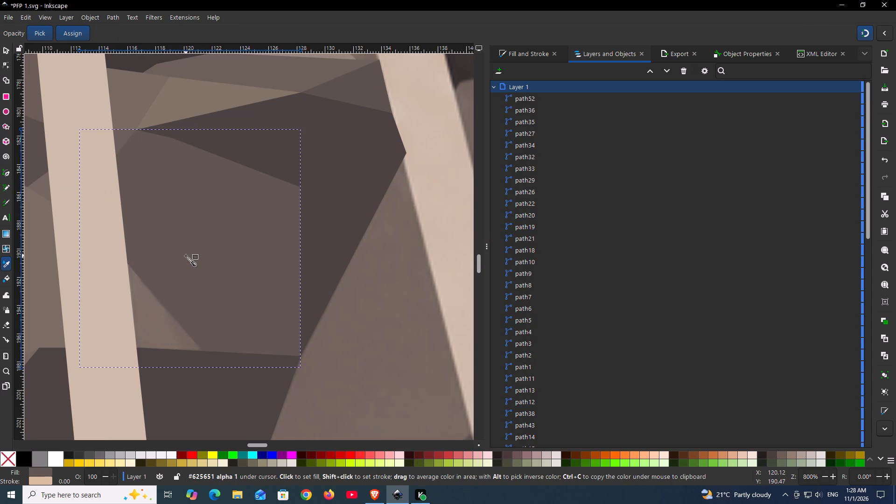
pyautogui.press('pagedown')
pyautogui.press('pagedown')
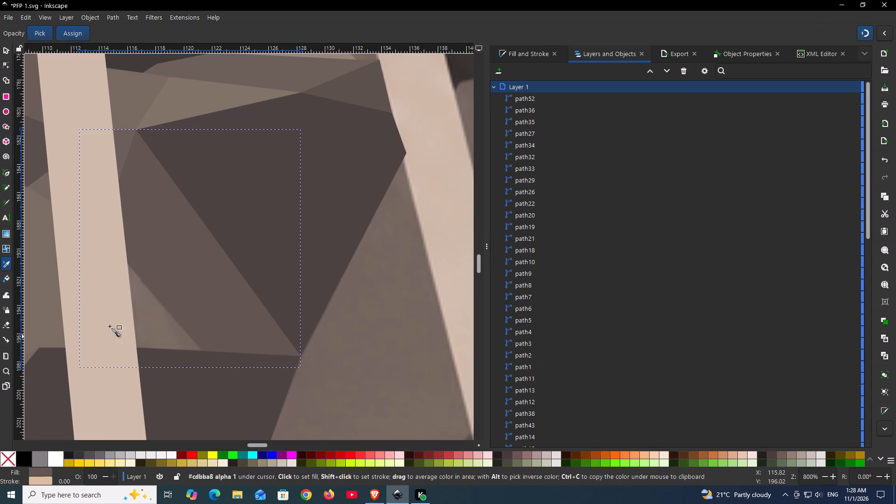
# Outline the small lighter triangle beside the traced drawstring as a closed six-corner shape, overlapping the drawstring and the neighbouring brown and lower dark facets.
pyautogui.click(7, 175)
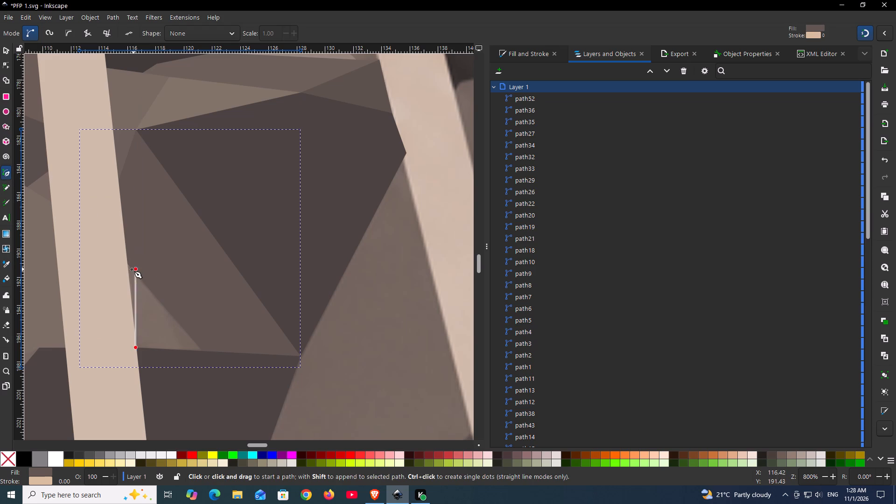
pyautogui.click(127, 266)
pyautogui.click(90, 310)
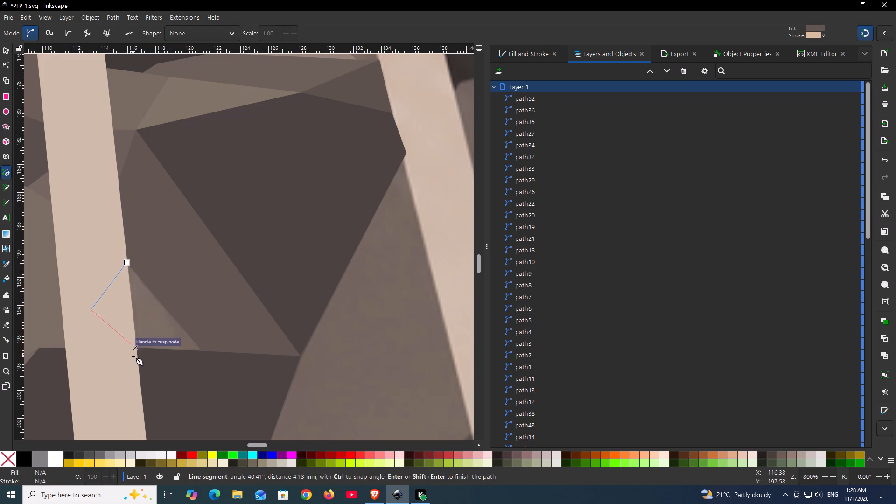
pyautogui.click(136, 360)
pyautogui.click(202, 361)
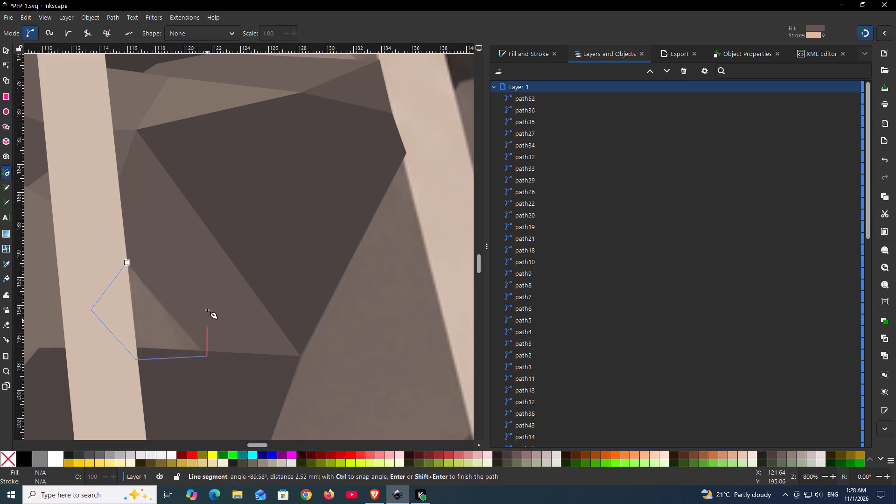
pyautogui.click(208, 300)
pyautogui.click(146, 248)
pyautogui.click(128, 262)
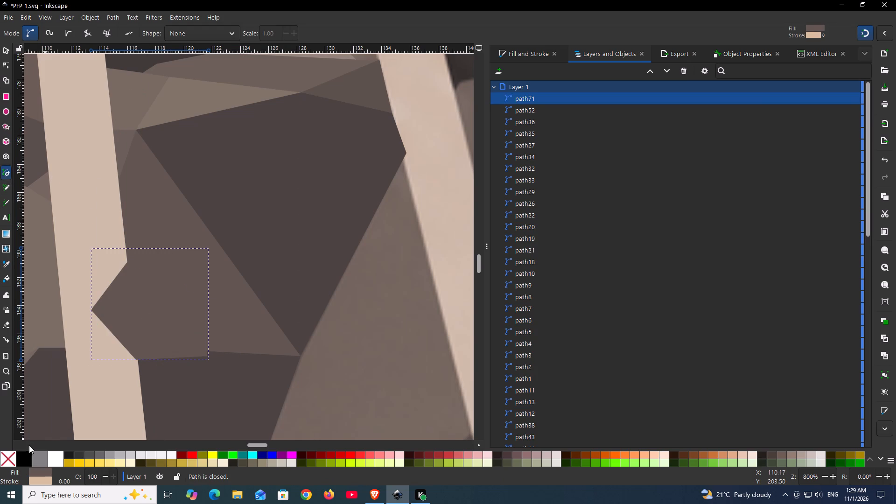
# Fill the small triangle with the sampled colour #7a6c62 and lower it behind the brown facet, just above the reference picture.
pyautogui.click(9, 455)
pyautogui.press('d')
pyautogui.click(155, 311)
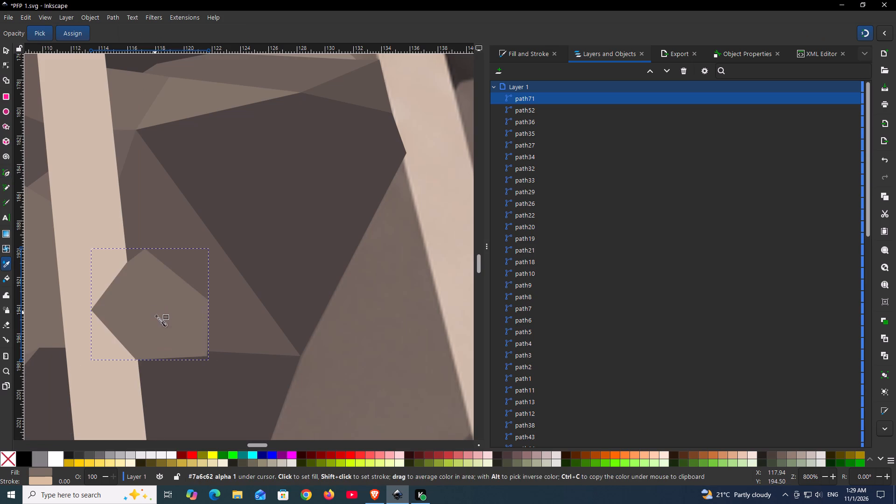
pyautogui.press('pagedown')
pyautogui.press('pagedown')
pyautogui.press('pagedown')
pyautogui.press('pagedown')
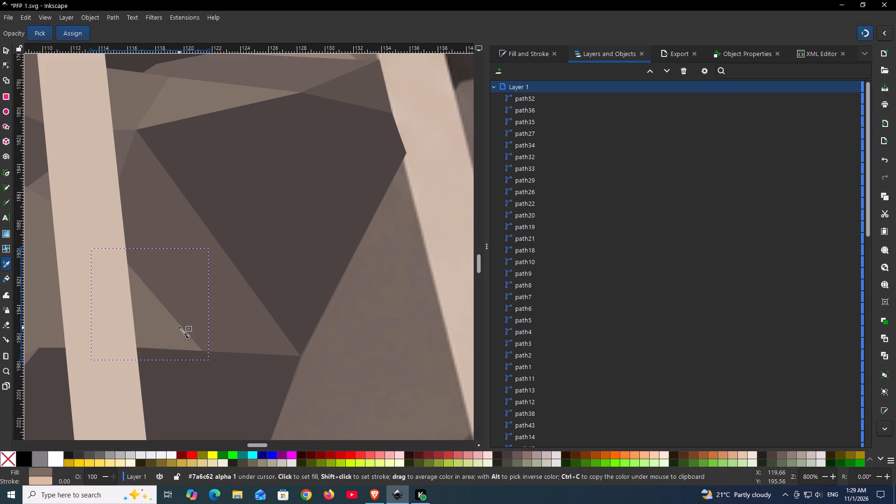
# Outline the tall lighter facet along the untraced drawstring as a closed six-corner shape, from the picture's bottom edge up under the large dark facet.
pyautogui.scroll(-2, 249, 353)
pyautogui.scroll(1, 249, 353)
pyautogui.scroll(-3, 249, 353)
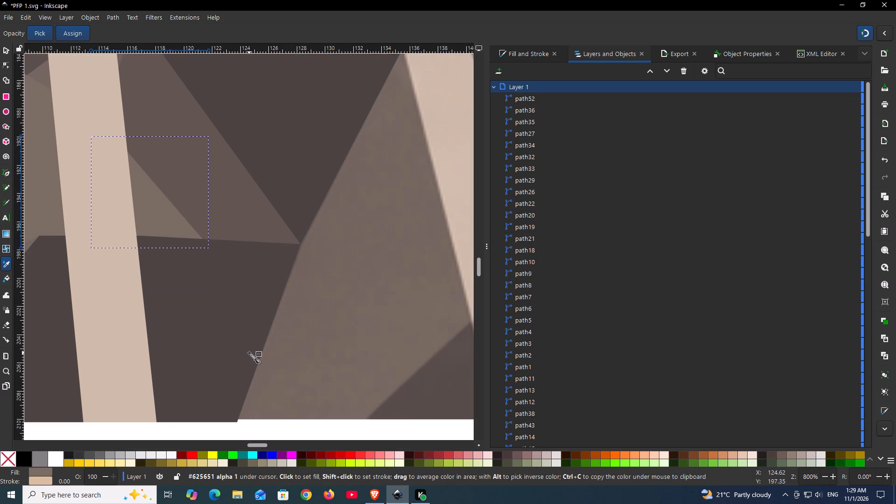
pyautogui.scroll(-1, 249, 353)
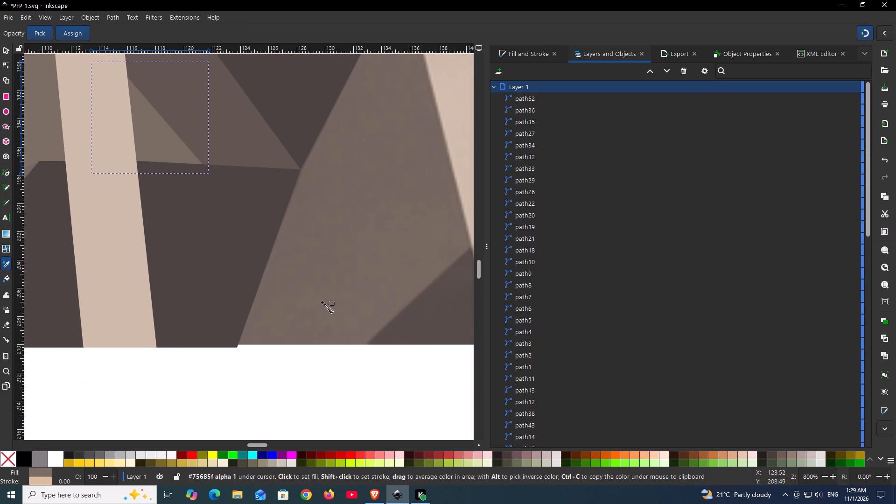
pyautogui.click(6, 51)
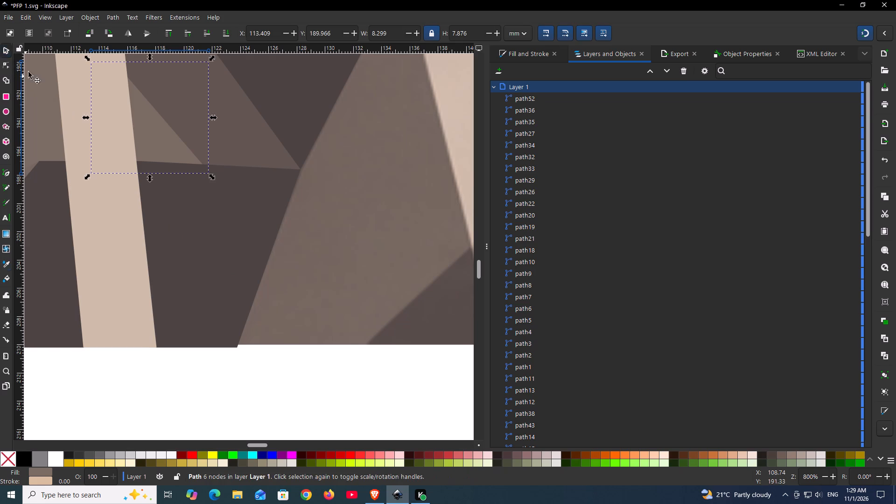
pyautogui.click(340, 230)
pyautogui.press('space')
pyautogui.press('space')
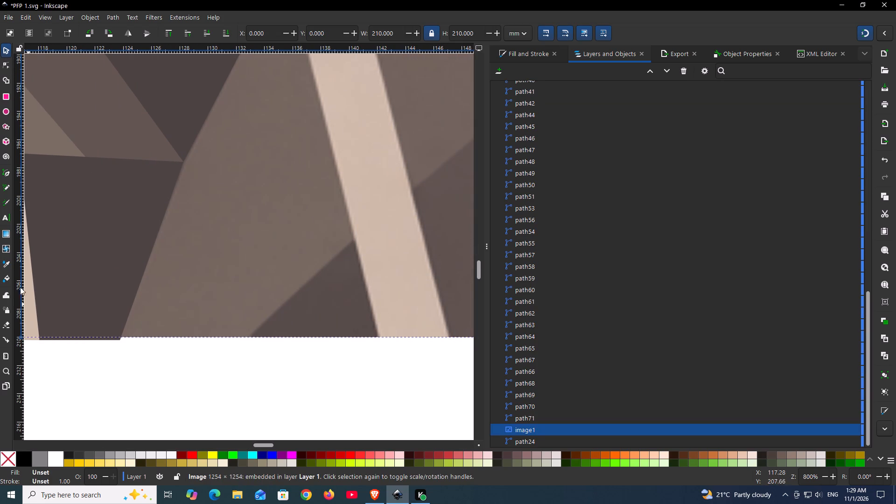
pyautogui.click(8, 170)
pyautogui.click(119, 343)
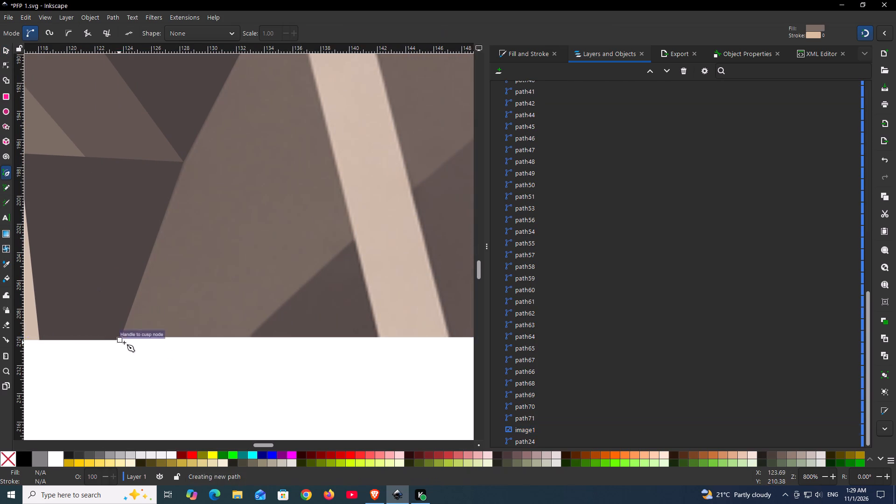
pyautogui.click(252, 342)
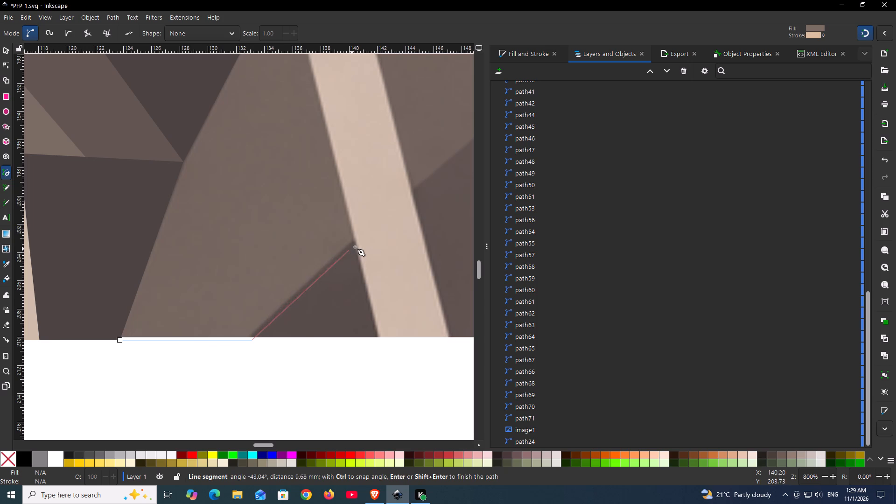
pyautogui.click(355, 240)
pyautogui.scroll(4, 329, 166)
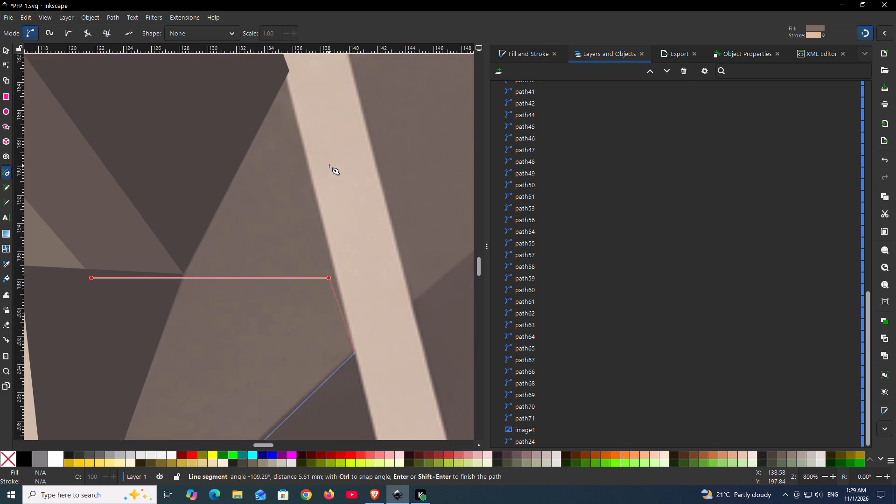
pyautogui.scroll(1, 329, 166)
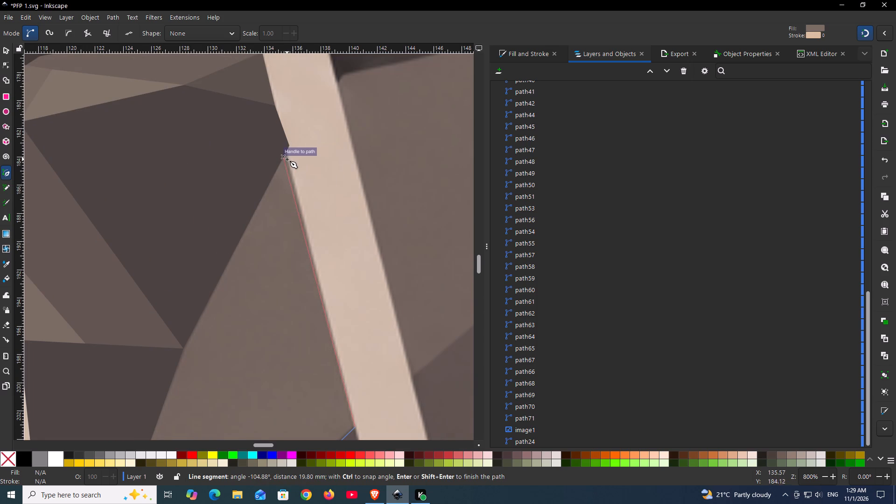
pyautogui.keyDown('ctrl'); pyautogui.scroll(2, 285, 154); pyautogui.keyUp('ctrl')
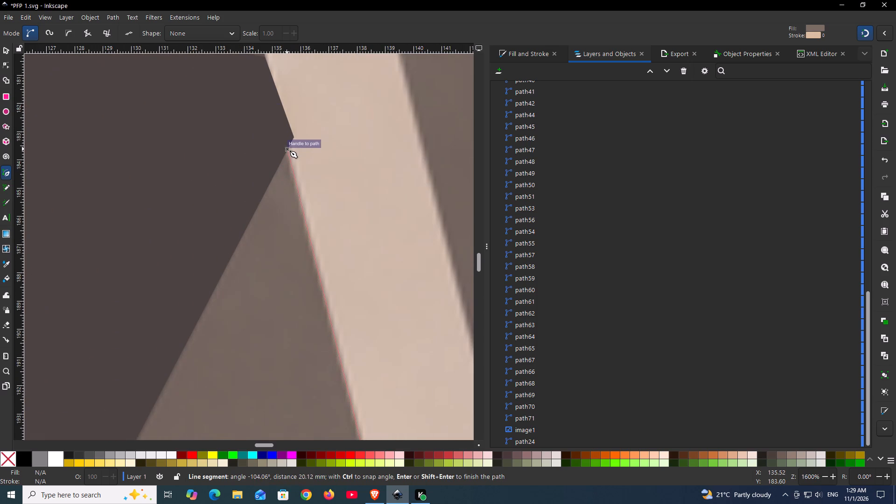
pyautogui.click(287, 149)
pyautogui.click(175, 167)
pyautogui.keyDown('ctrl'); pyautogui.scroll(-4, 172, 261); pyautogui.keyUp('ctrl')
pyautogui.keyDown('ctrl'); pyautogui.scroll(1, 172, 261); pyautogui.keyUp('ctrl')
pyautogui.keyDown('ctrl'); pyautogui.scroll(-3, 172, 261); pyautogui.keyUp('ctrl')
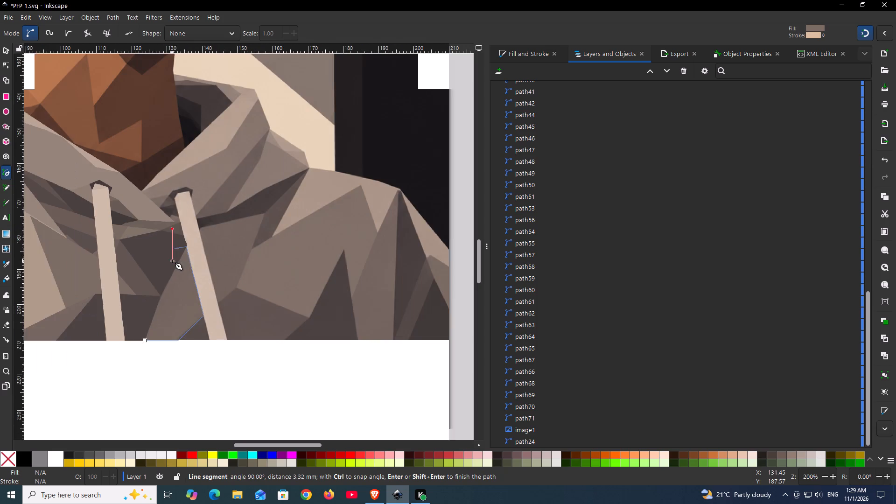
pyautogui.click(142, 293)
pyautogui.click(144, 342)
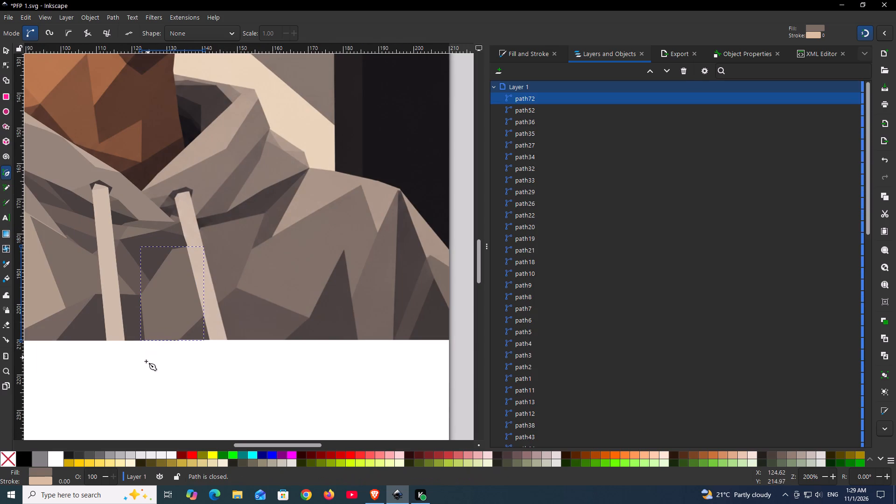
# Fill the tall lighter facet with the sampled colour #73665d and lower it behind the neighbouring facets, just above the reference picture.
pyautogui.click(8, 458)
pyautogui.press('d')
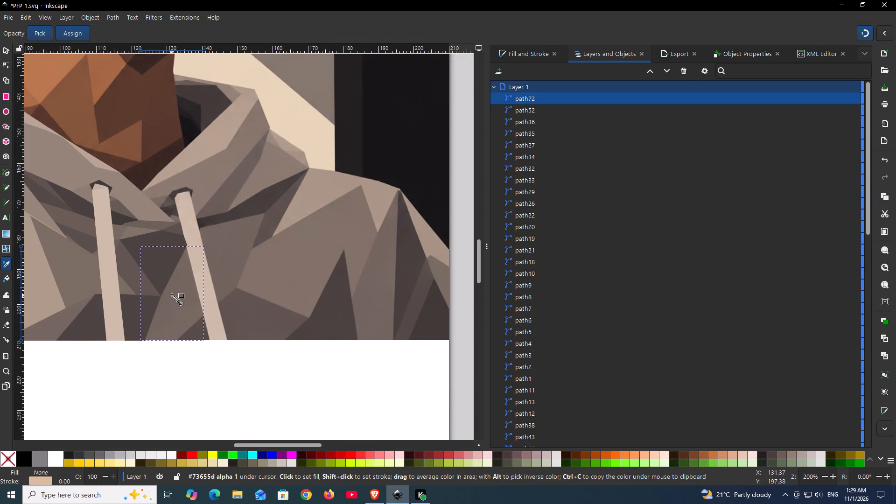
pyautogui.click(175, 298)
pyautogui.press('pagedown')
pyautogui.press('pagedown')
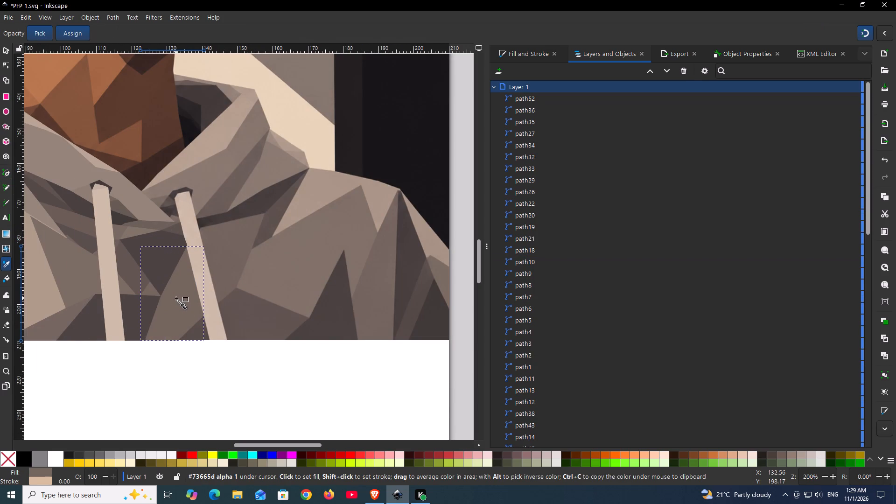
pyautogui.press('pagedown')
pyautogui.press('pagedown')
pyautogui.press('pageup')
# Outline the untraced drawstring as a closed nine-corner shape, from its angled tip at the eyelet down to just past the picture's bottom edge.
pyautogui.keyDown('ctrl'); pyautogui.scroll(5, 188, 210); pyautogui.keyUp('ctrl')
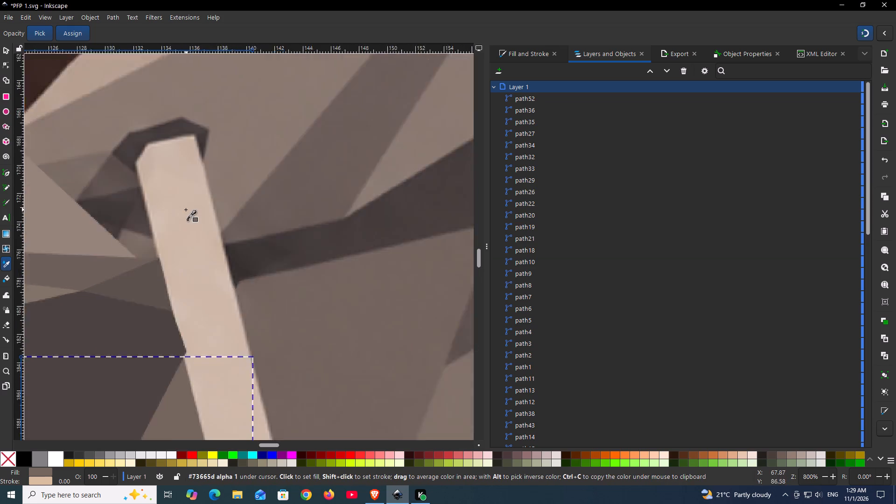
pyautogui.keyDown('ctrl'); pyautogui.scroll(1, 186, 210); pyautogui.keyUp('ctrl')
pyautogui.click(7, 173)
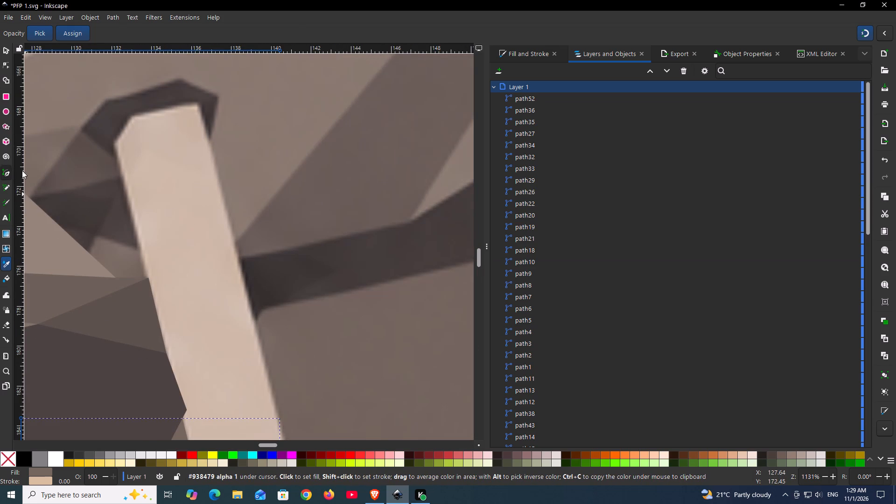
pyautogui.click(133, 116)
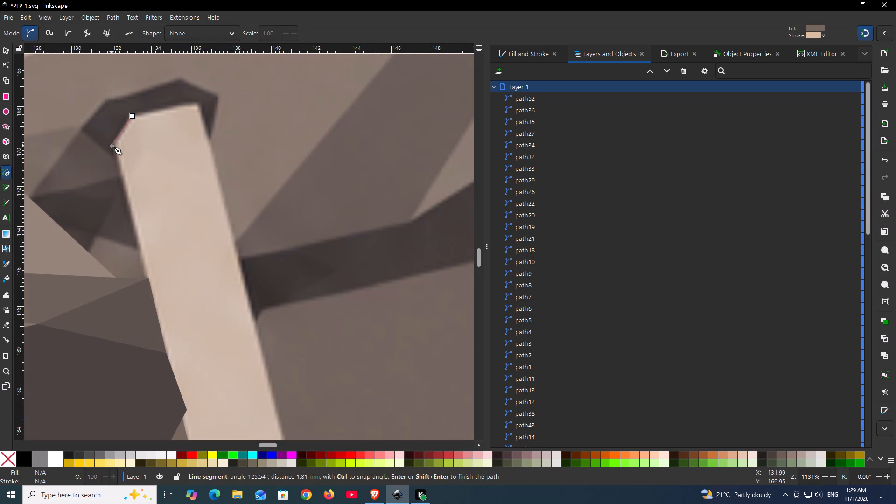
pyautogui.click(112, 146)
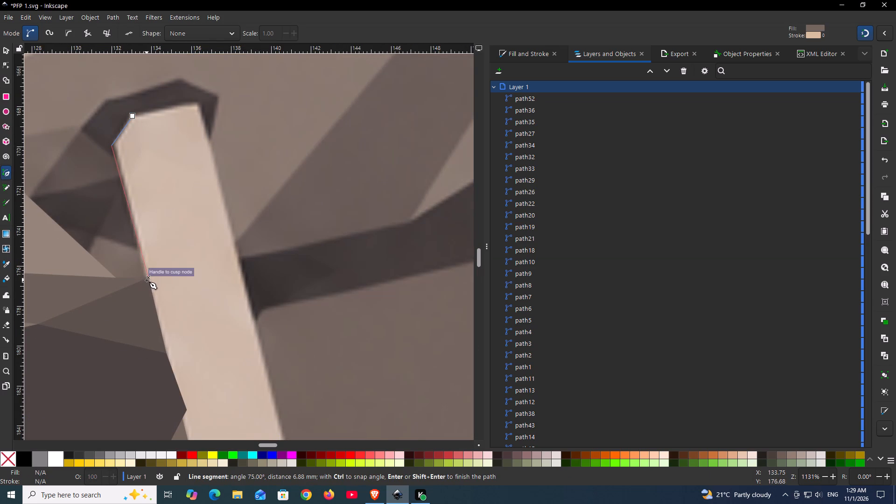
pyautogui.keyDown('ctrl'); pyautogui.scroll(4, 147, 280); pyautogui.keyUp('ctrl')
pyautogui.click(147, 279)
pyautogui.keyDown('ctrl'); pyautogui.scroll(-2, 157, 361); pyautogui.keyUp('ctrl')
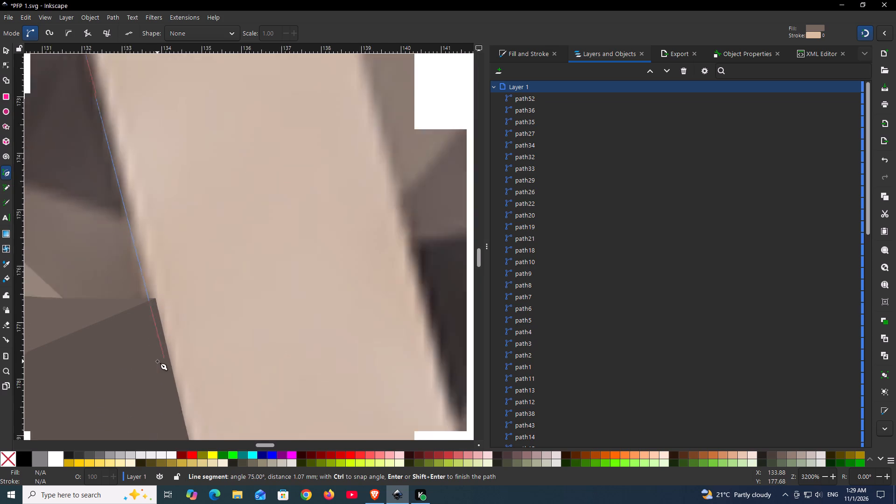
pyautogui.keyDown('ctrl'); pyautogui.scroll(-3, 157, 361); pyautogui.keyUp('ctrl')
pyautogui.scroll(-6, 157, 361)
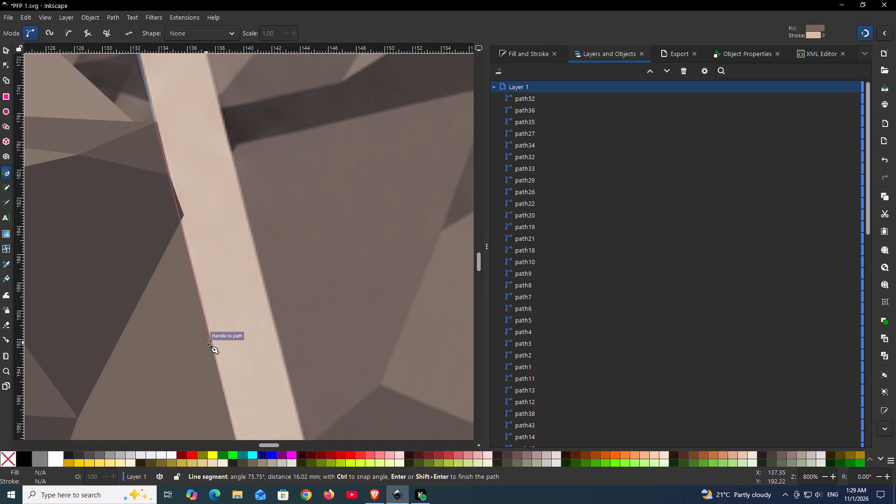
pyautogui.click(209, 345)
pyautogui.scroll(-6, 227, 387)
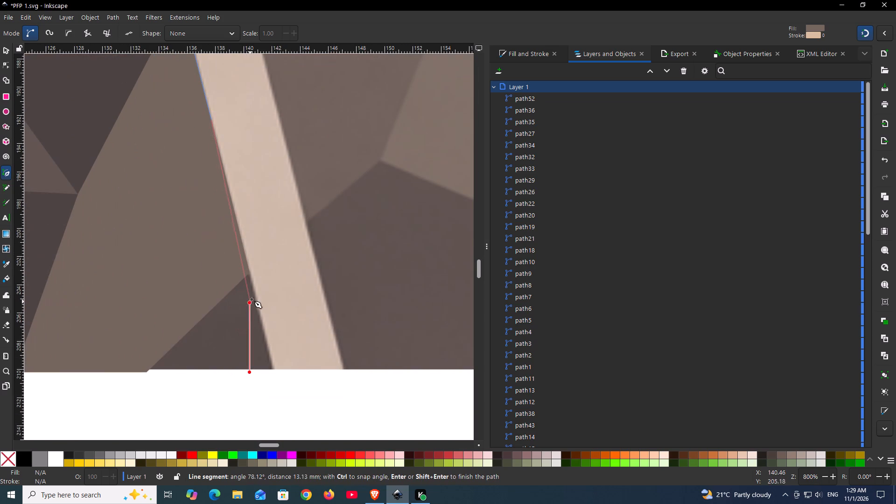
pyautogui.click(256, 301)
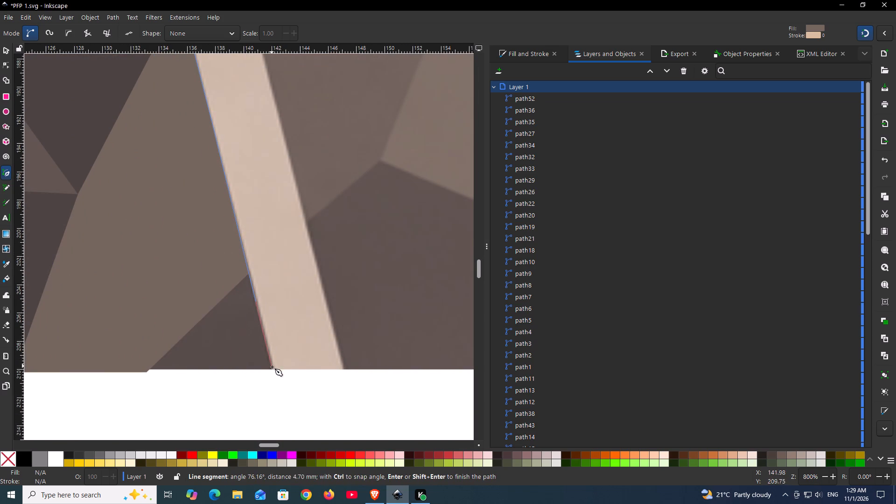
pyautogui.click(273, 372)
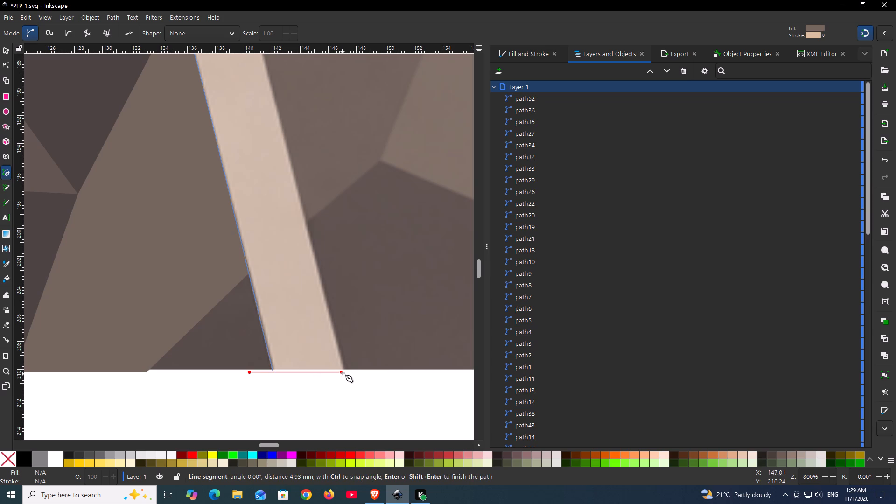
pyautogui.click(346, 373)
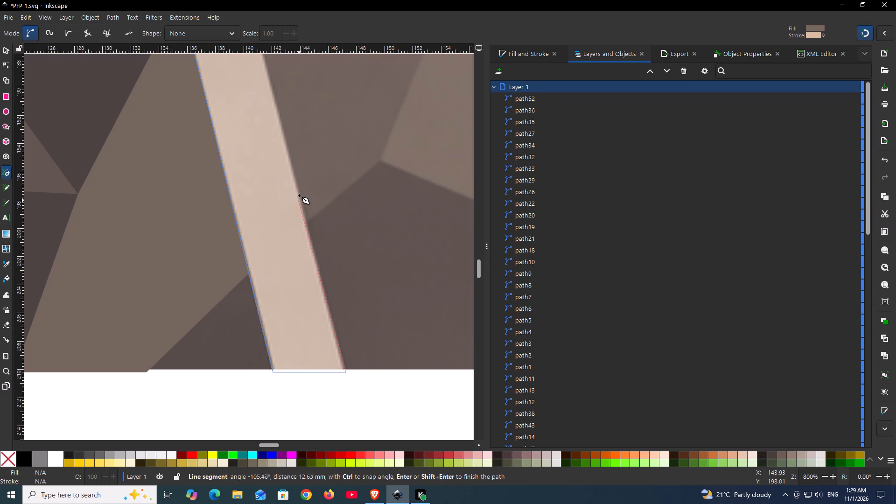
pyautogui.click(274, 98)
pyautogui.scroll(9, 274, 98)
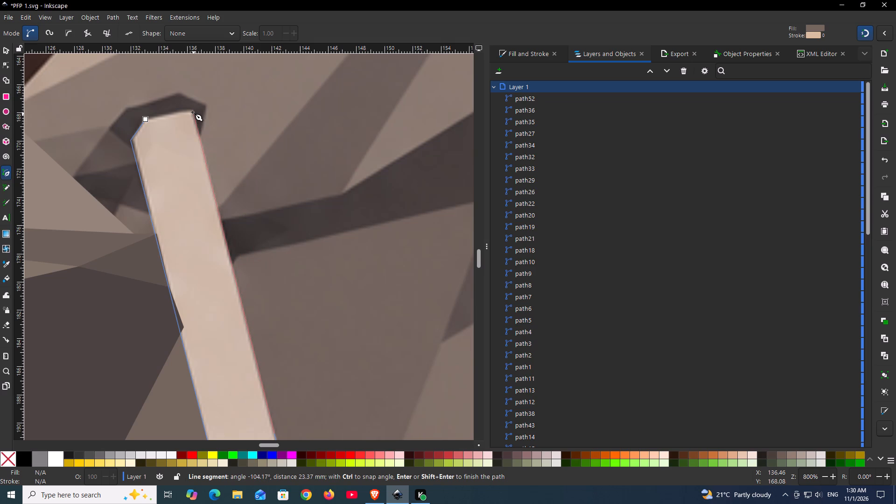
pyautogui.click(192, 110)
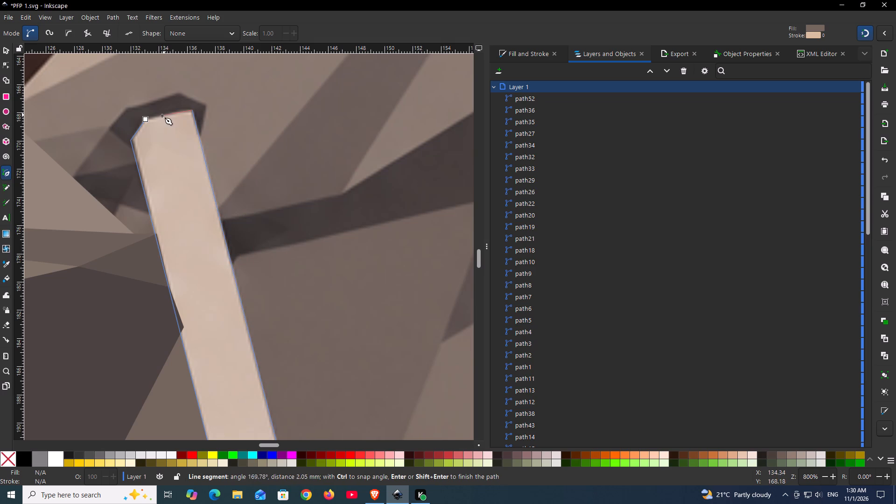
pyautogui.click(147, 118)
# Fill the newly outlined drawstring with its sampled light beige, #cebba9.
pyautogui.click(7, 460)
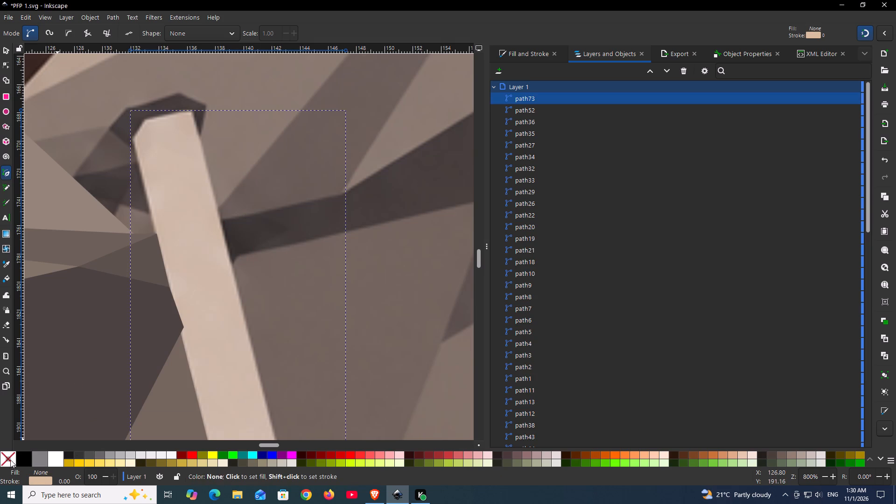
pyautogui.press('d')
pyautogui.click(203, 319)
# Hide the reference picture to examine the traced hoodie shapes on their own, and show it again.
pyautogui.keyDown('ctrl'); pyautogui.scroll(-2, 210, 340); pyautogui.keyUp('ctrl')
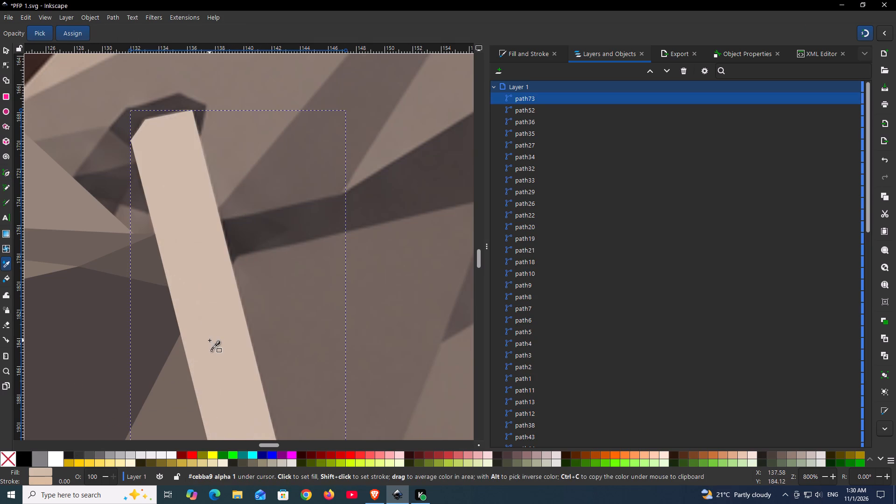
pyautogui.keyDown('ctrl'); pyautogui.scroll(-4, 210, 340); pyautogui.keyUp('ctrl')
pyautogui.scroll(-3, 210, 341)
pyautogui.scroll(-1, 693, 406)
pyautogui.scroll(1, 693, 406)
pyautogui.scroll(-3, 693, 406)
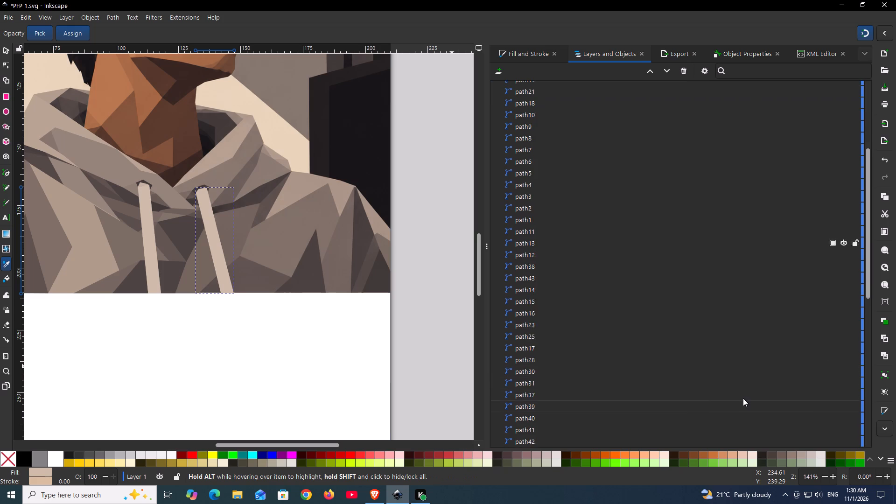
pyautogui.scroll(-10, 743, 398)
pyautogui.scroll(1, 753, 395)
pyautogui.scroll(-12, 753, 395)
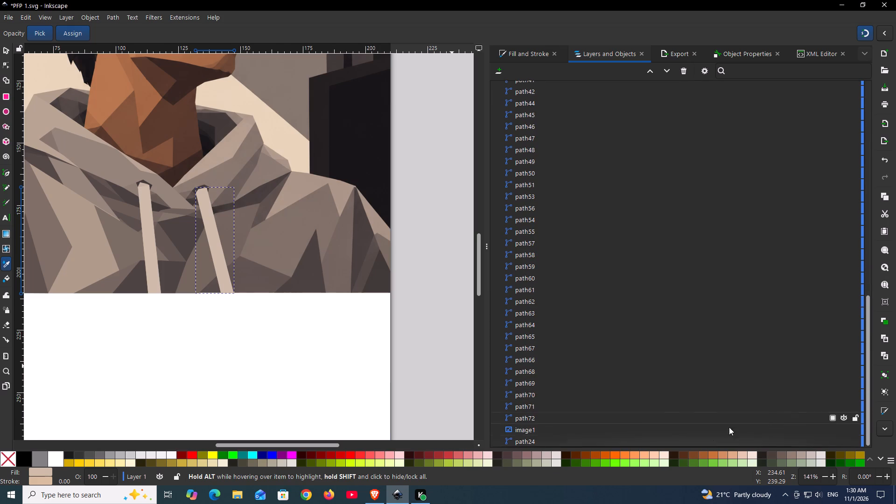
pyautogui.click(840, 427)
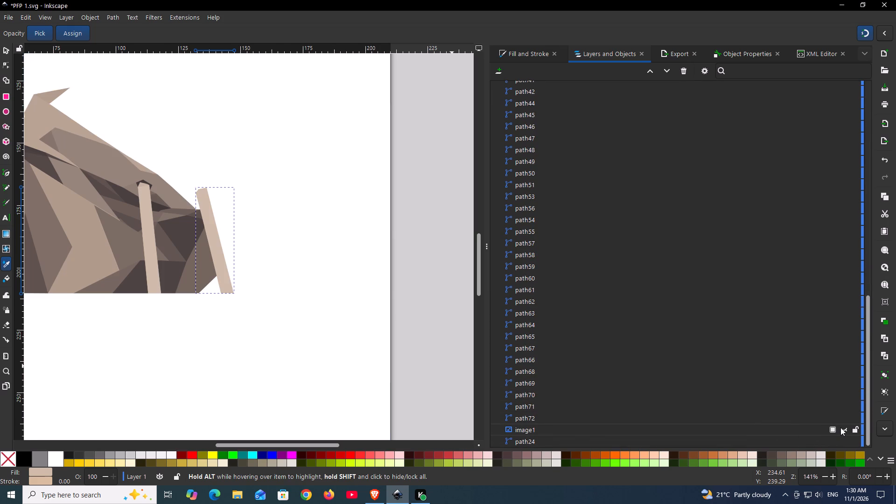
pyautogui.click(840, 427)
# Outline the small dark triangle at the picture's bottom edge as a closed five-corner shape, overlapping the tall lighter facet and the newly traced drawstring.
pyautogui.keyDown('ctrl'); pyautogui.scroll(5, 176, 278); pyautogui.keyUp('ctrl')
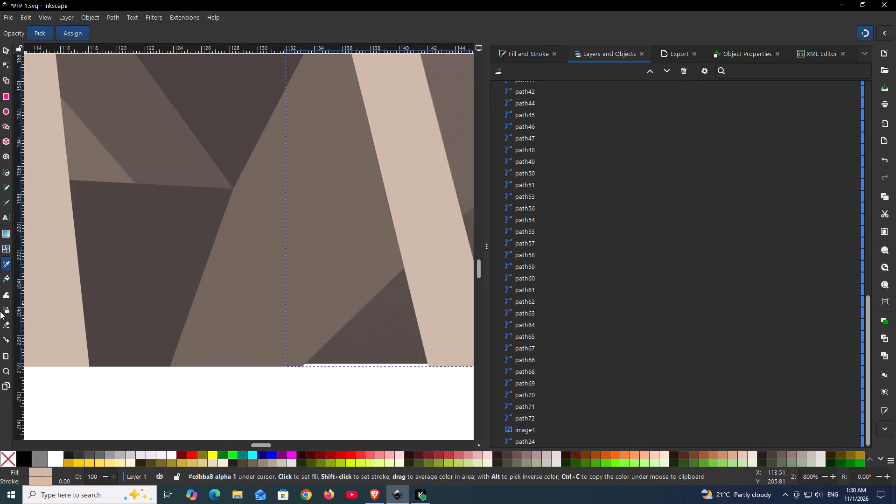
pyautogui.click(4, 175)
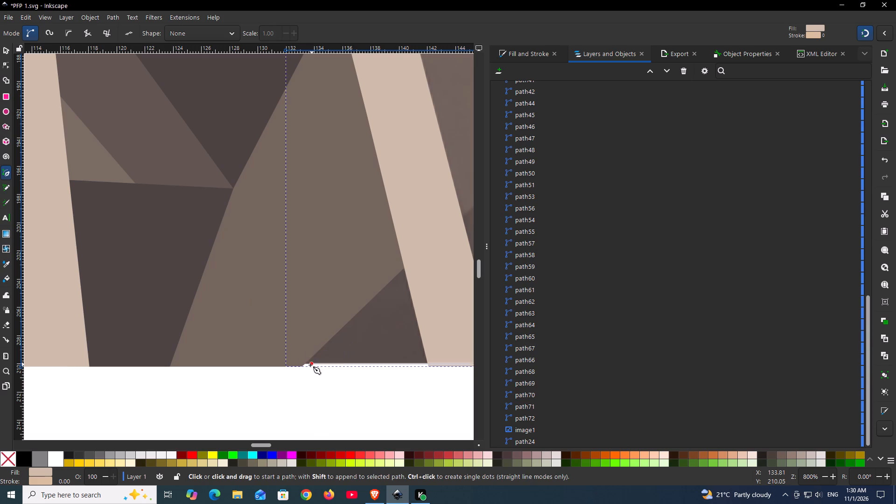
pyautogui.click(303, 367)
pyautogui.click(428, 368)
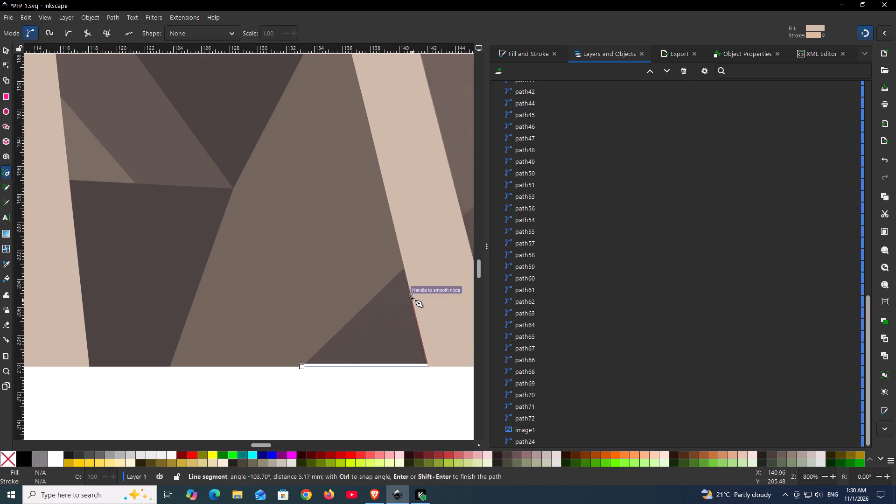
pyautogui.click(437, 277)
pyautogui.click(378, 217)
pyautogui.click(277, 310)
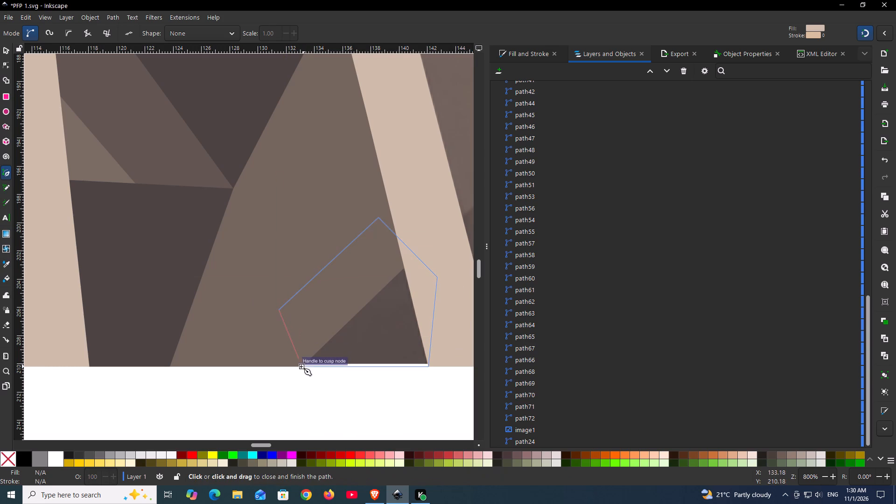
pyautogui.click(299, 366)
# Fill the small dark triangle with the sampled colour #574c49 and lower it behind the tall lighter facet, just above the reference picture.
pyautogui.click(8, 458)
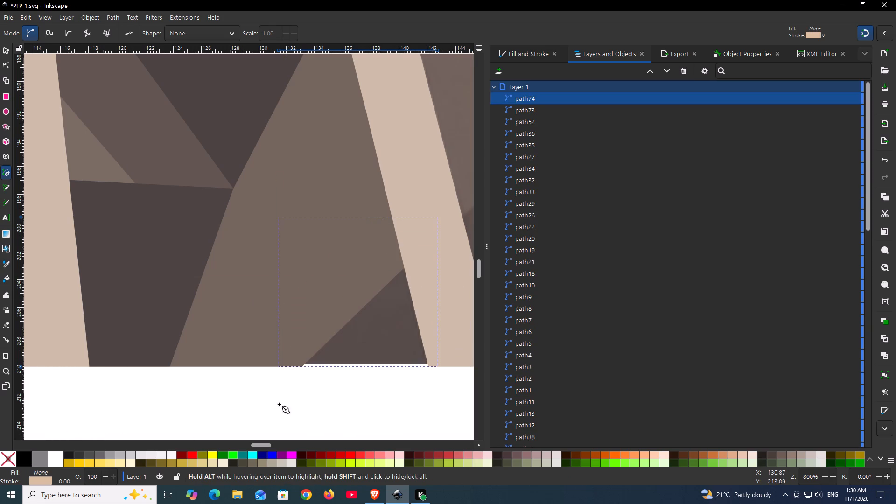
pyautogui.press('d')
pyautogui.click(373, 339)
pyautogui.press('pagedown')
pyautogui.press('pagedown')
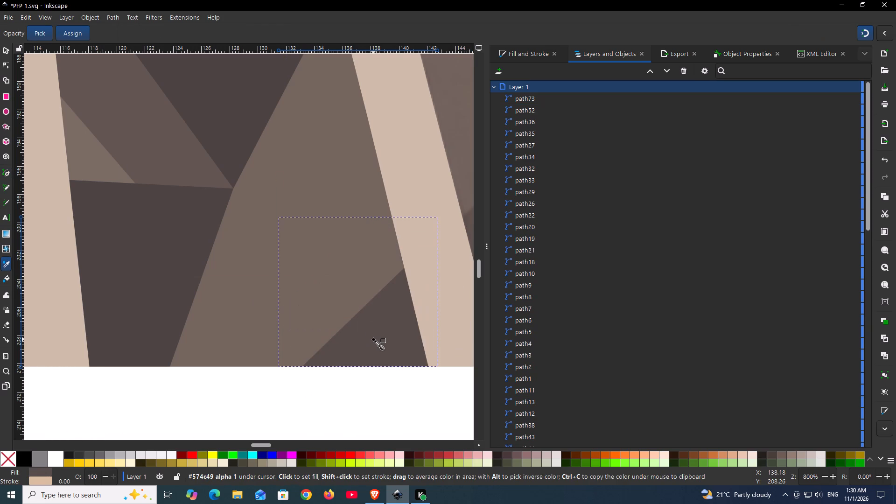
pyautogui.press('pagedown')
pyautogui.press('pageup')
pyautogui.press('pagedown')
pyautogui.press('pagedown')
pyautogui.press('pageup')
pyautogui.press('pageup')
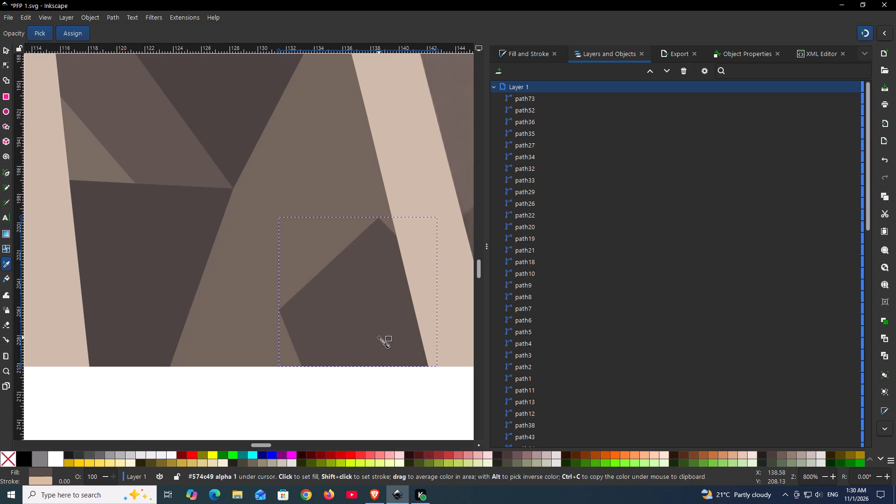
pyautogui.press('pagedown')
# Toggle the reference picture's visibility to examine the traced hoodie for untraced areas, leaving the picture shown.
pyautogui.keyDown('ctrl'); pyautogui.scroll(-6, 379, 337); pyautogui.keyUp('ctrl')
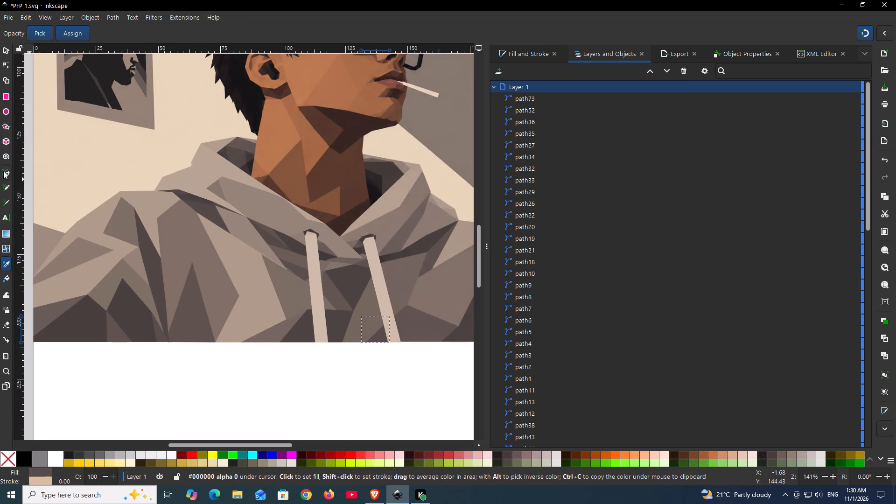
pyautogui.click(3, 171)
pyautogui.scroll(-3, 788, 428)
pyautogui.scroll(1, 788, 428)
pyautogui.scroll(-2, 788, 428)
pyautogui.scroll(1, 788, 425)
pyautogui.scroll(-5, 788, 425)
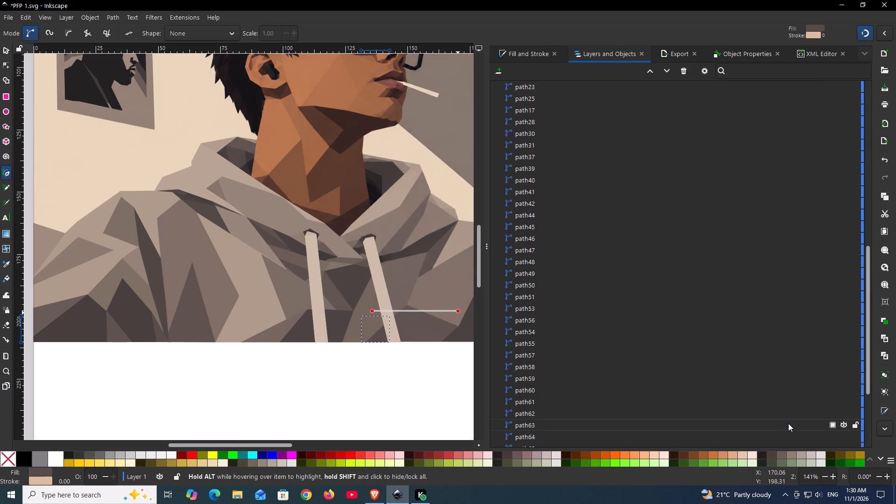
pyautogui.scroll(-4, 788, 423)
pyautogui.scroll(1, 791, 423)
pyautogui.scroll(-1, 792, 422)
pyautogui.scroll(-6, 851, 415)
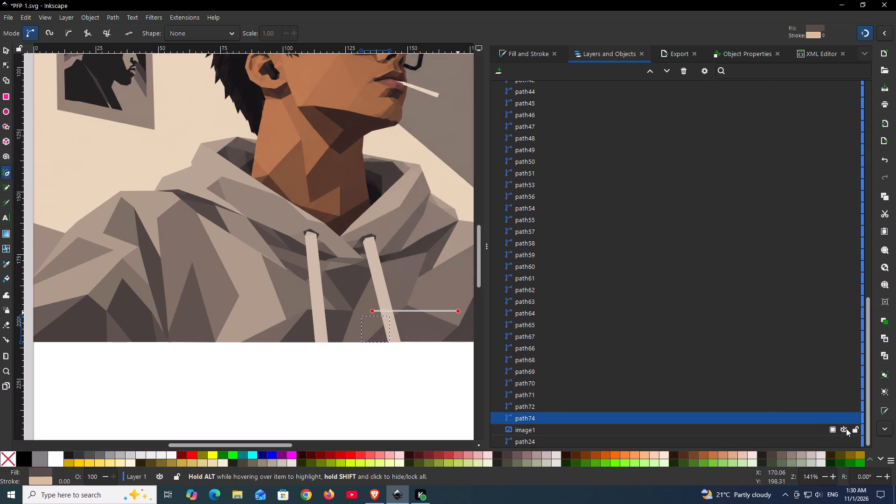
pyautogui.click(846, 428)
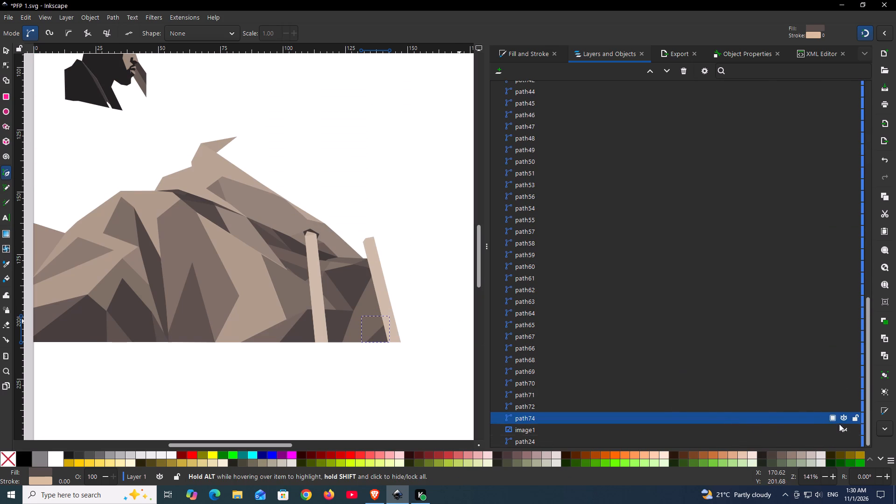
pyautogui.click(844, 430)
pyautogui.click(844, 430)
pyautogui.click(844, 430)
# Outline the small light facet beside the second drawstring's upper part as a closed straight-edged shape, overlapping the drawstring and the traced facets next to it.
pyautogui.keyDown('ctrl'); pyautogui.scroll(6, 387, 256); pyautogui.keyUp('ctrl')
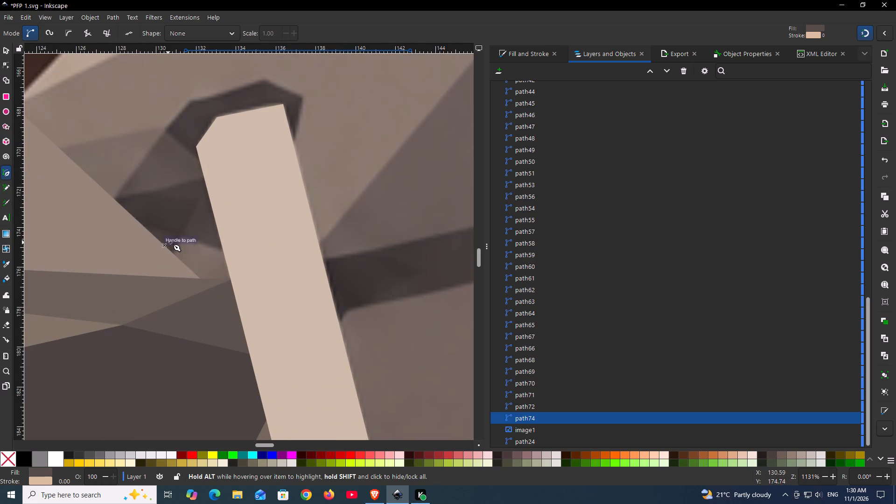
pyautogui.moveTo(182, 235); pyautogui.dragTo(177, 238)
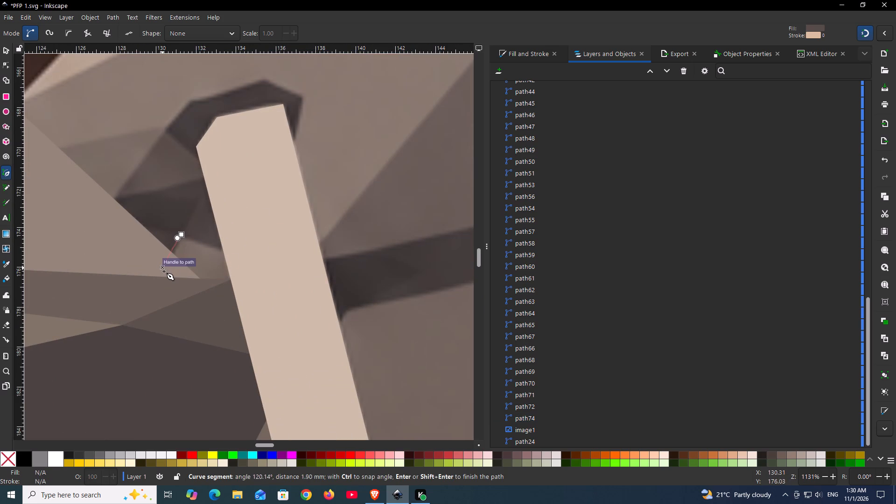
pyautogui.click(165, 271)
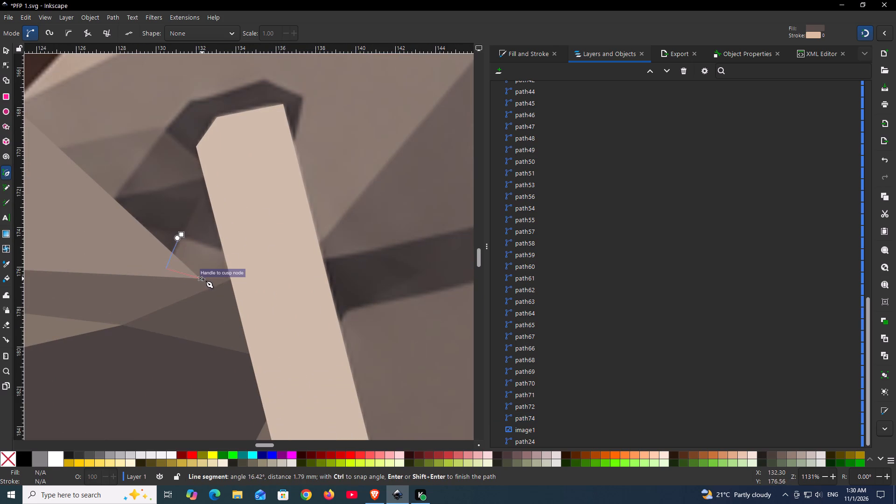
pyautogui.click(203, 279)
pyautogui.click(224, 293)
pyautogui.click(230, 280)
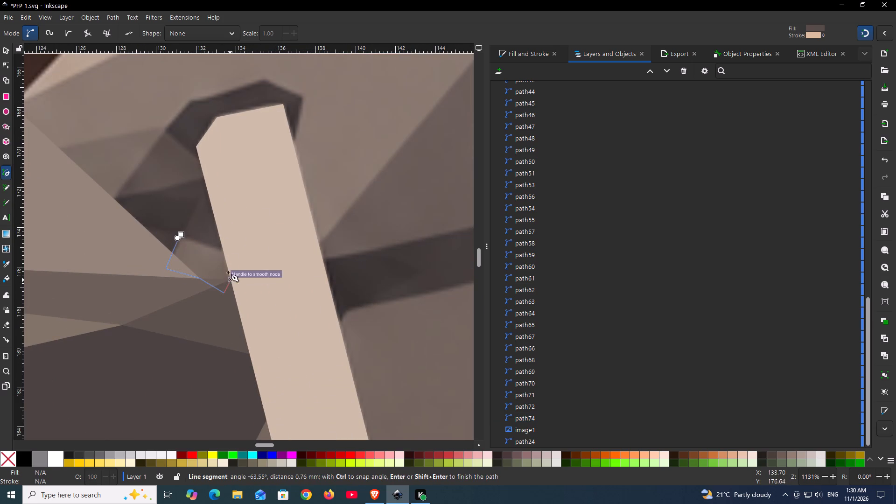
pyautogui.click(243, 252)
pyautogui.click(182, 237)
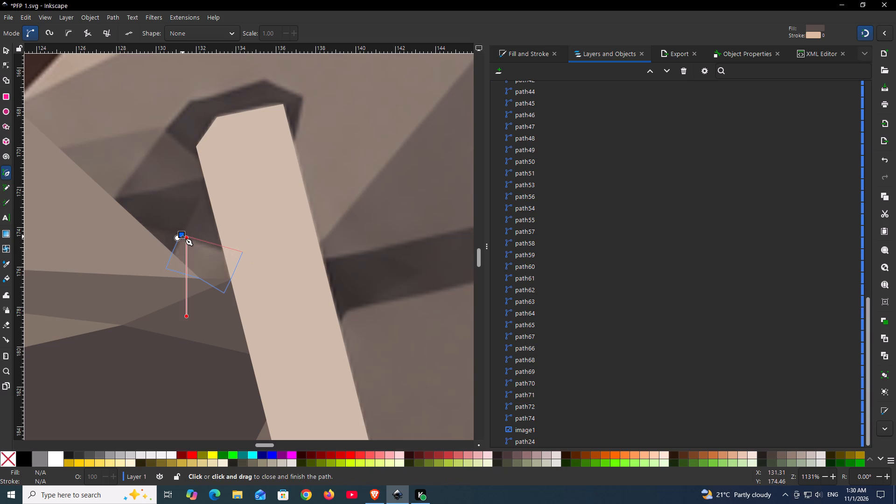
# Fill the new small facet with the sampled colour #796c63 and lower it behind the drawstring and the neighbouring traced facets.
pyautogui.click(7, 462)
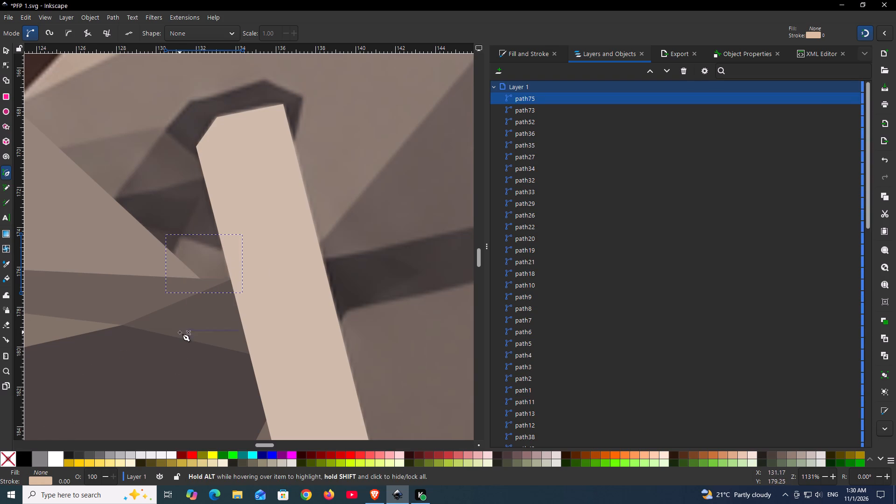
pyautogui.press('d')
pyautogui.click(203, 261)
pyautogui.press('pagedown')
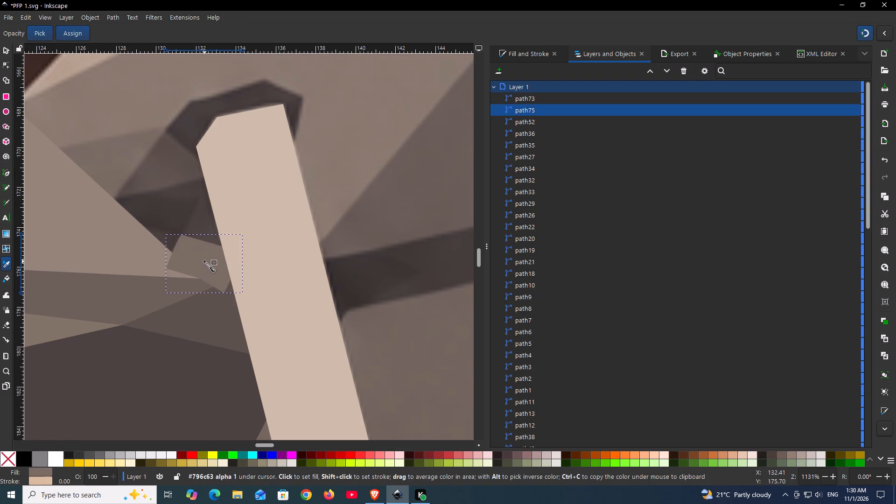
pyautogui.press('pagedown')
pyautogui.press('pagedown')
pyautogui.press('pagedown')
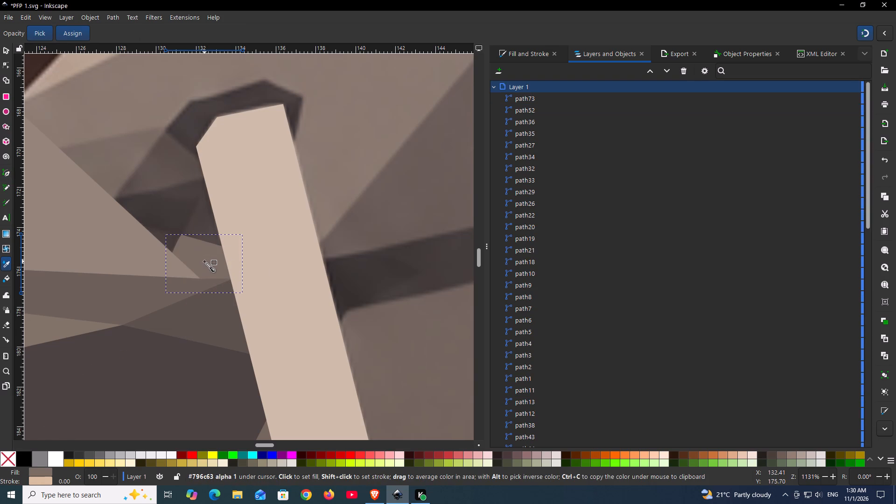
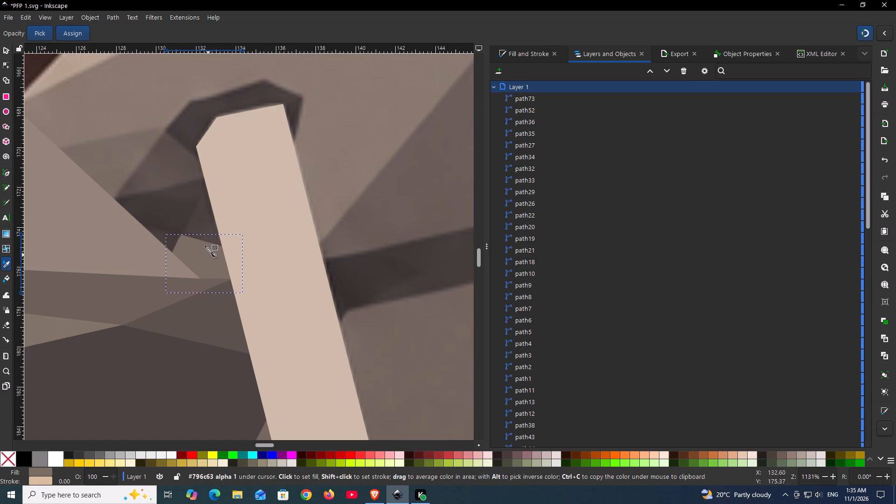
# Outline the dark facet directly above the small light one as a closed straight-edged shape, overlapping the drawstring and the light facet.
pyautogui.click(8, 177)
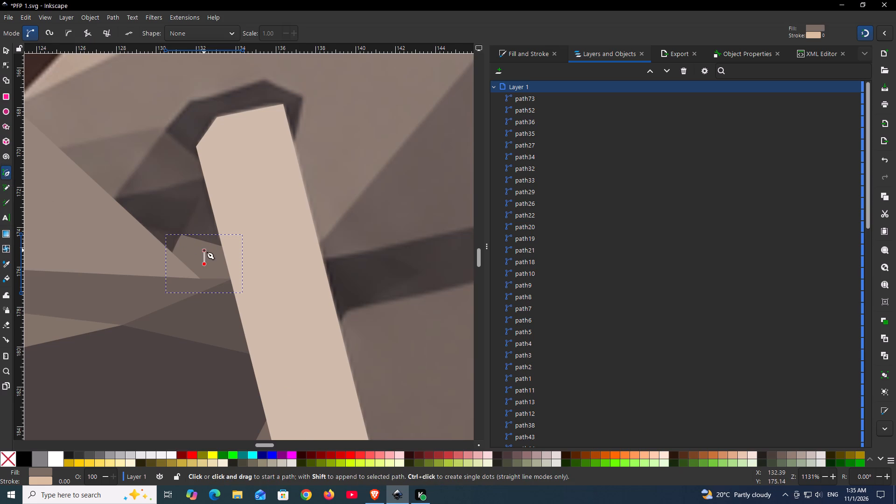
pyautogui.keyDown('ctrl'); pyautogui.scroll(3, 204, 250); pyautogui.keyUp('ctrl')
pyautogui.click(142, 210)
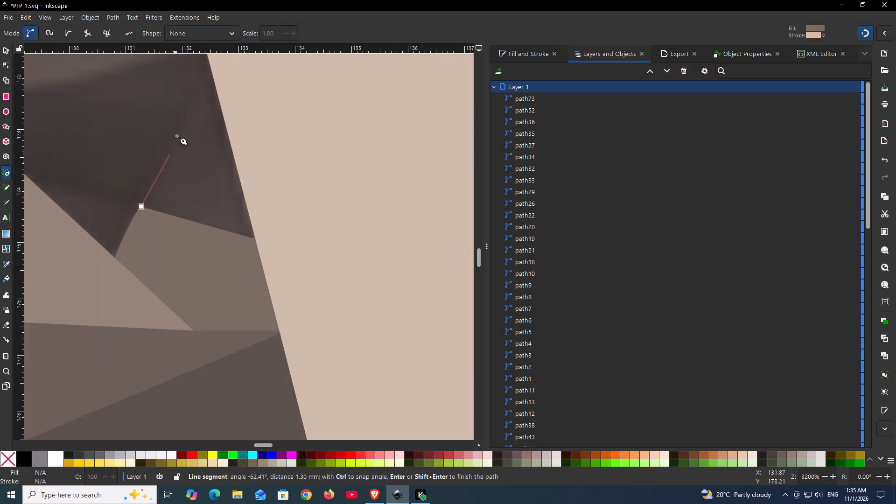
pyautogui.click(212, 79)
pyautogui.click(313, 133)
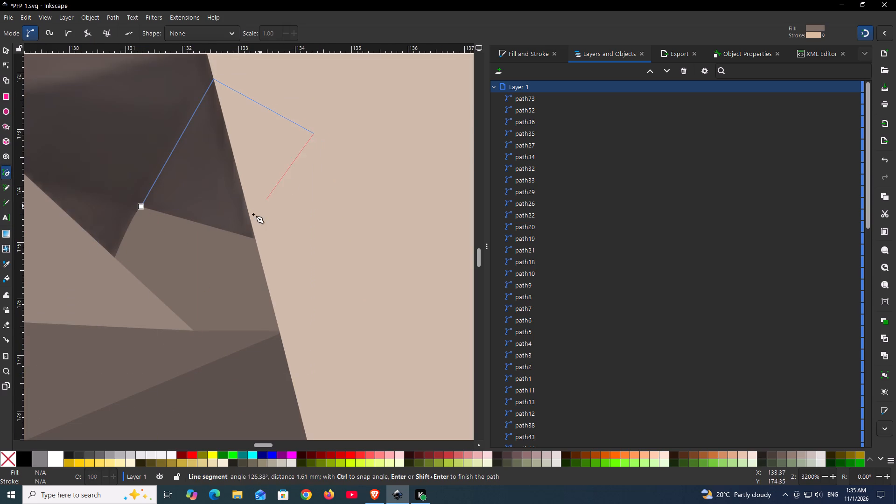
pyautogui.click(257, 240)
pyautogui.click(195, 290)
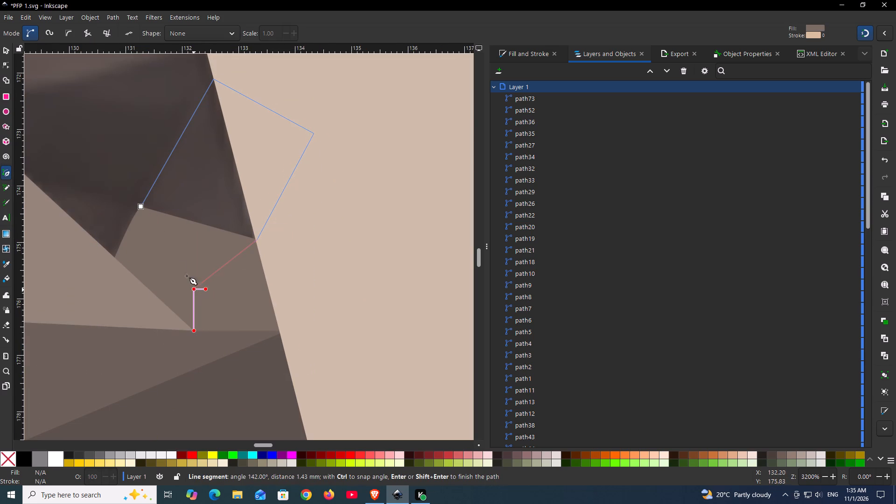
pyautogui.click(142, 207)
# Fill the new dark facet with the sampled colour #4c4341 and lower it behind the drawstring and the small light facet.
pyautogui.keyDown('ctrl'); pyautogui.scroll(-3, 160, 226); pyautogui.keyUp('ctrl')
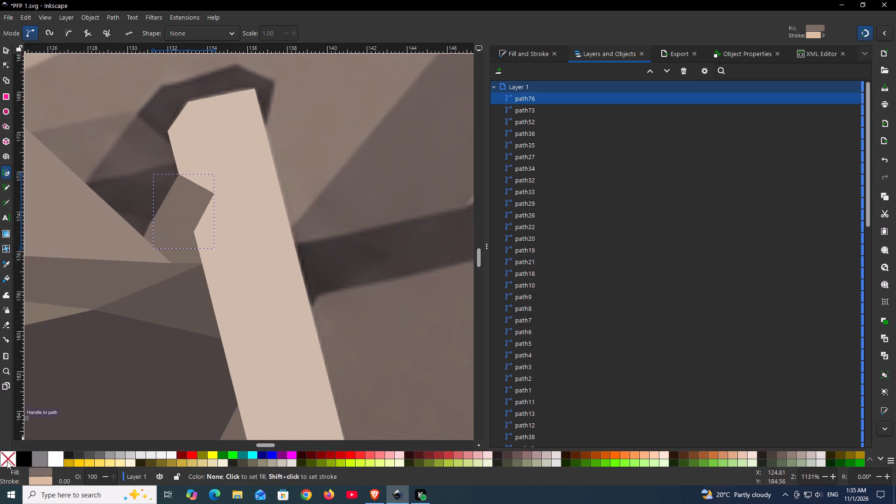
pyautogui.click(7, 461)
pyautogui.press('d')
pyautogui.click(178, 213)
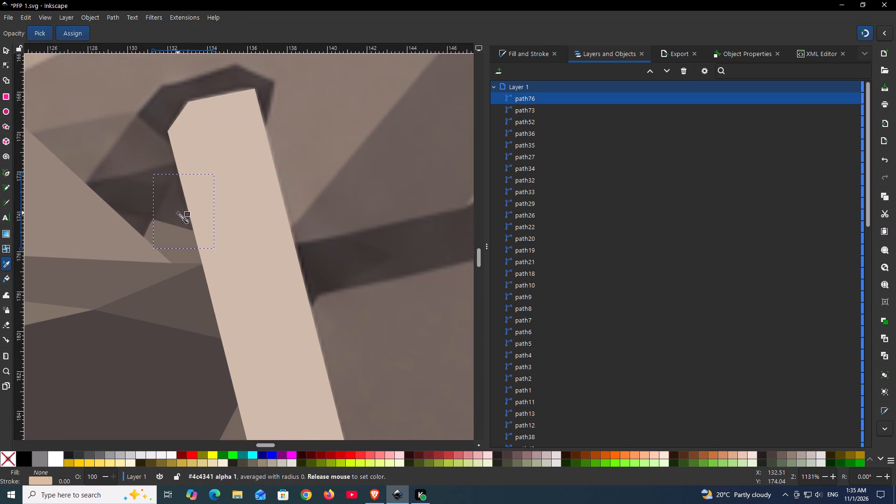
pyautogui.press('pagedown')
pyautogui.press('pagedown')
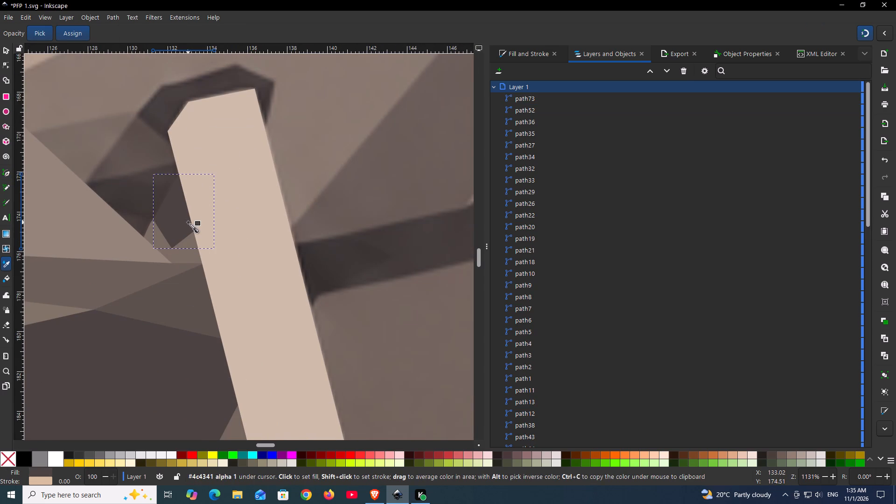
pyautogui.press('pagedown')
pyautogui.press('pagedown')
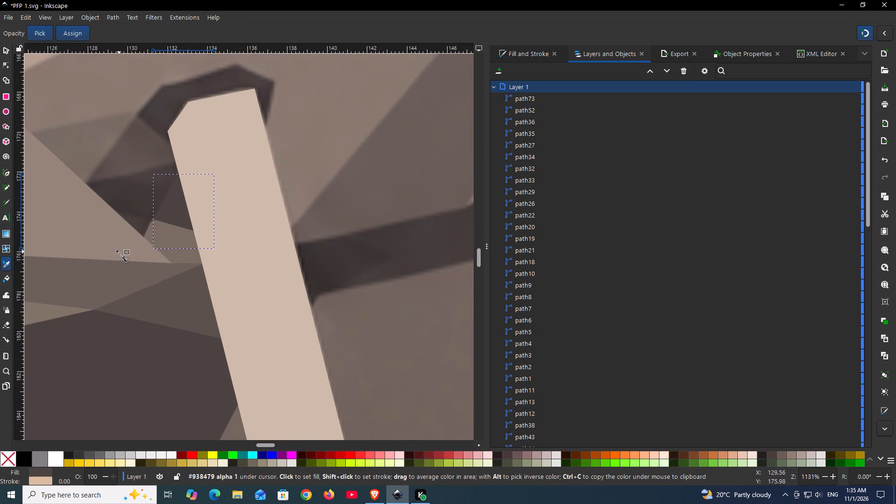
# Outline the small dark triangular tip beside the light facet as a closed straight-edged shape, overlapping the large light facet along its lower edge.
pyautogui.click(4, 173)
pyautogui.keyDown('ctrl'); pyautogui.scroll(1, 163, 218); pyautogui.keyUp('ctrl')
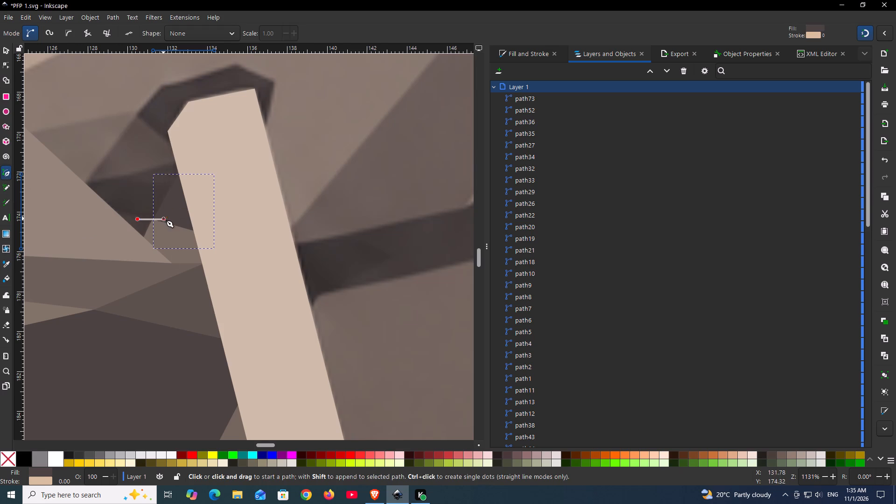
pyautogui.keyDown('ctrl'); pyautogui.scroll(1, 163, 218); pyautogui.keyUp('ctrl')
pyautogui.click(64, 201)
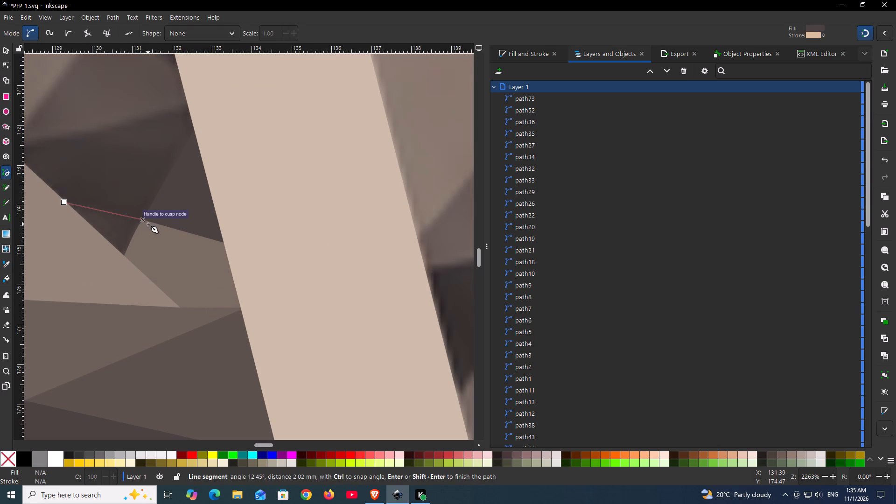
pyautogui.click(148, 224)
pyautogui.click(124, 261)
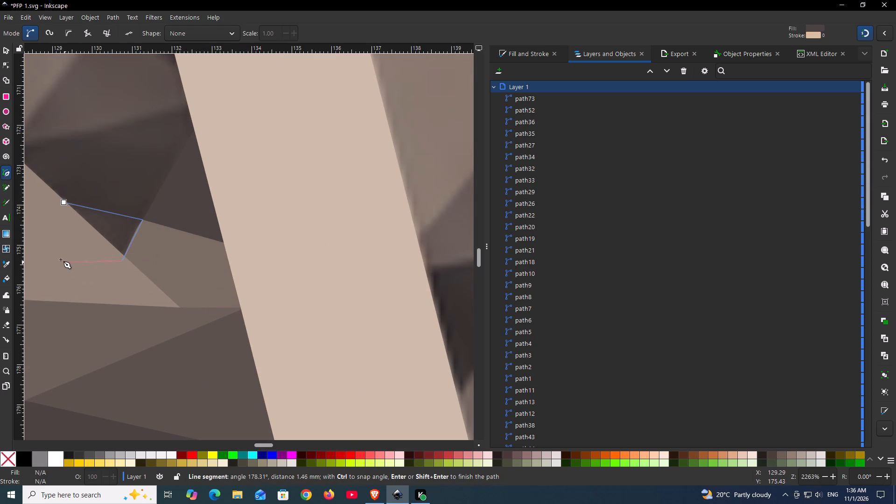
pyautogui.click(58, 238)
pyautogui.click(64, 203)
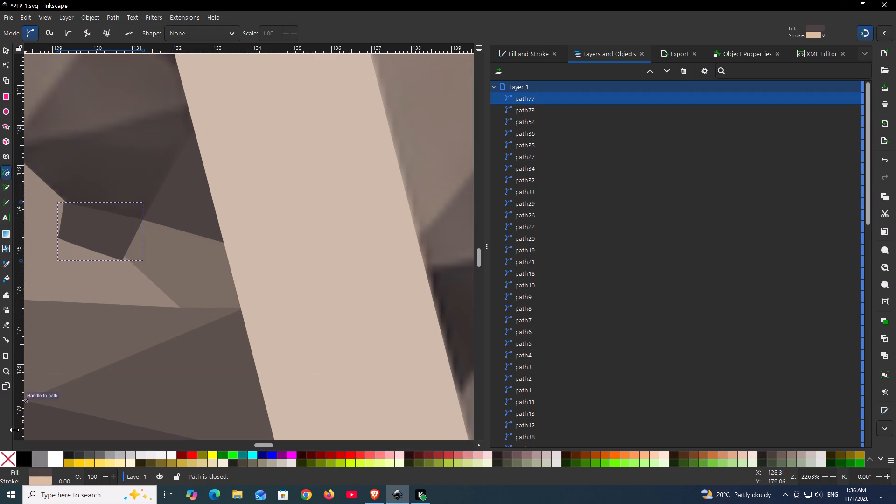
# Fill the small triangular tip with the dark colour sampled from the reference picture and place it behind the traced facets, just above the picture.
pyautogui.click(10, 453)
pyautogui.press('d')
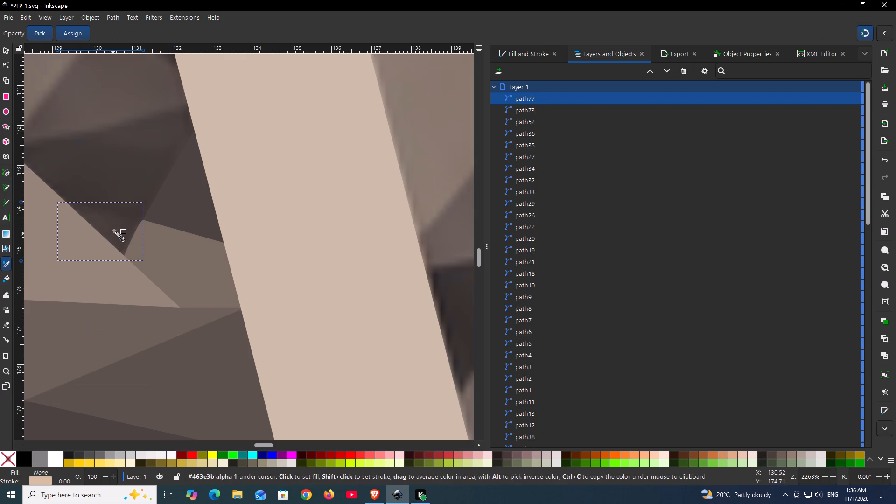
pyautogui.click(116, 229)
pyautogui.press('pagedown')
pyautogui.press('pagedown')
pyautogui.press('pagedown')
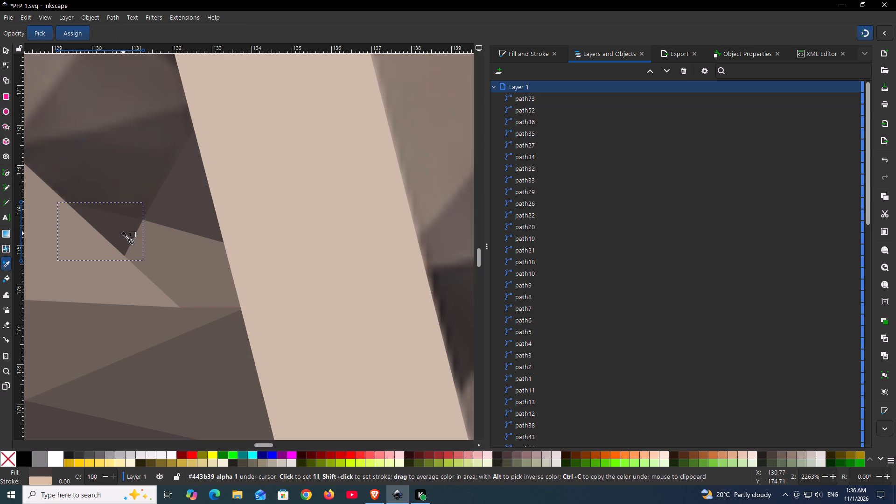
pyautogui.press('pageup')
# Outline the larger dark facet above the triangular tip as a closed straight-edged shape, overlapping the drawstring and the adjoining dark facets.
pyautogui.keyDown('ctrl'); pyautogui.scroll(1, 91, 259); pyautogui.keyUp('ctrl')
pyautogui.keyDown('ctrl'); pyautogui.scroll(-2, 91, 259); pyautogui.keyUp('ctrl')
pyautogui.press('space')
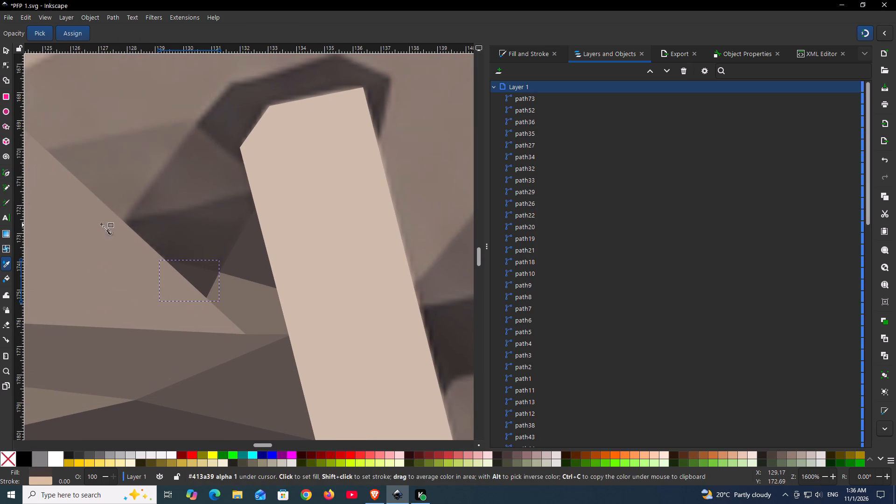
pyautogui.click(7, 172)
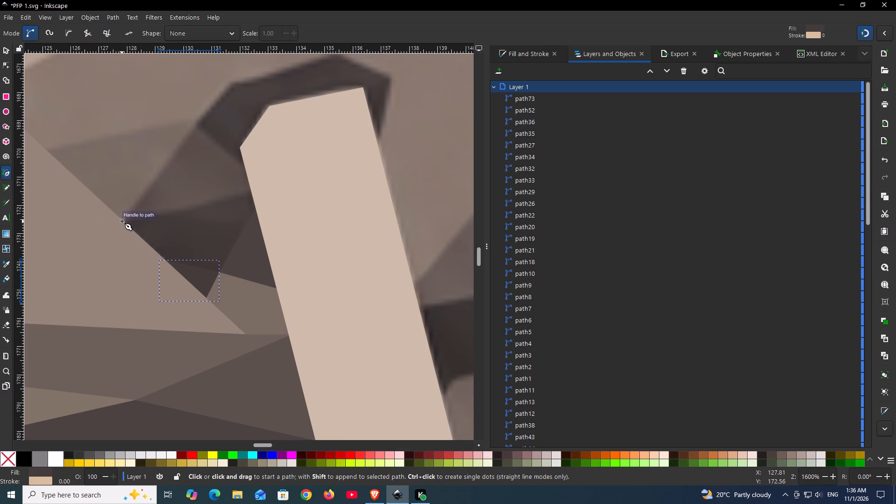
pyautogui.click(122, 221)
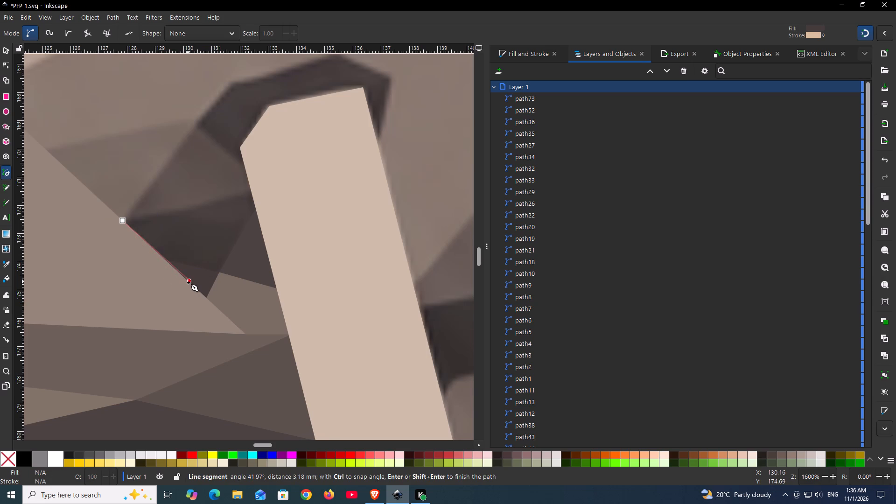
pyautogui.click(188, 283)
pyautogui.click(217, 273)
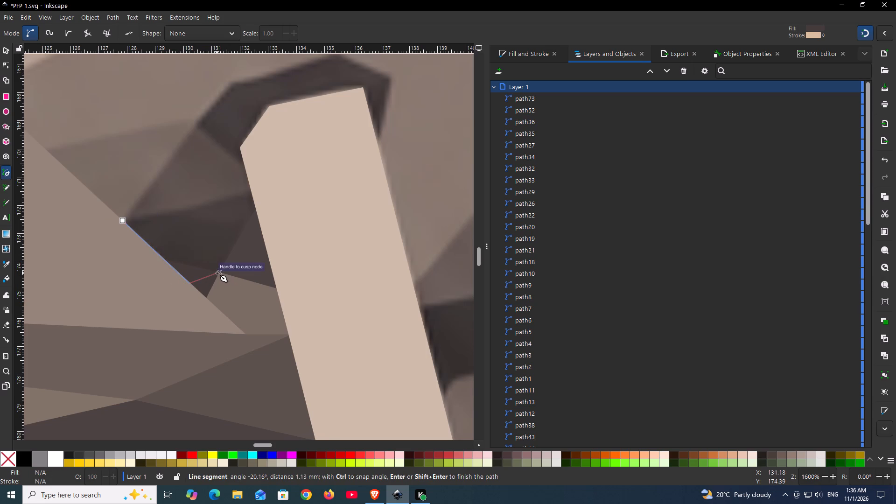
pyautogui.click(250, 258)
pyautogui.click(257, 210)
pyautogui.click(269, 189)
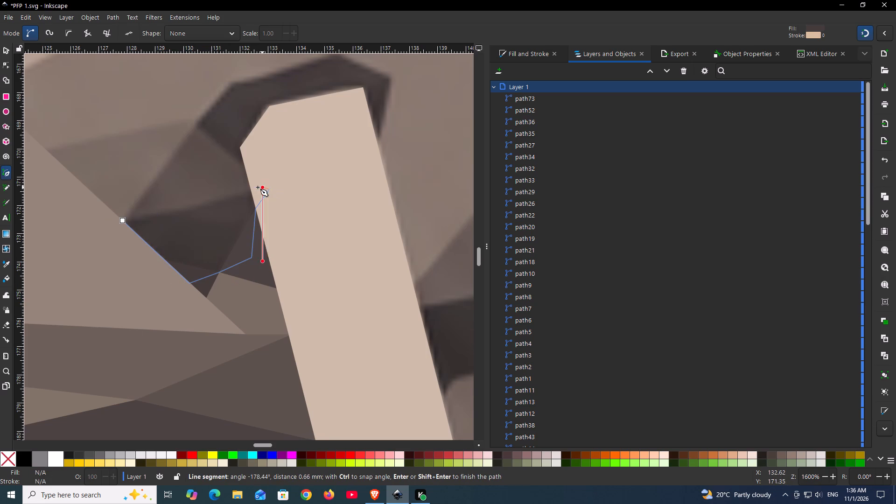
pyautogui.click(252, 189)
pyautogui.click(123, 222)
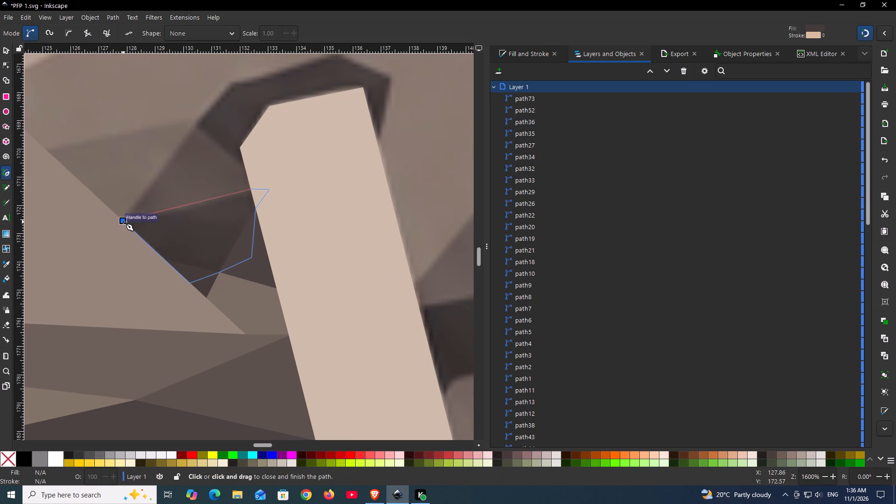
# Fill the larger dark facet with the sampled colour #413a38 and lower it behind the drawstring and the adjoining dark facets.
pyautogui.click(11, 456)
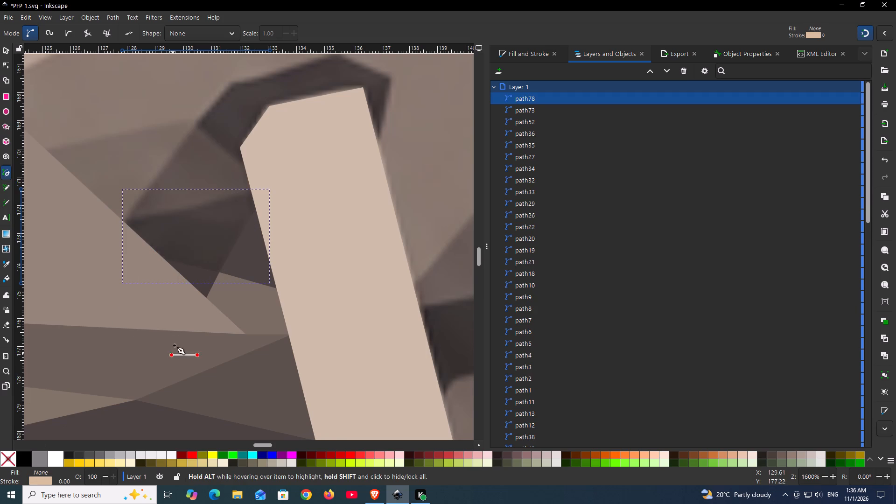
pyautogui.press('s')
pyautogui.press('d')
pyautogui.click(208, 231)
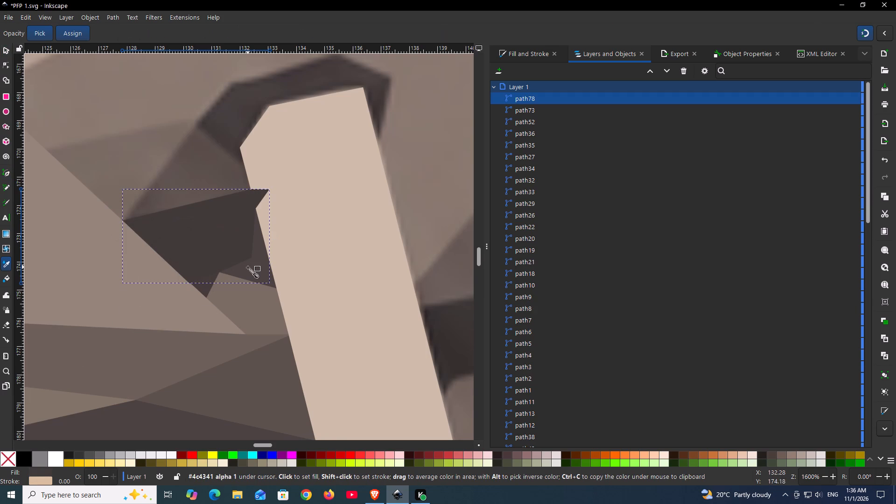
pyautogui.press('pagedown')
pyautogui.press('pagedown')
pyautogui.press('pagedown')
pyautogui.press('pagedown')
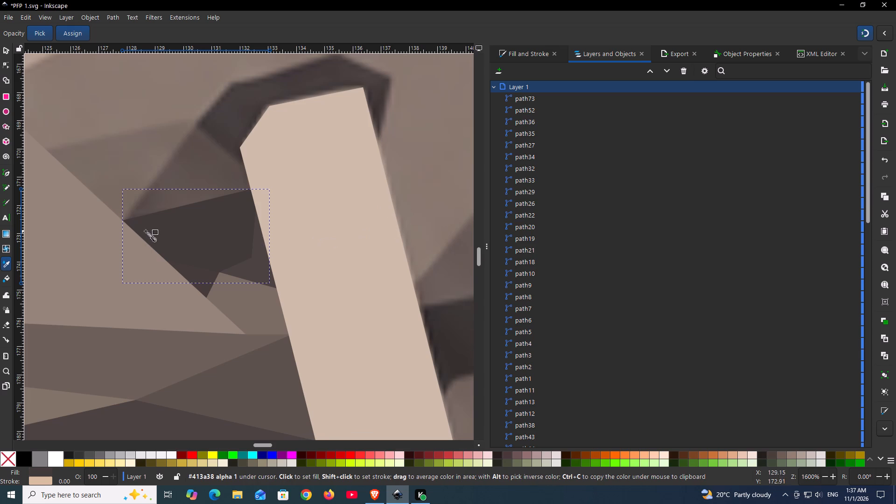
pyautogui.press('pagedown')
pyautogui.press('pagedown')
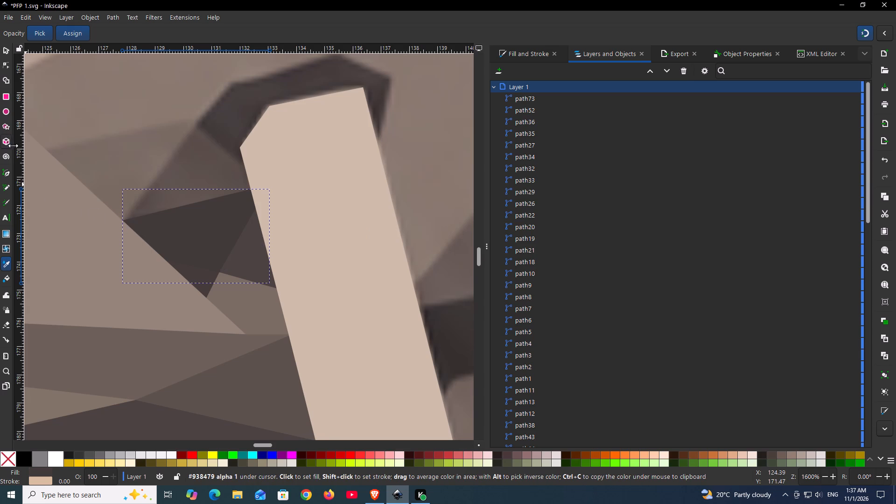
# Outline the mid-brown facet above the larger dark one as a closed straight-edged shape, overlapping the drawstring and the dark facet below.
pyautogui.click(7, 172)
pyautogui.click(198, 122)
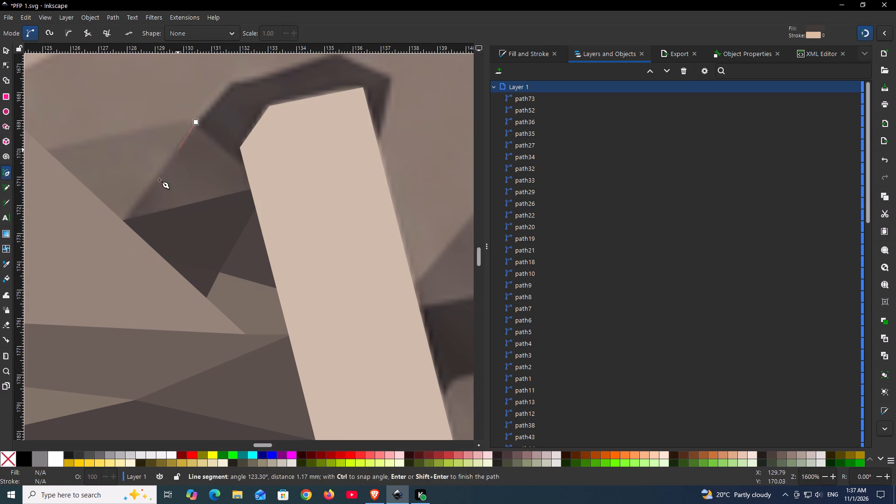
pyautogui.click(124, 222)
pyautogui.click(184, 237)
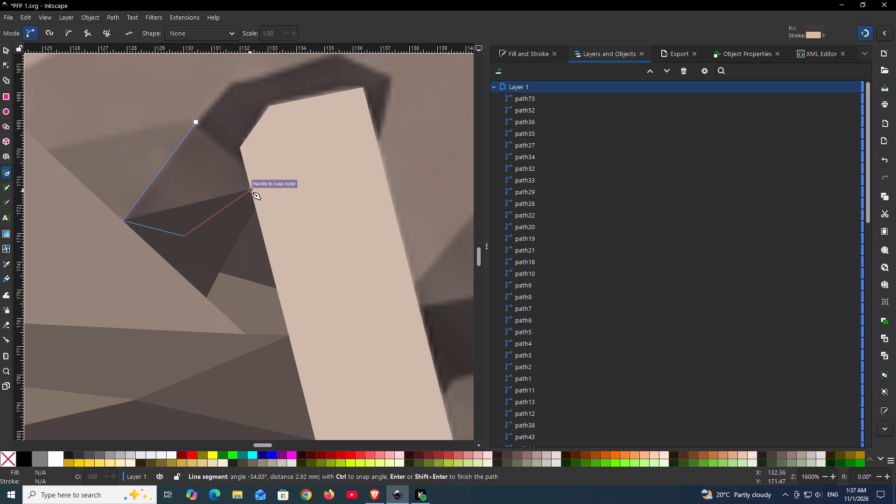
pyautogui.click(250, 190)
pyautogui.click(270, 171)
pyautogui.click(245, 165)
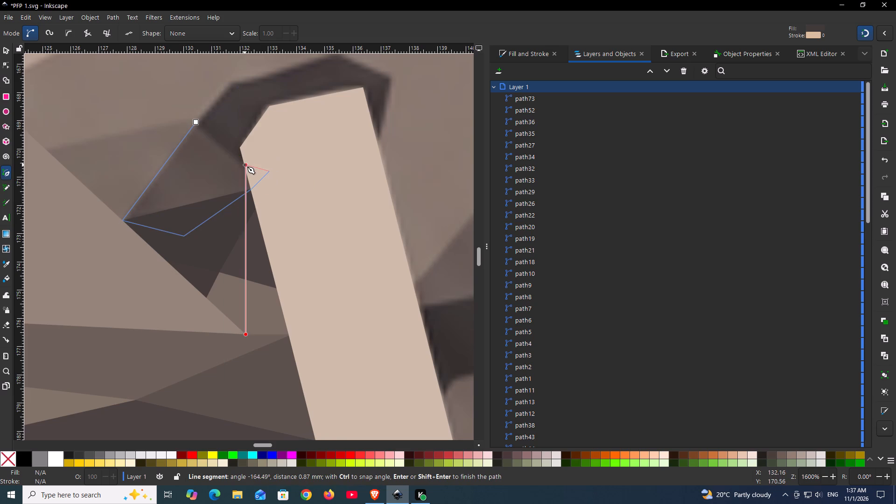
pyautogui.click(196, 124)
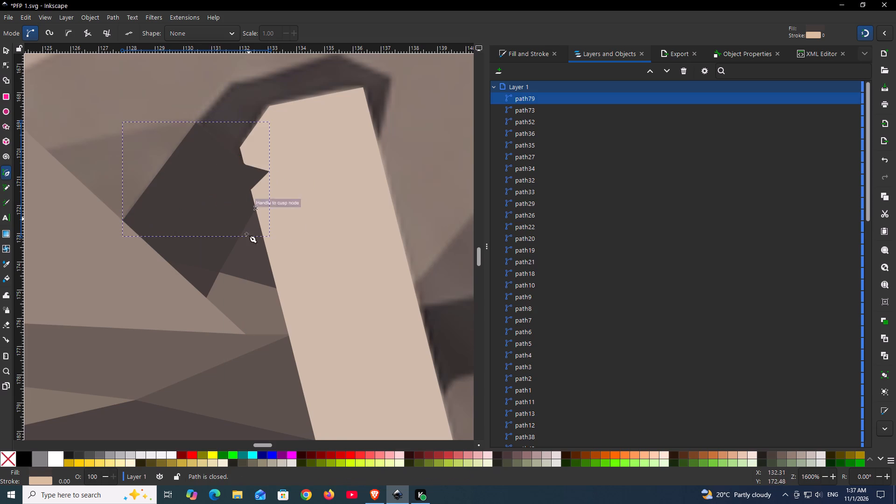
# Fill the mid-brown facet with the sampled colour #5d524c and lower it behind the drawstring and the dark facet below it.
pyautogui.click(7, 454)
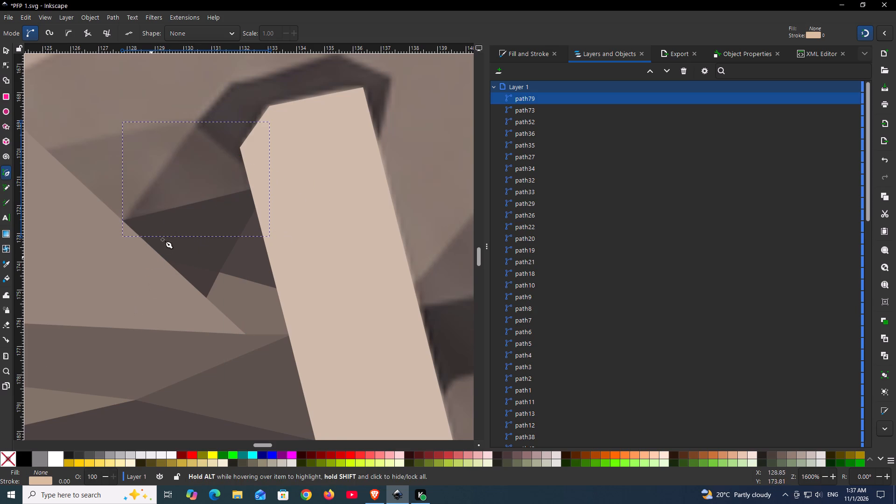
pyautogui.press('d')
pyautogui.click(190, 177)
pyautogui.press('pagedown')
pyautogui.press('pagedown')
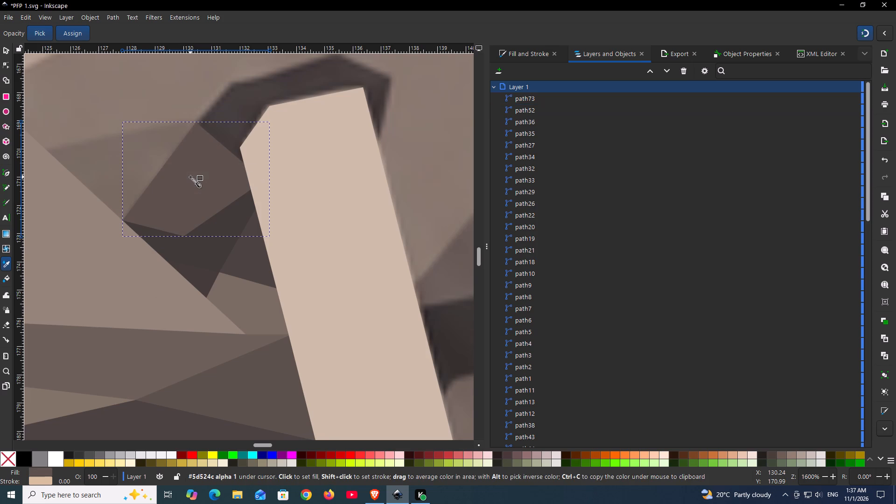
pyautogui.press('pagedown')
pyautogui.press('pagedown')
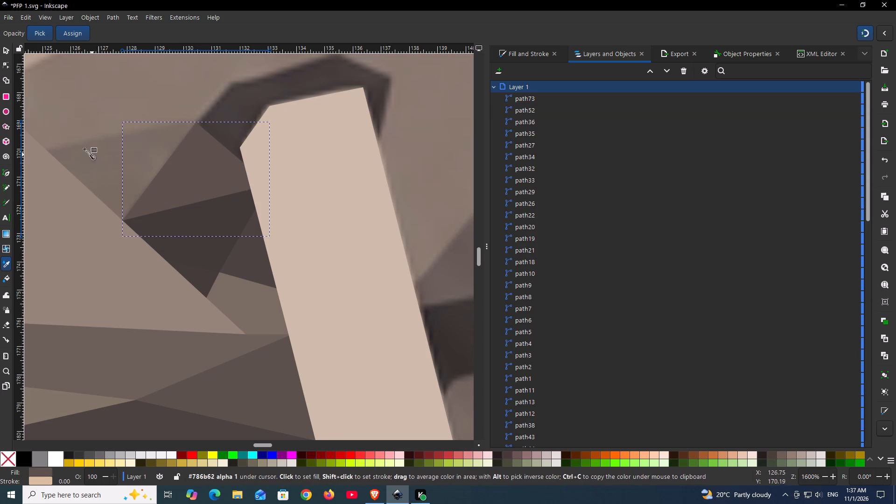
# Outline the grey-brown triangular facet beside the mid-brown one as a closed straight-edged shape, overlapping the neighbouring hoodie facets.
pyautogui.click(6, 171)
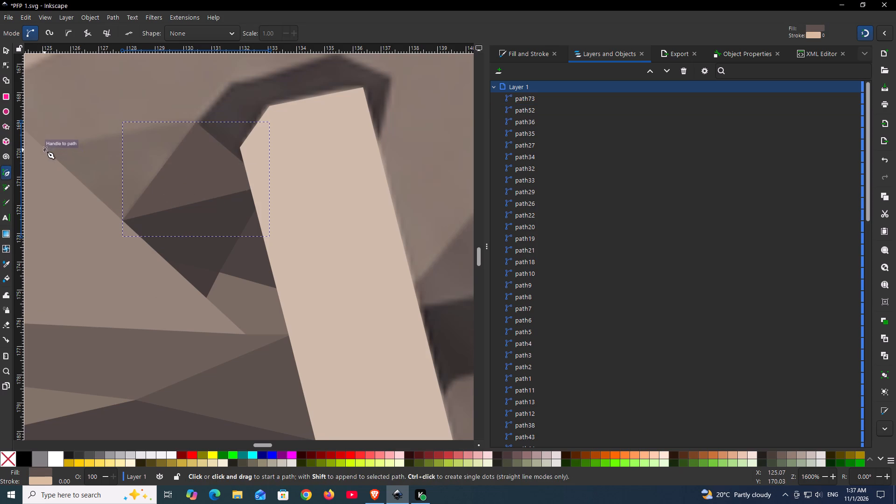
pyautogui.click(44, 150)
pyautogui.click(196, 119)
pyautogui.click(200, 161)
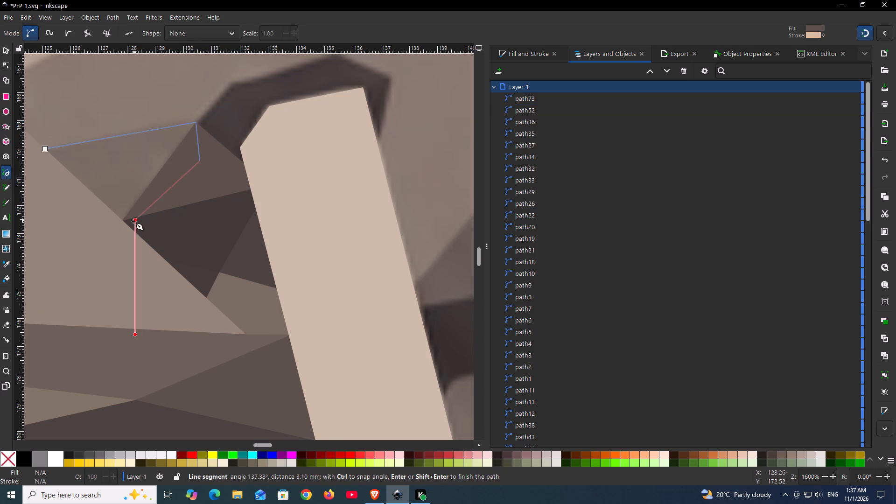
pyautogui.click(123, 224)
pyautogui.click(67, 213)
pyautogui.click(43, 149)
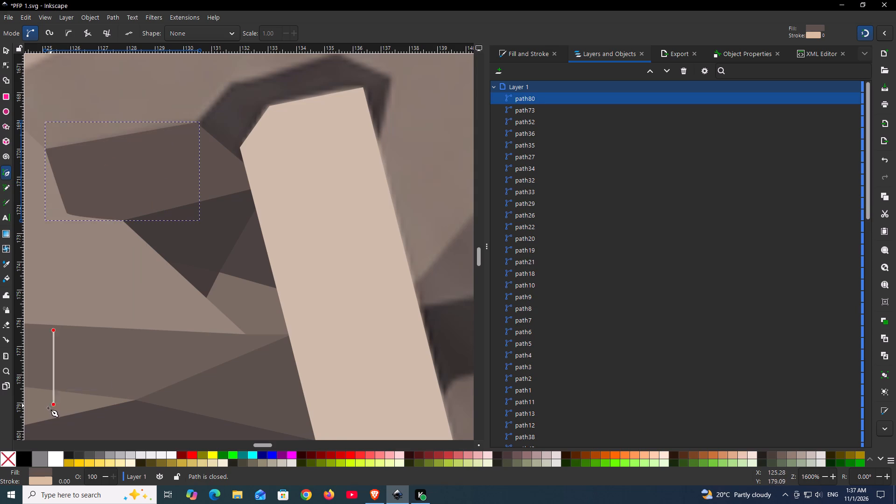
# Fill the grey-brown facet with the sampled colour #796c62 and lower it behind the mid-brown facet and the light hoodie facet.
pyautogui.click(13, 457)
pyautogui.press('d')
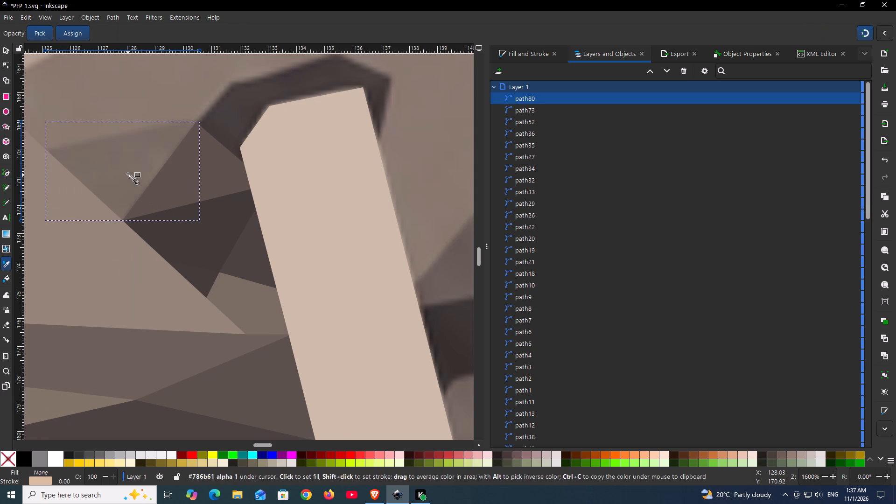
pyautogui.click(128, 174)
pyautogui.press('pagedown')
pyautogui.press('pagedown')
pyautogui.press('pagedown')
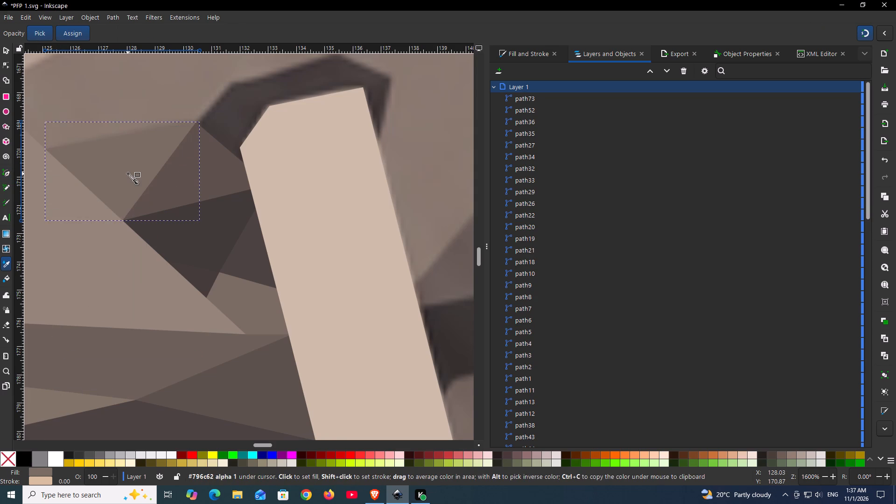
# Outline the dark facet wrapping around the second drawstring's top as a closed straight-edged shape, overlapping the drawstring and the mid-brown facet.
pyautogui.press('space')
pyautogui.press('space')
pyautogui.press('space')
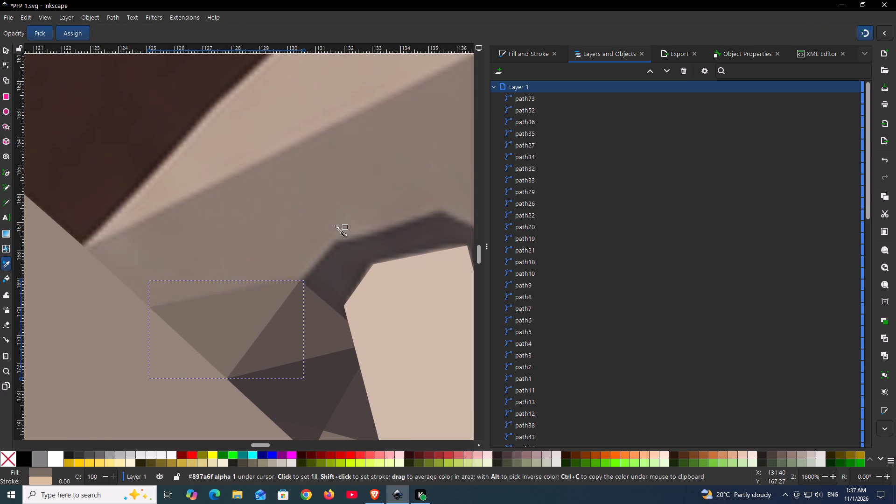
pyautogui.press('space')
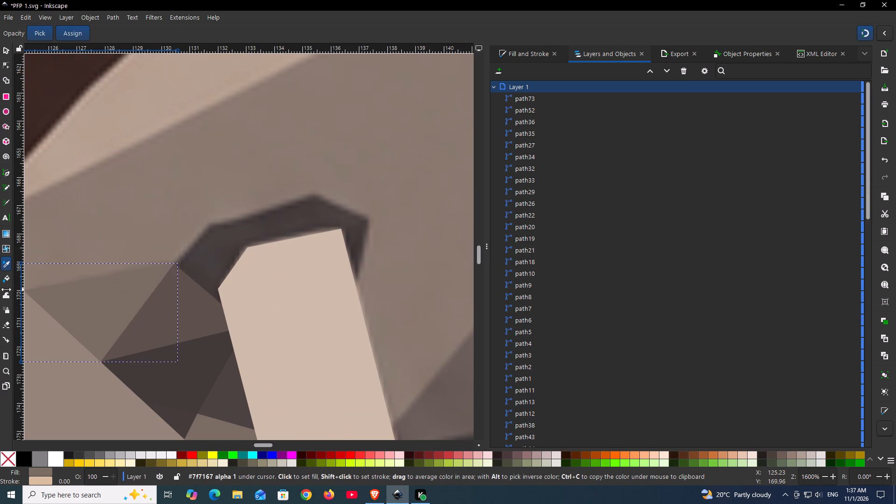
pyautogui.press('b')
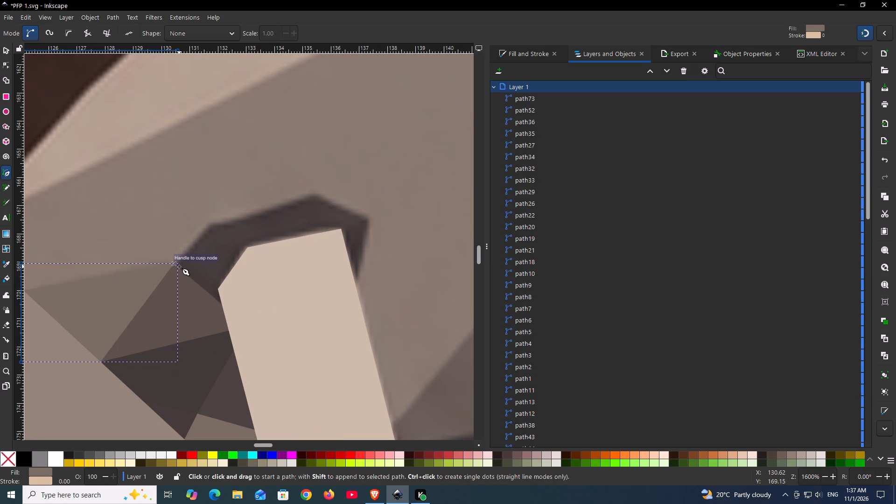
pyautogui.click(177, 267)
pyautogui.click(210, 223)
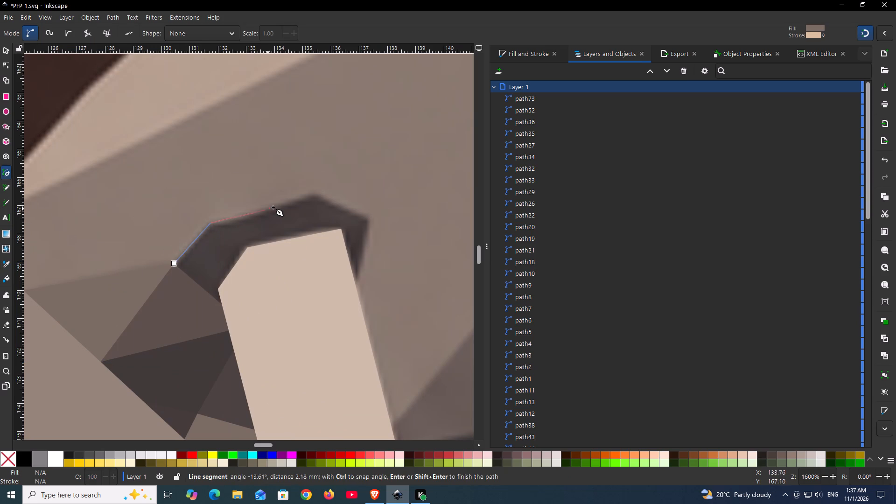
pyautogui.click(314, 194)
pyautogui.click(371, 219)
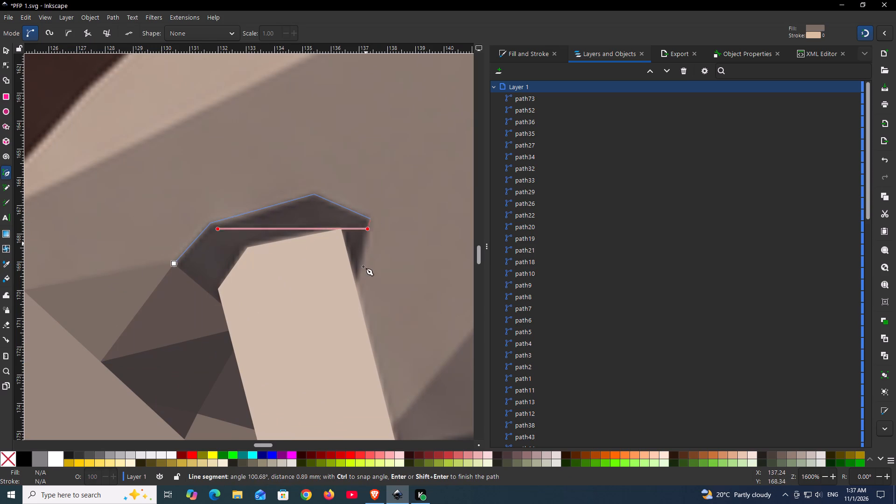
pyautogui.click(358, 284)
pyautogui.click(248, 309)
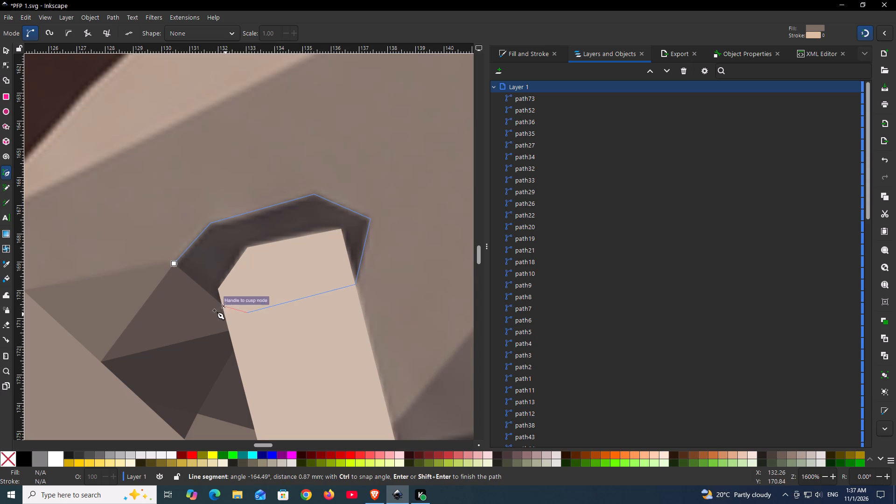
pyautogui.click(201, 312)
pyautogui.click(175, 264)
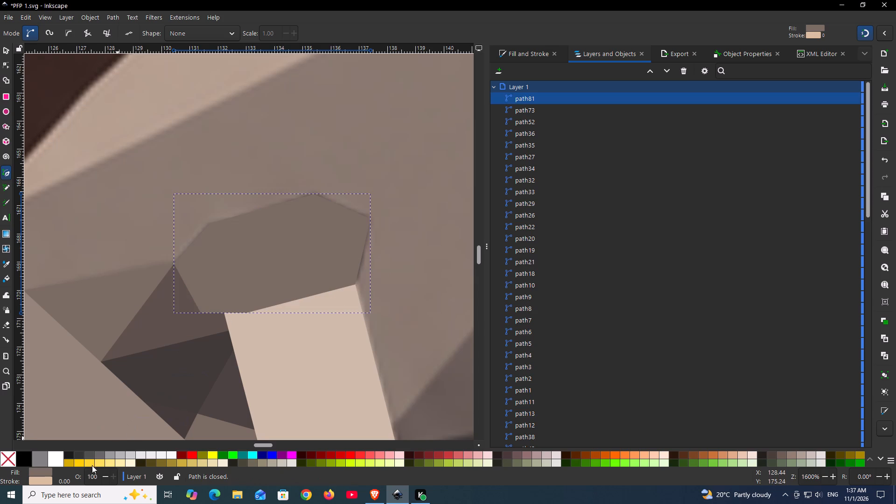
# Fill the dark facet around the drawstring's top with the sampled colour #453e3c and lower it to just above the reference image.
pyautogui.click(6, 457)
pyautogui.press('d')
pyautogui.click(287, 226)
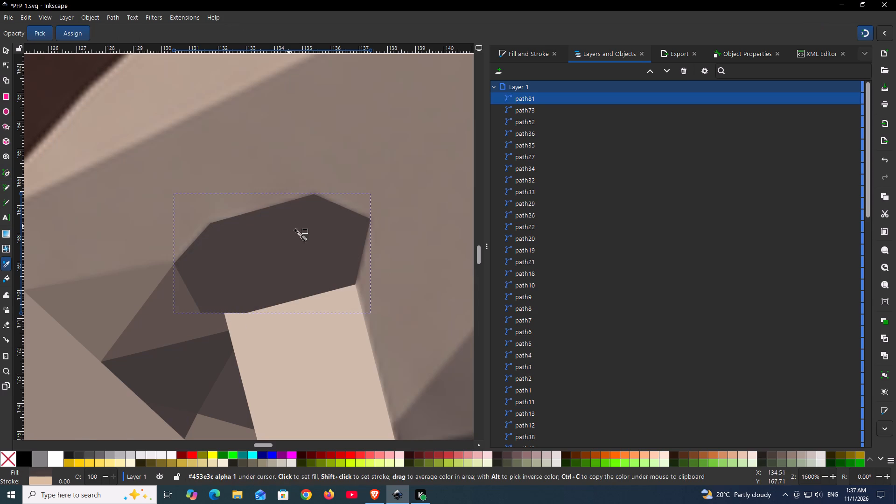
pyautogui.press('pagedown')
pyautogui.press('pagedown')
pyautogui.press('pagedown')
pyautogui.press('pagedown')
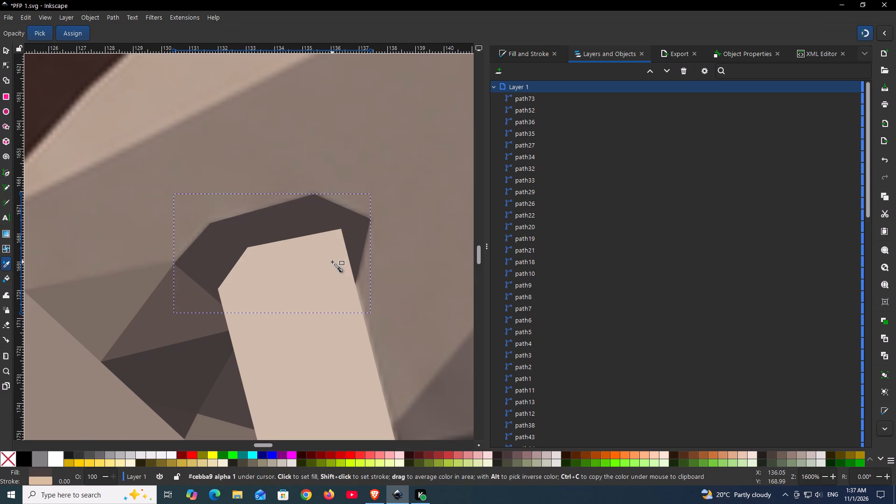
pyautogui.press('pagedown')
pyautogui.press('pageup')
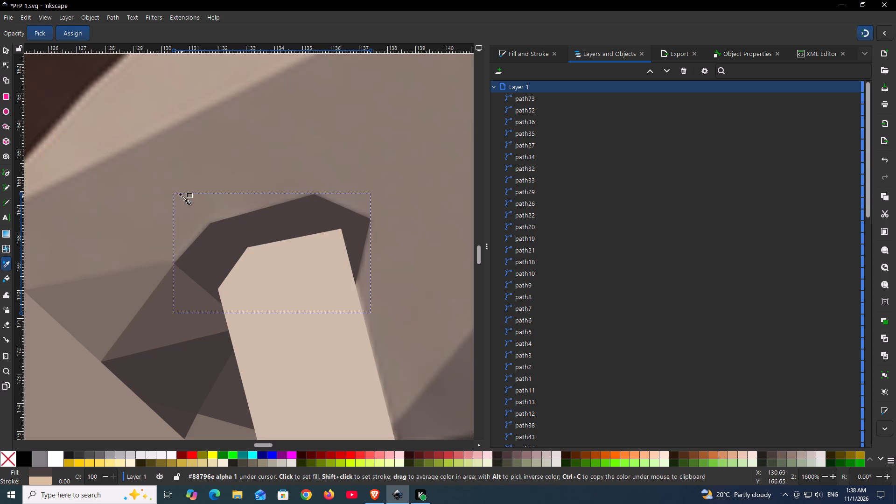
# Hide the reference image image1 to check the traced shapes on their own, and show it again.
pyautogui.keyDown('ctrl'); pyautogui.scroll(-4, 180, 194); pyautogui.keyUp('ctrl')
pyautogui.scroll(4, 189, 193)
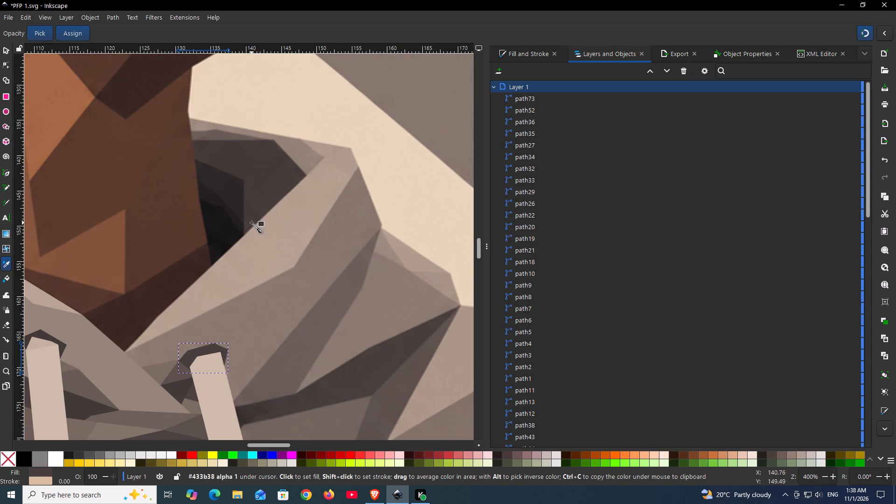
pyautogui.scroll(-1, 252, 223)
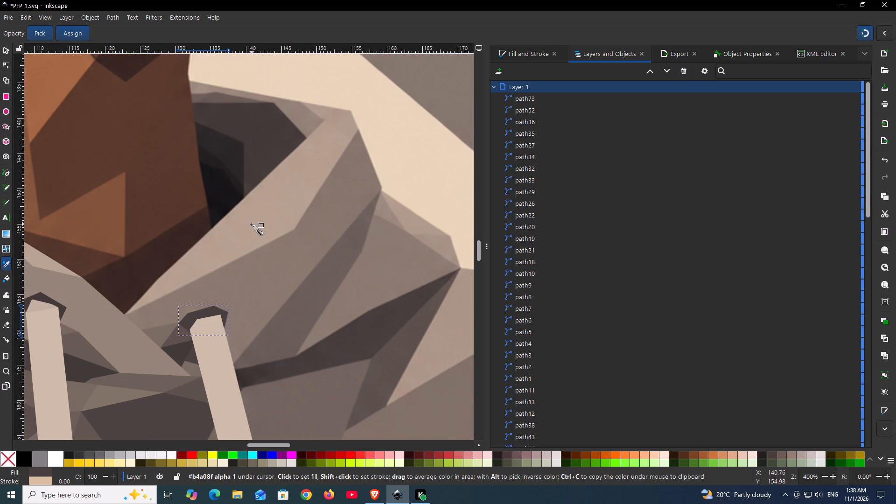
pyautogui.scroll(-7, 661, 371)
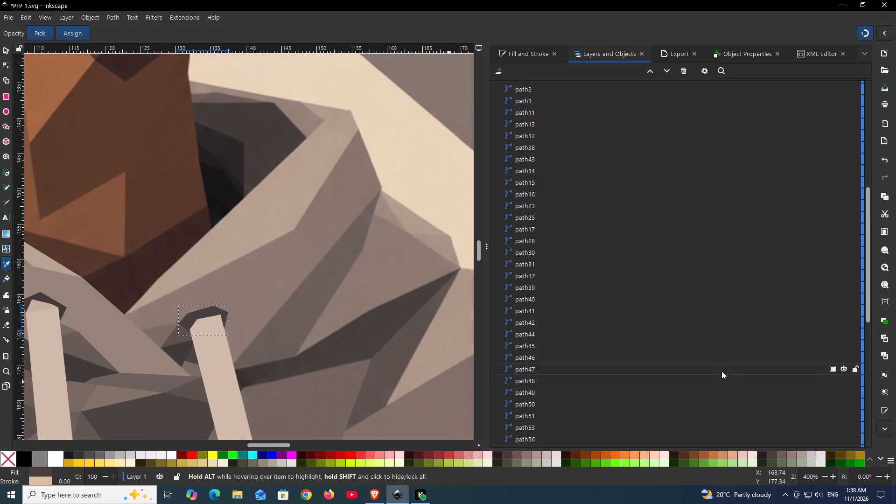
pyautogui.scroll(-11, 721, 371)
pyautogui.scroll(-2, 802, 377)
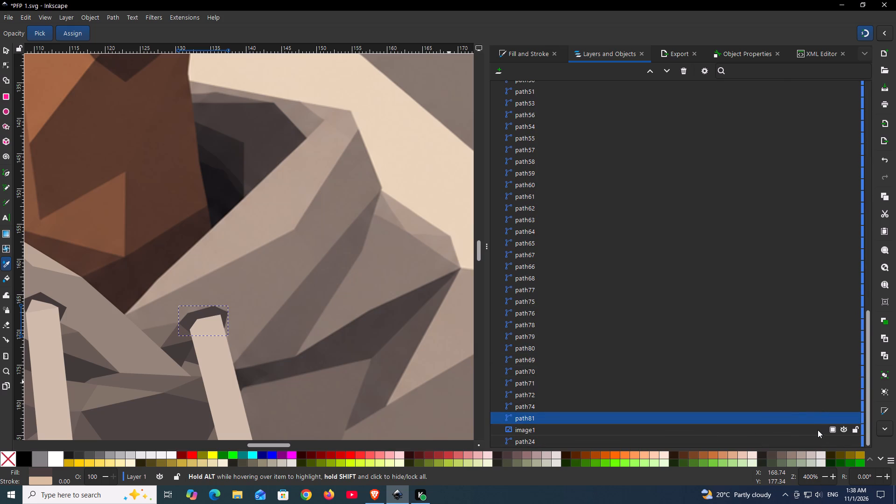
pyautogui.click(844, 429)
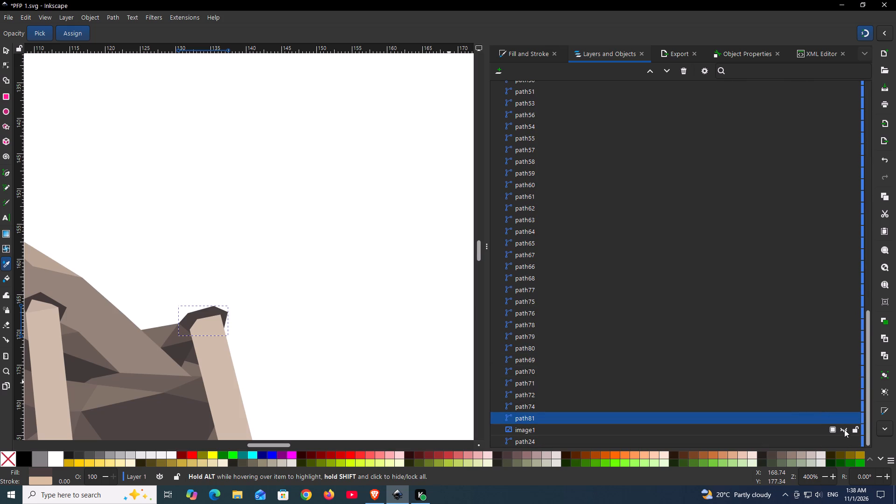
pyautogui.click(844, 429)
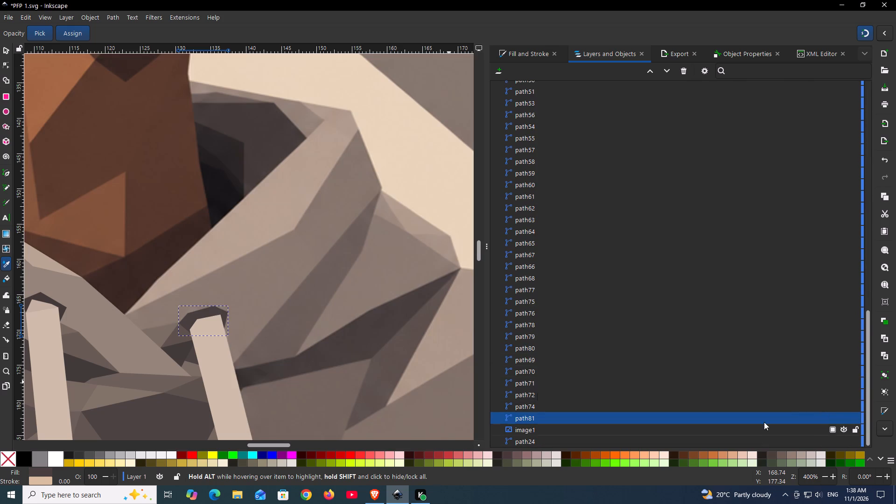
# Outline the large brown facet from the second drawstring up to the hood's outer edge as a closed straight-edged shape, overlapping the traced facets.
pyautogui.keyDown('ctrl'); pyautogui.scroll(2, 109, 315); pyautogui.keyUp('ctrl')
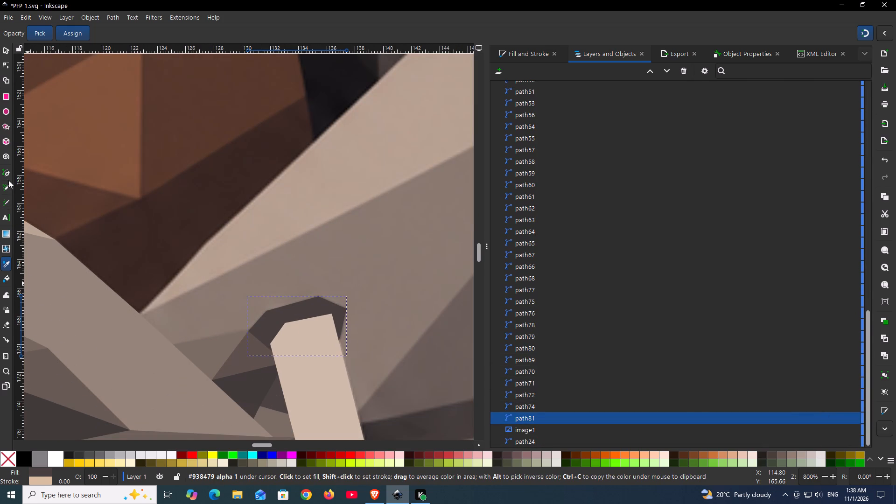
pyautogui.click(8, 173)
pyautogui.click(175, 347)
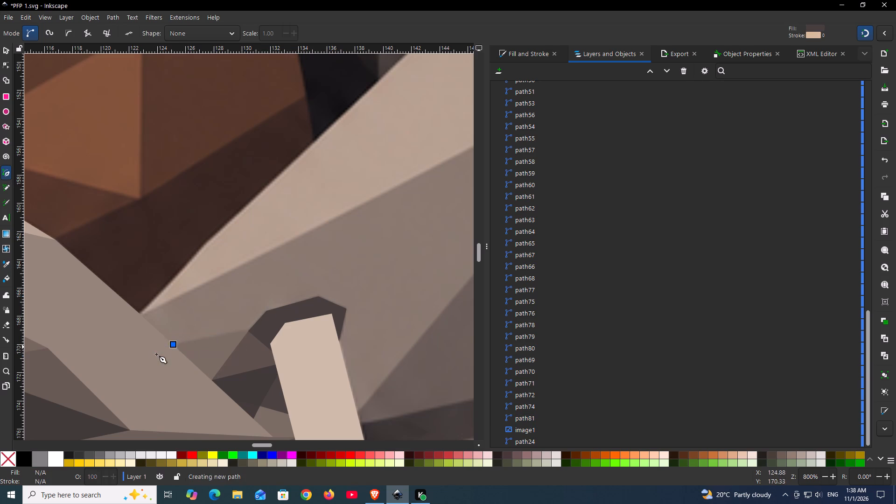
pyautogui.click(147, 355)
pyautogui.click(140, 317)
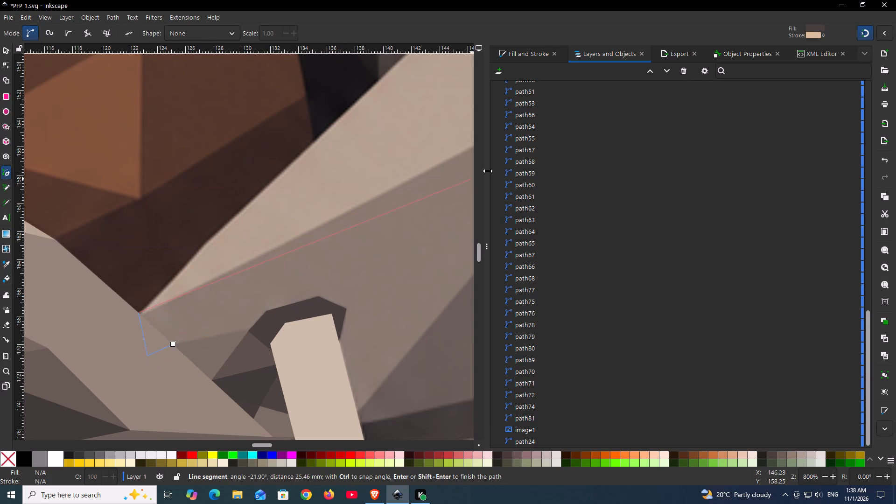
pyautogui.press('space')
pyautogui.press('space')
pyautogui.press('space')
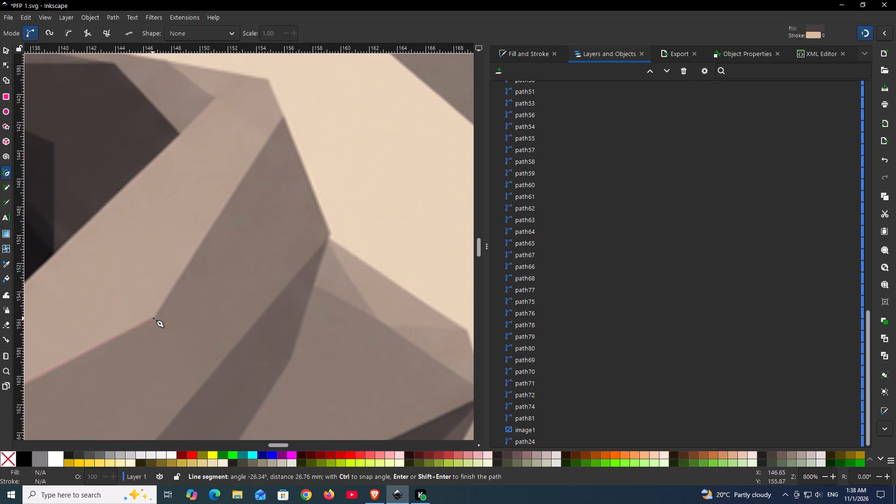
pyautogui.click(158, 315)
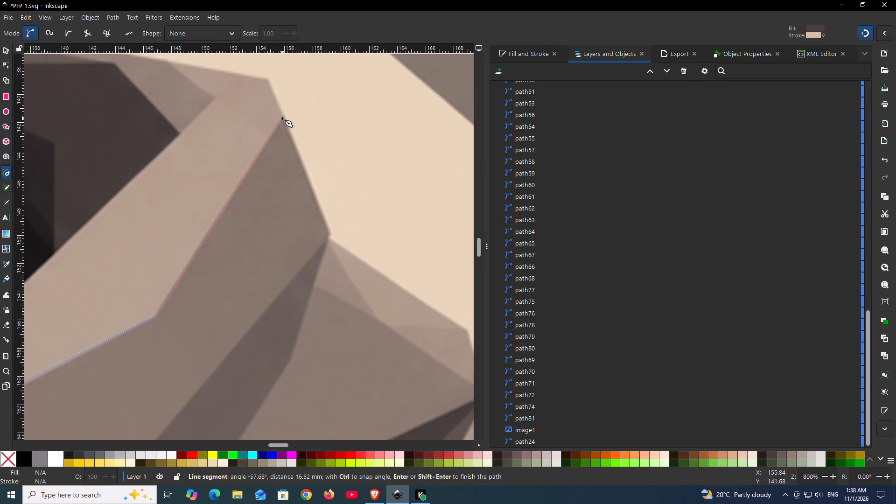
pyautogui.click(283, 116)
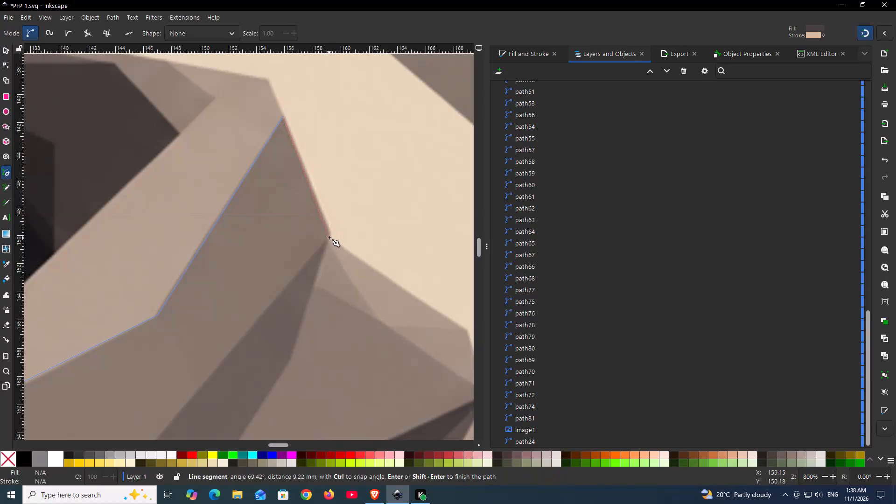
pyautogui.click(331, 234)
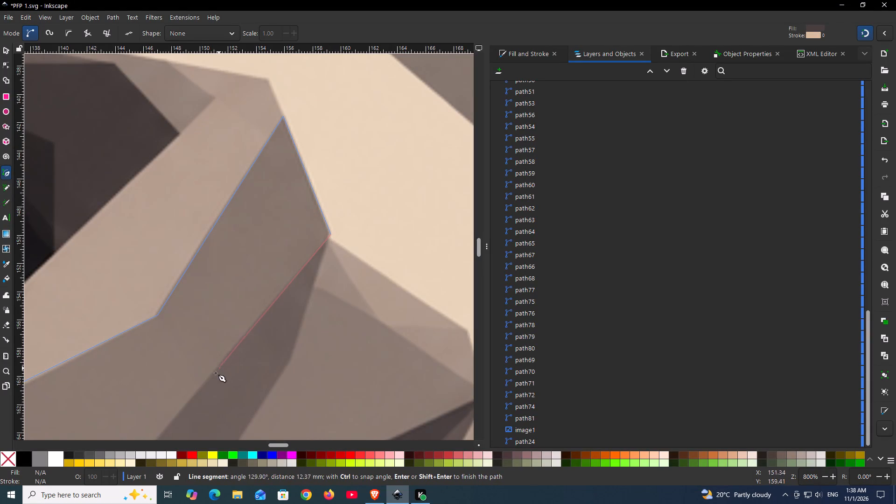
pyautogui.press('space')
pyautogui.press('space')
pyautogui.press('space')
pyautogui.press('space')
pyautogui.press('space')
pyautogui.press('space')
pyautogui.press('space')
pyautogui.press('space')
pyautogui.press('space')
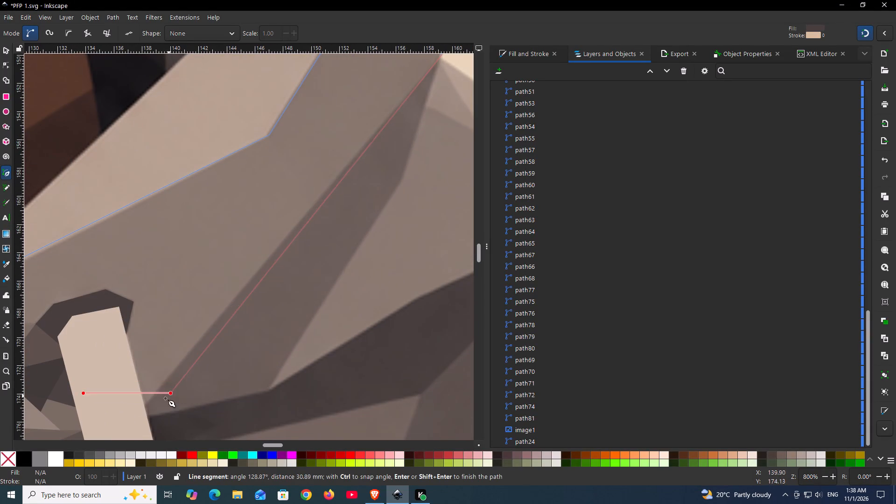
pyautogui.click(146, 409)
pyautogui.press('space')
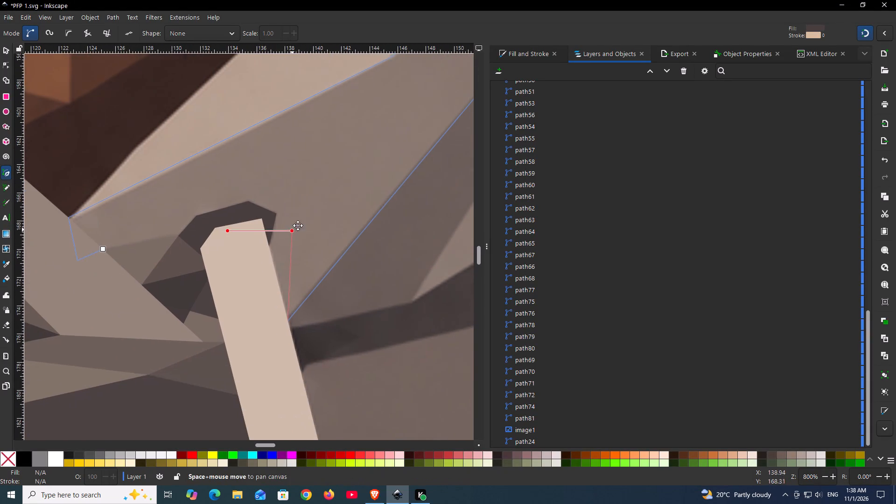
pyautogui.click(99, 286)
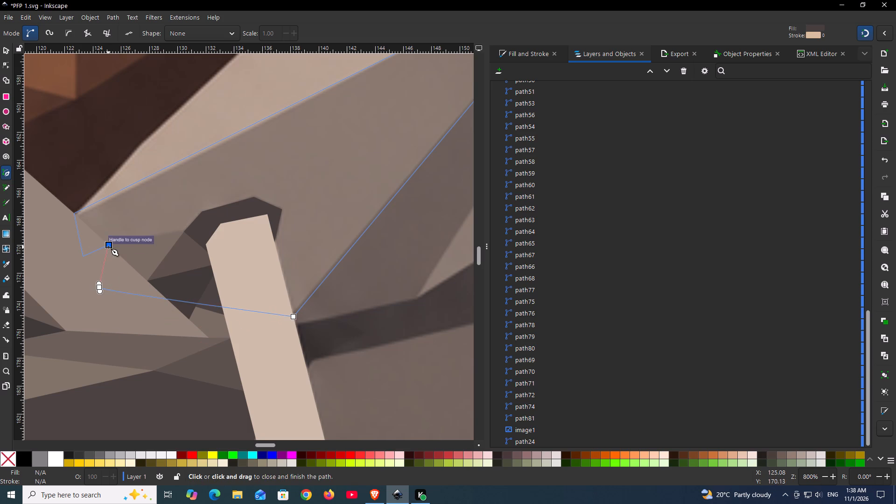
pyautogui.click(108, 247)
# Fill the large brown facet with the sampled colour #88796e and lower it behind the drawstring and all traced facets, just above the reference image.
pyautogui.click(6, 458)
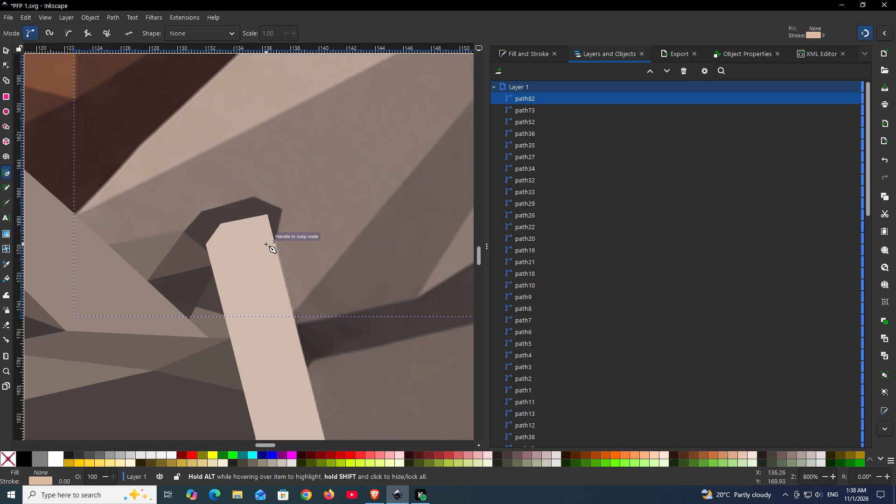
pyautogui.press('d')
pyautogui.click(334, 178)
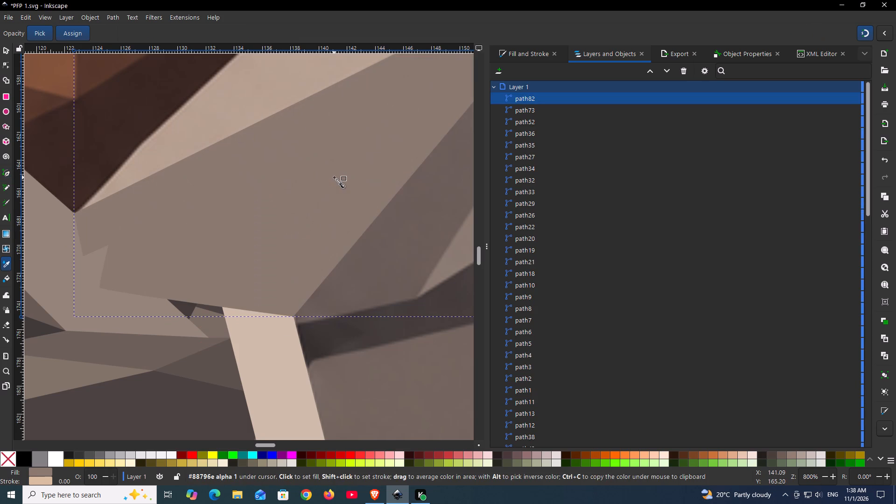
pyautogui.press('pagedown')
pyautogui.press('pagedown')
pyautogui.press('pagedown')
pyautogui.press('pagedown')
pyautogui.press('pagedown')
pyautogui.press('pagedown')
pyautogui.press('pagedown')
pyautogui.press('pagedown')
pyautogui.press('pagedown')
pyautogui.press('pagedown')
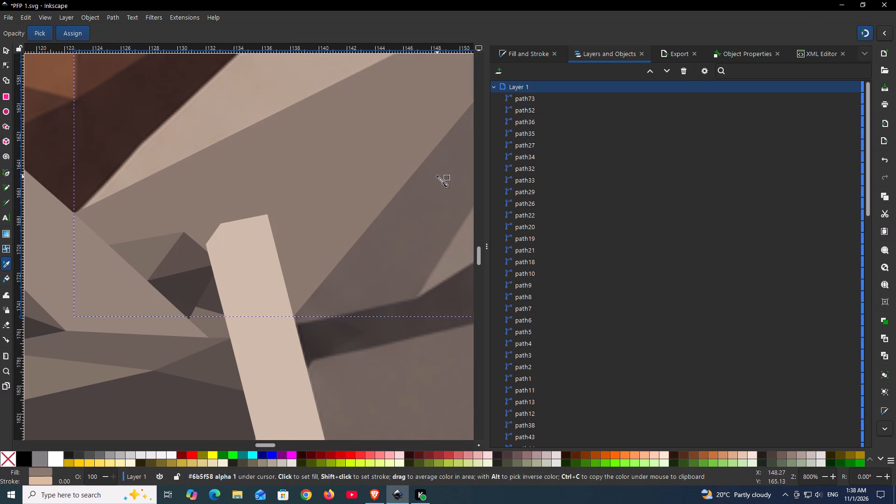
pyautogui.press('pagedown')
pyautogui.press('pagedown')
pyautogui.press('pageup')
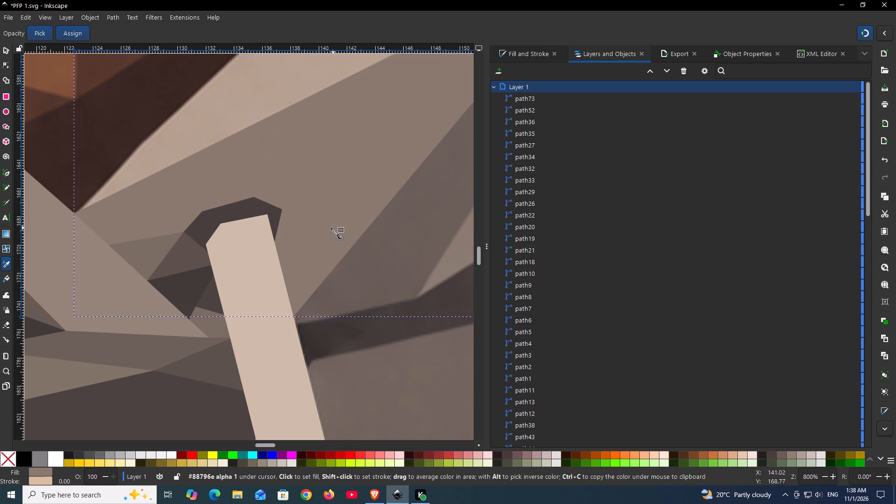
# Outline the light facet along the hood's inner edge, from the collar's V point up to the rim, as a closed straight-edged shape overlapping the brown facet.
pyautogui.scroll(3, 331, 229)
pyautogui.keyDown('ctrl'); pyautogui.scroll(-3, 331, 229); pyautogui.keyUp('ctrl')
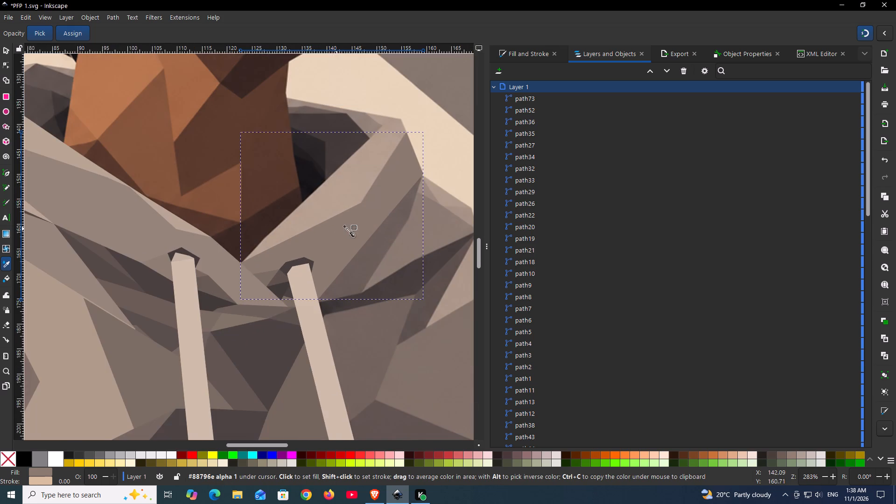
pyautogui.keyDown('ctrl'); pyautogui.scroll(1, 370, 210); pyautogui.keyUp('ctrl')
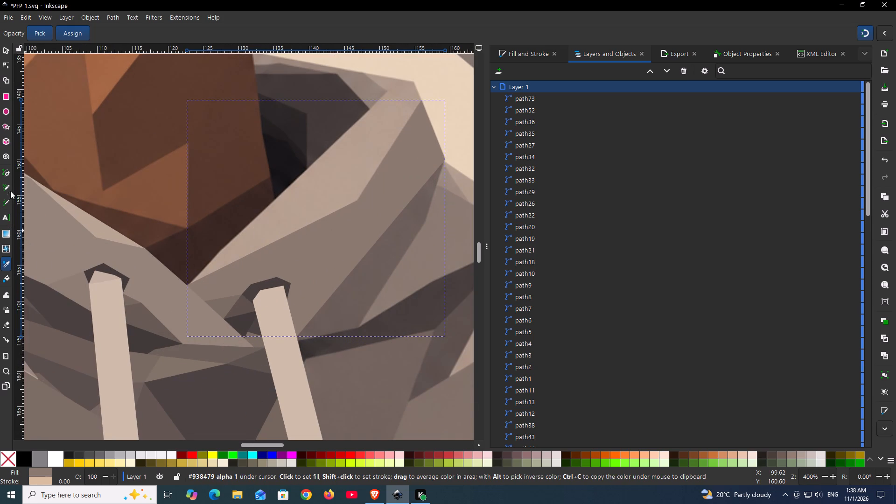
pyautogui.click(8, 174)
pyautogui.click(188, 288)
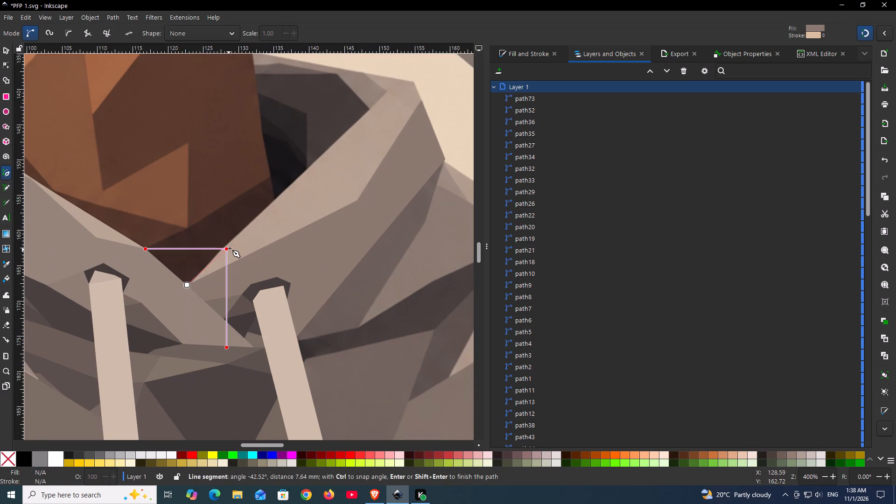
pyautogui.click(224, 248)
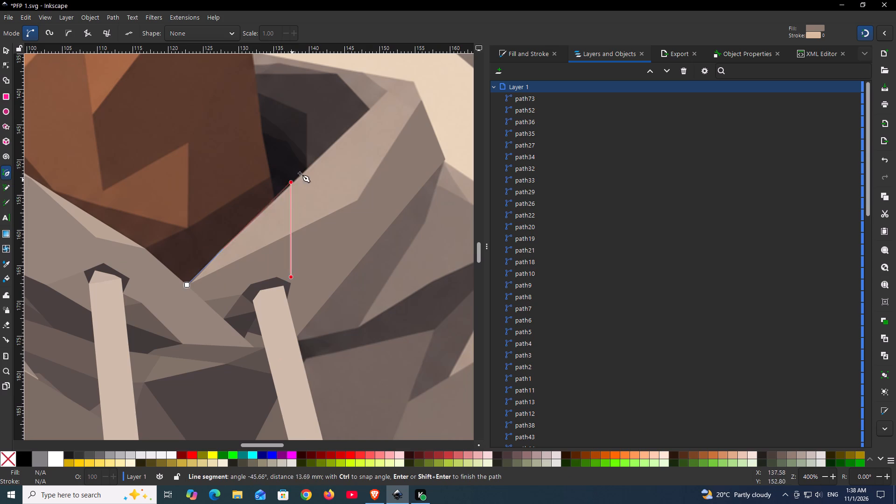
pyautogui.click(388, 91)
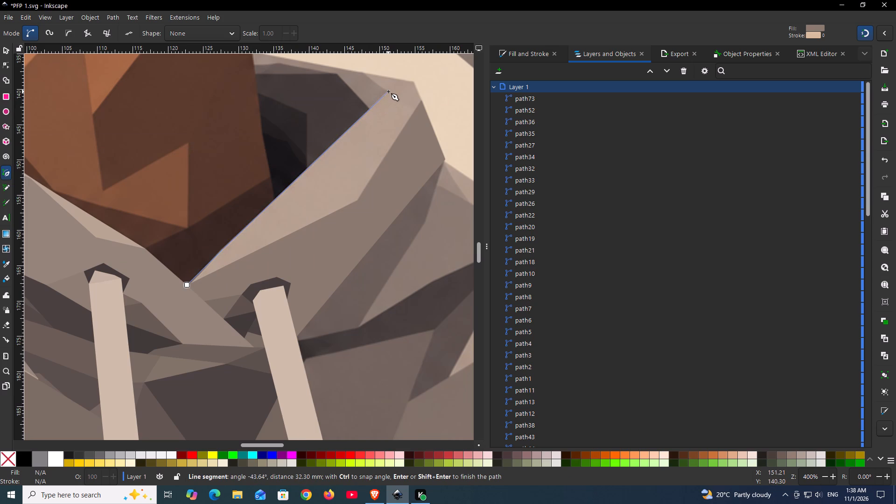
pyautogui.click(363, 71)
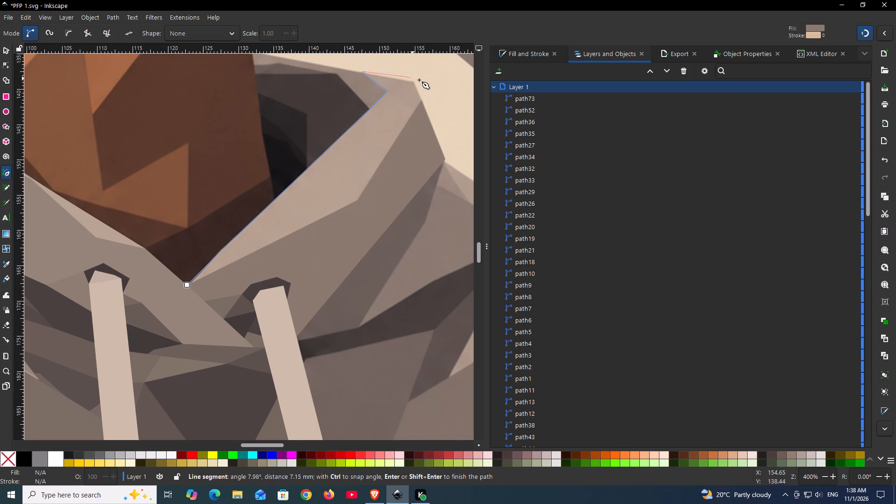
pyautogui.click(415, 83)
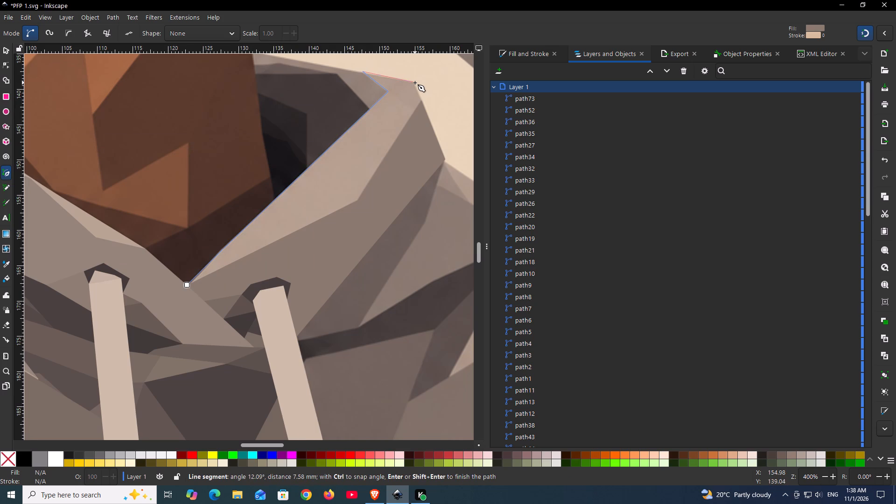
pyautogui.click(423, 104)
pyautogui.click(409, 182)
pyautogui.click(334, 252)
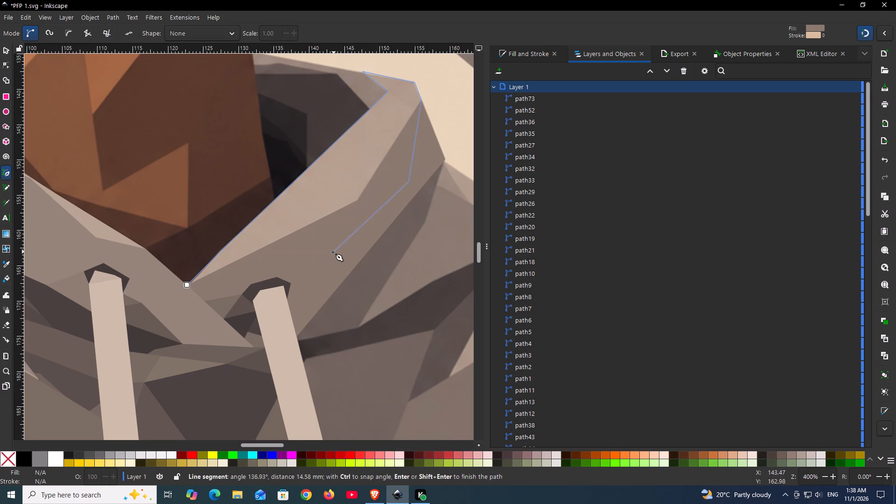
pyautogui.click(198, 294)
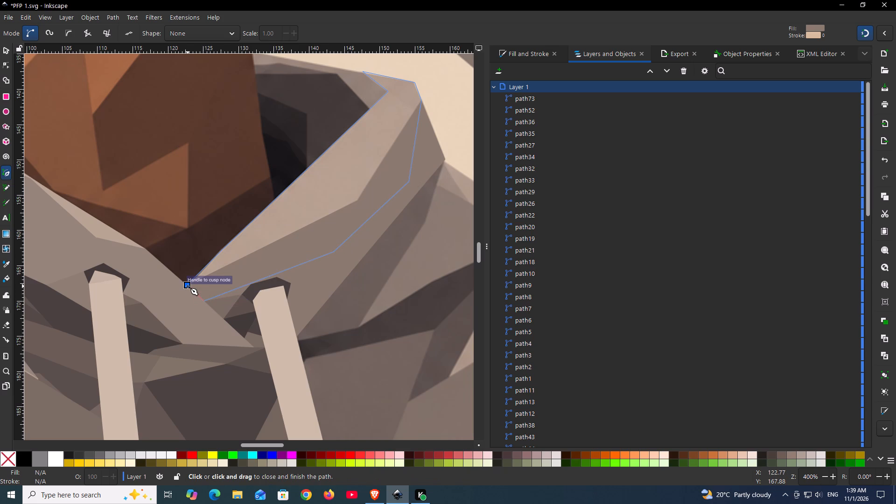
pyautogui.click(188, 286)
# Fill the light hood facet with the sampled colour #b5a08f and lower it behind the brown facet, just above the reference image.
pyautogui.click(10, 462)
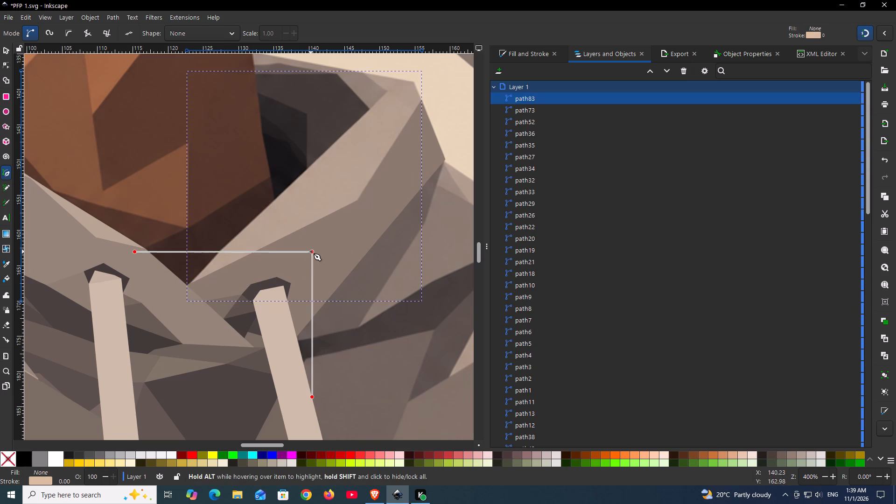
pyautogui.press('d')
pyautogui.click(332, 177)
pyautogui.press('pagedown')
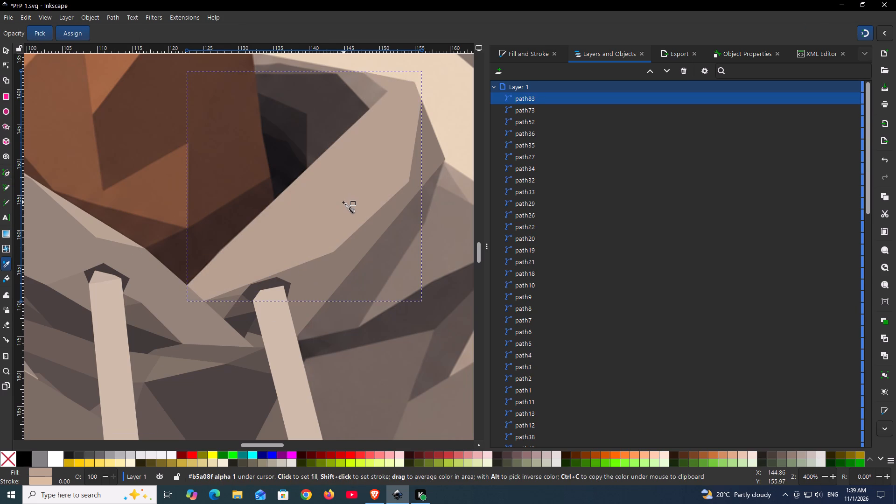
pyautogui.press('pagedown')
pyautogui.press('pagedown')
pyautogui.press('pagedown')
pyautogui.press('pagedown')
pyautogui.press('pagedown')
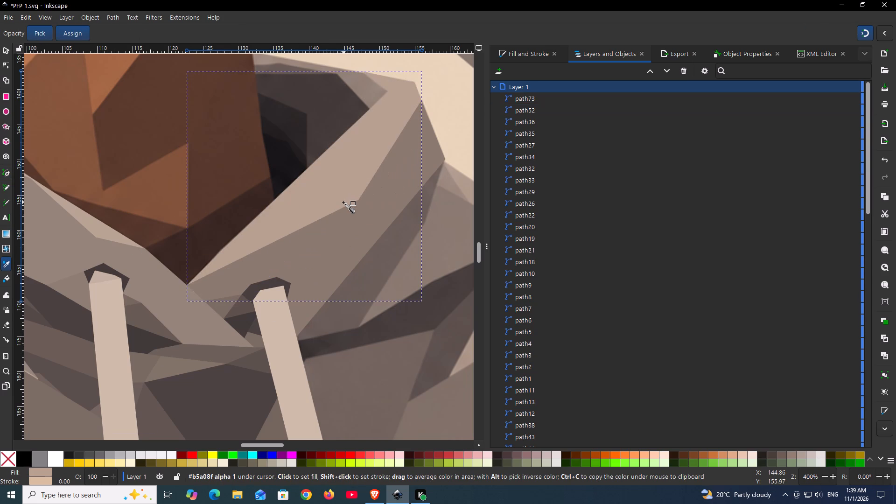
pyautogui.press('pagedown')
pyautogui.press('pageup')
# Fit the light facet's bend on its inner edge to the reference, make that node a corner, and add a second node onto it.
pyautogui.keyDown('ctrl'); pyautogui.scroll(3, 224, 236); pyautogui.keyUp('ctrl')
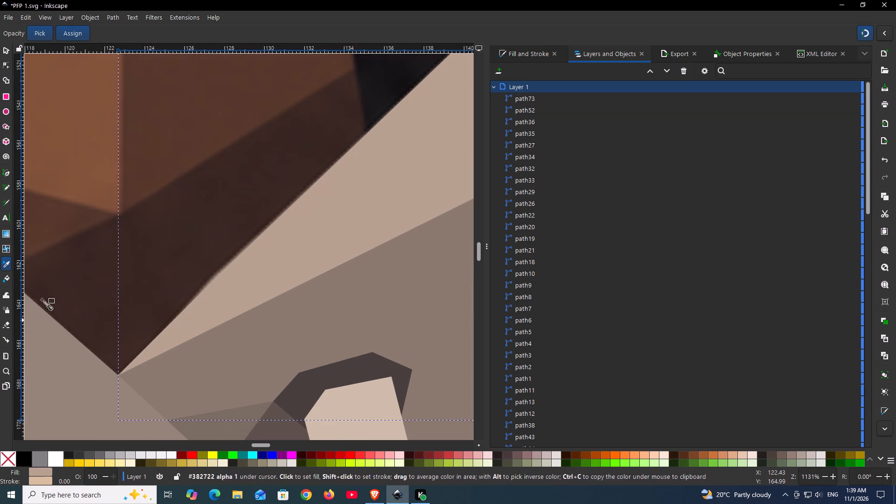
pyautogui.click(6, 176)
pyautogui.click(6, 65)
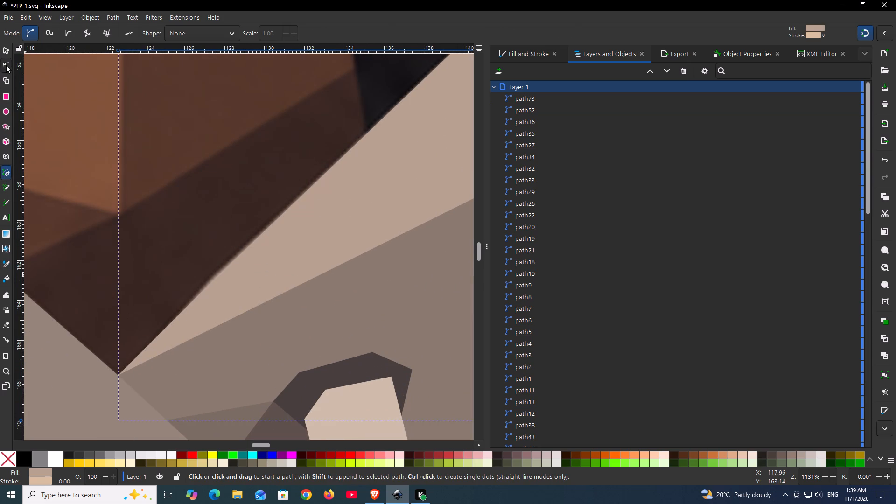
pyautogui.moveTo(222, 272); pyautogui.dragTo(217, 270)
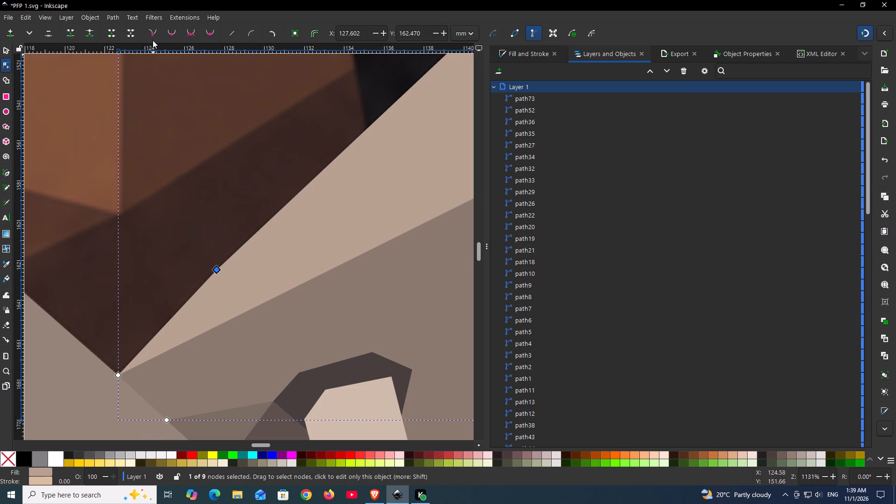
pyautogui.click(153, 32)
pyautogui.click(153, 32)
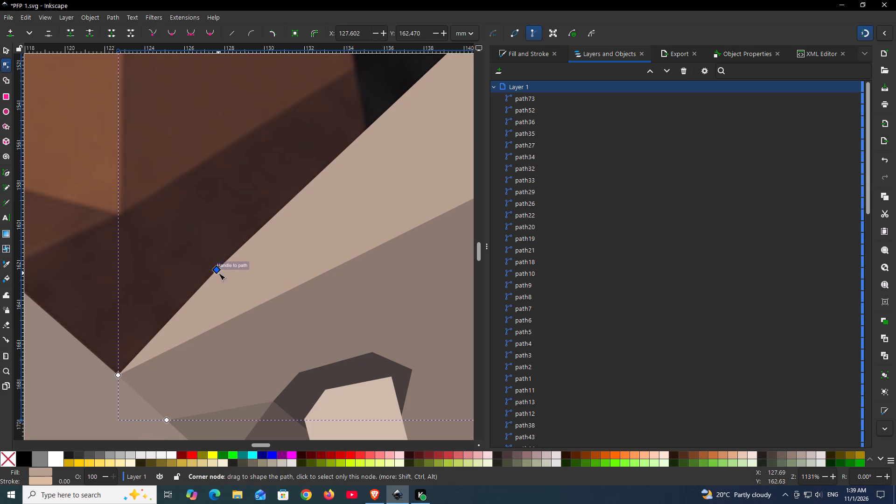
pyautogui.doubleClick(230, 262)
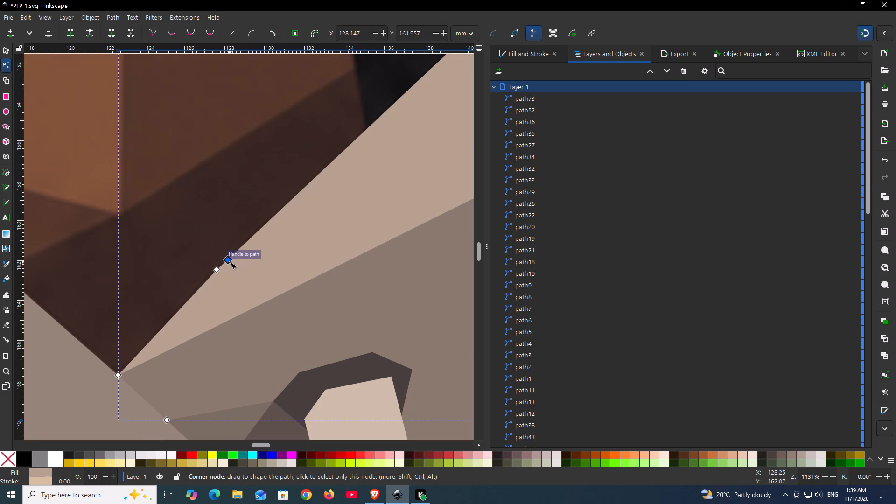
pyautogui.moveTo(230, 262); pyautogui.dragTo(218, 270)
pyautogui.click(290, 271)
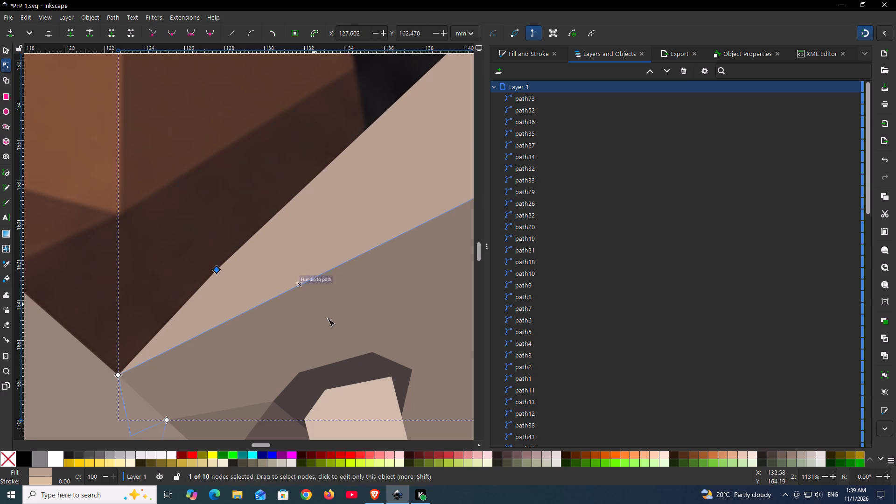
pyautogui.click(329, 331)
# Refit the light facet's two bend nodes to the dark neck edge, bringing both together at about X 127.92, Y 161.93 mm.
pyautogui.keyDown('ctrl'); pyautogui.scroll(-3, 336, 308); pyautogui.keyUp('ctrl')
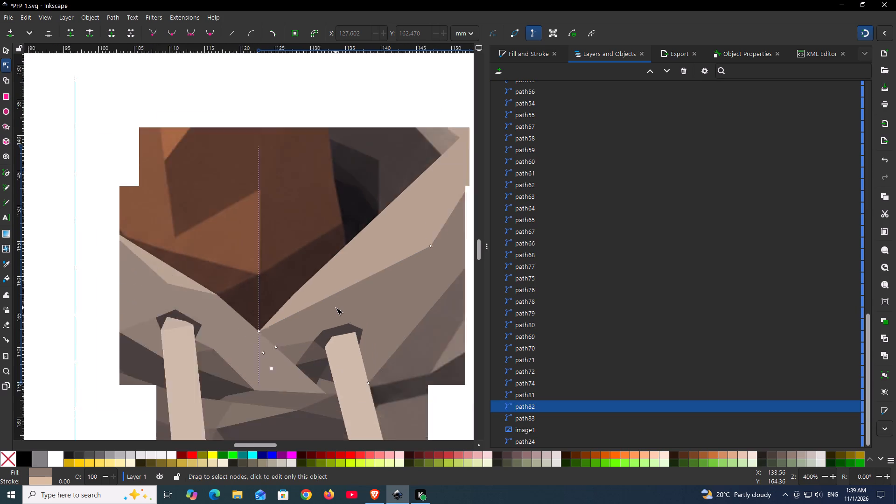
pyautogui.keyDown('ctrl'); pyautogui.scroll(-2, 336, 308); pyautogui.keyUp('ctrl')
pyautogui.keyDown('ctrl'); pyautogui.scroll(5, 343, 296); pyautogui.keyUp('ctrl')
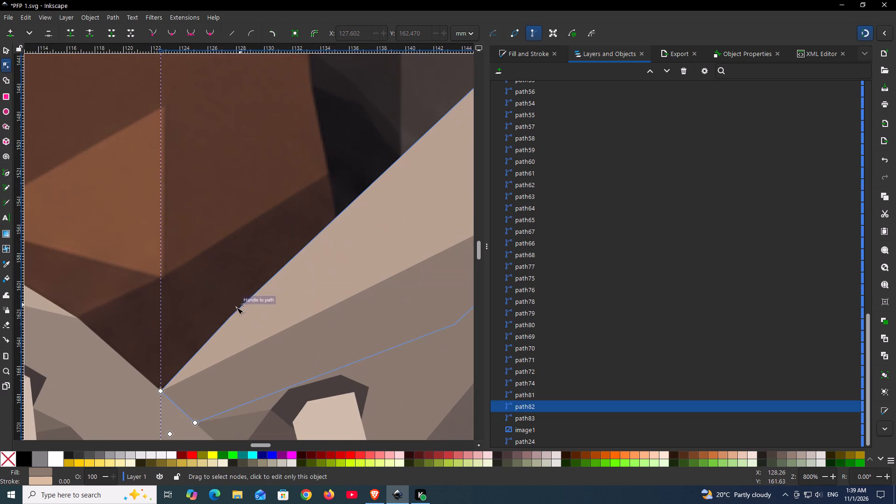
pyautogui.click(233, 316)
pyautogui.keyDown('ctrl'); pyautogui.scroll(5, 237, 316); pyautogui.keyUp('ctrl')
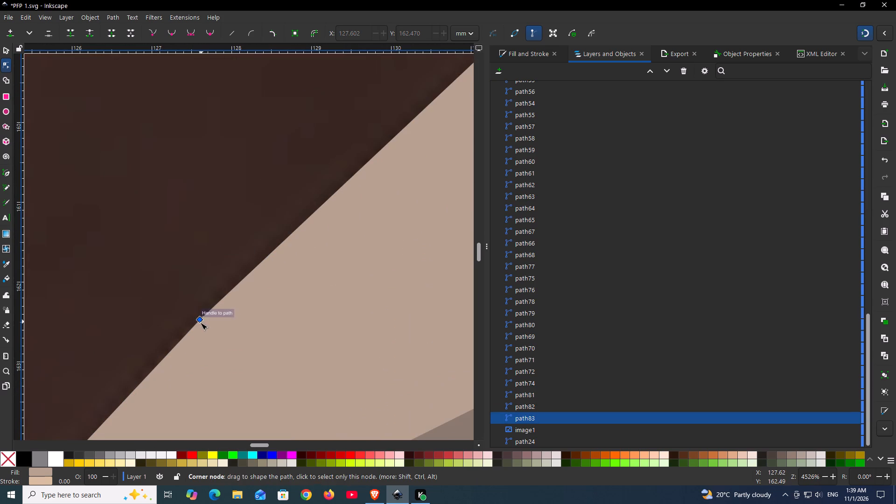
pyautogui.moveTo(200, 321); pyautogui.dragTo(233, 285)
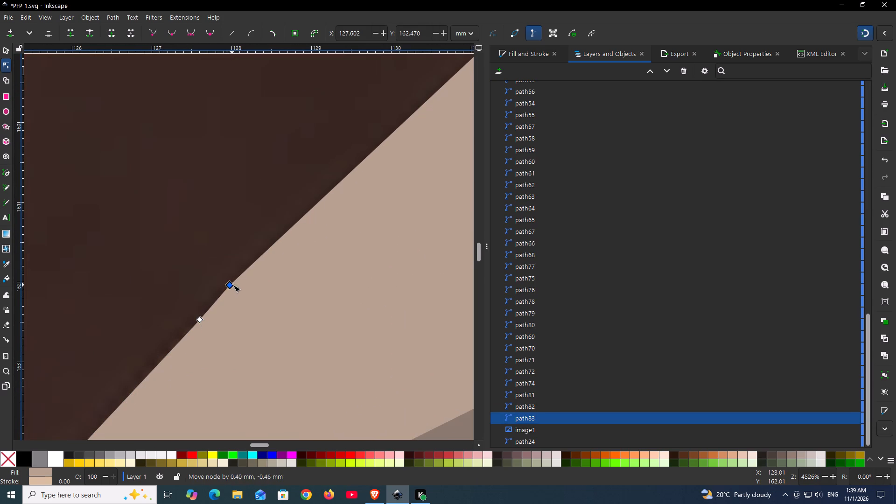
pyautogui.moveTo(233, 285); pyautogui.dragTo(235, 283)
pyautogui.moveTo(201, 319); pyautogui.dragTo(218, 289)
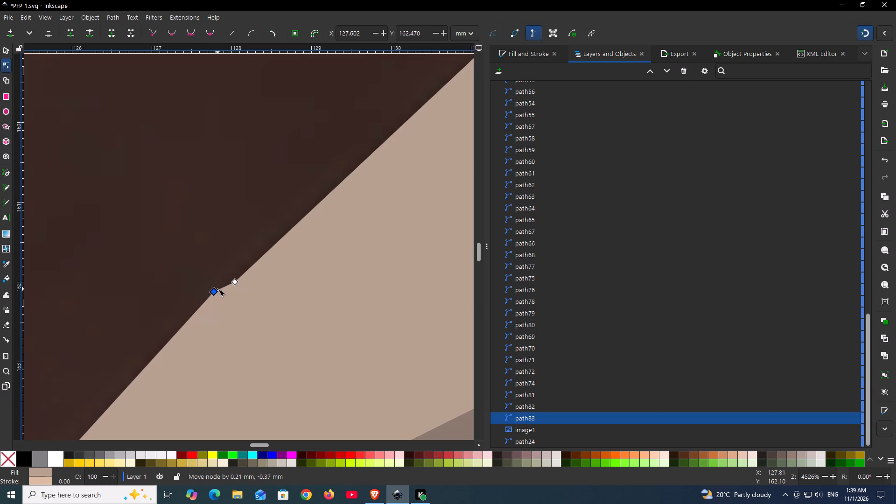
pyautogui.moveTo(218, 289); pyautogui.dragTo(226, 275)
pyautogui.moveTo(234, 284); pyautogui.dragTo(227, 277)
# Outline the grey-brown facet along the hood's back rim, from the neck to the light facet, as a closed straight-edged shape overlapping both.
pyautogui.keyDown('ctrl'); pyautogui.scroll(-6, 340, 283); pyautogui.keyUp('ctrl')
pyautogui.keyDown('ctrl'); pyautogui.scroll(-3, 375, 299); pyautogui.keyUp('ctrl')
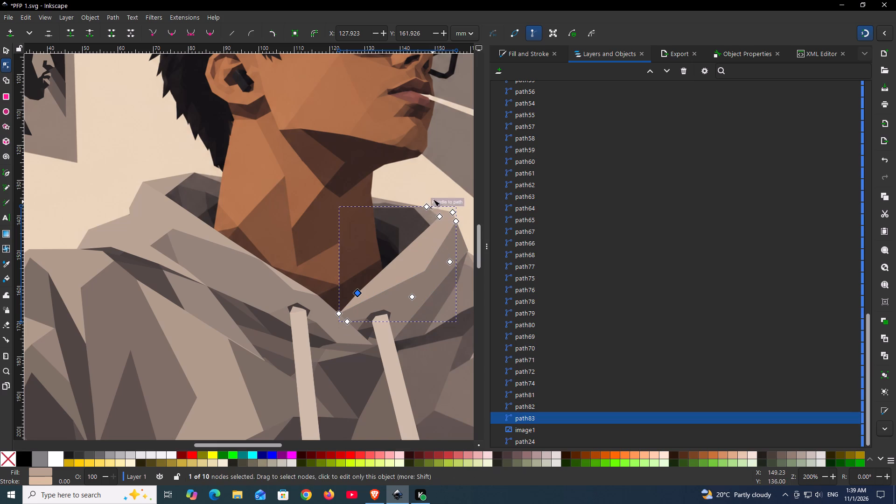
pyautogui.keyDown('ctrl'); pyautogui.scroll(4, 423, 211); pyautogui.keyUp('ctrl')
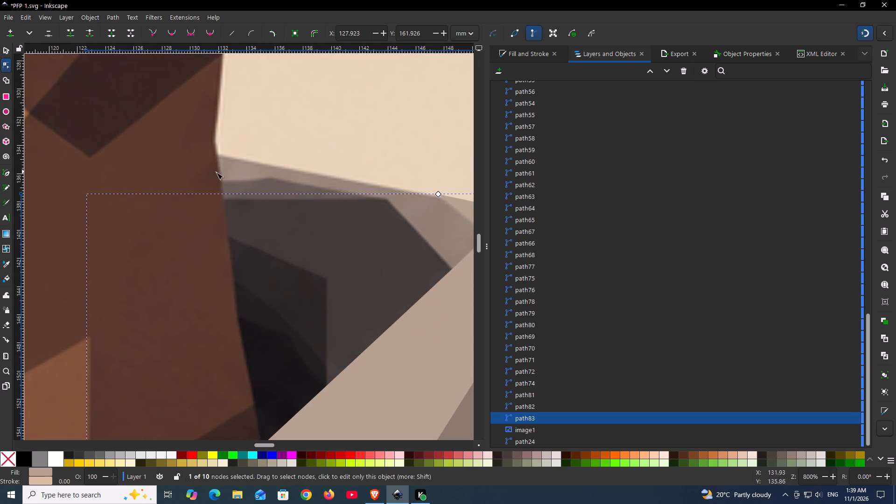
pyautogui.click(9, 175)
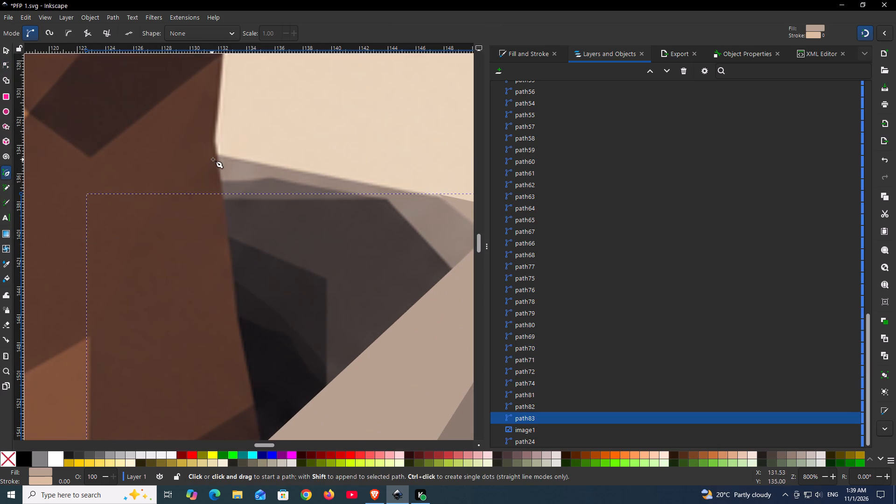
pyautogui.click(218, 155)
pyautogui.click(210, 173)
pyautogui.click(222, 182)
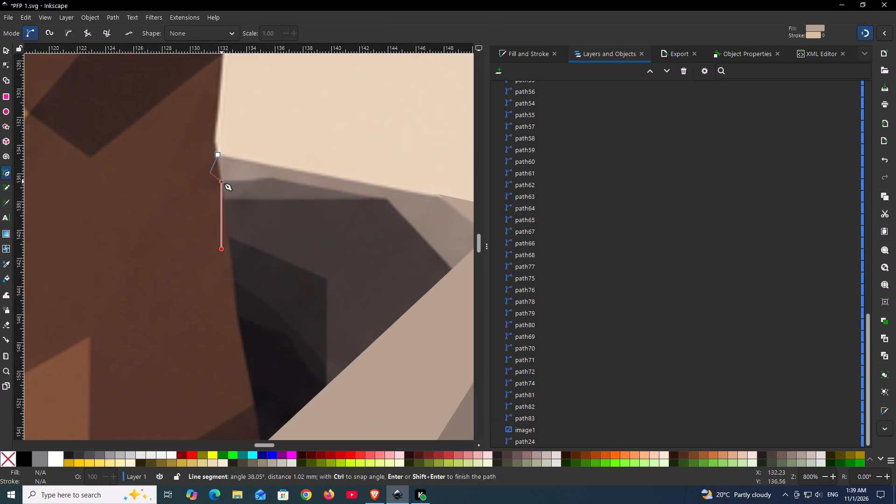
pyautogui.click(273, 179)
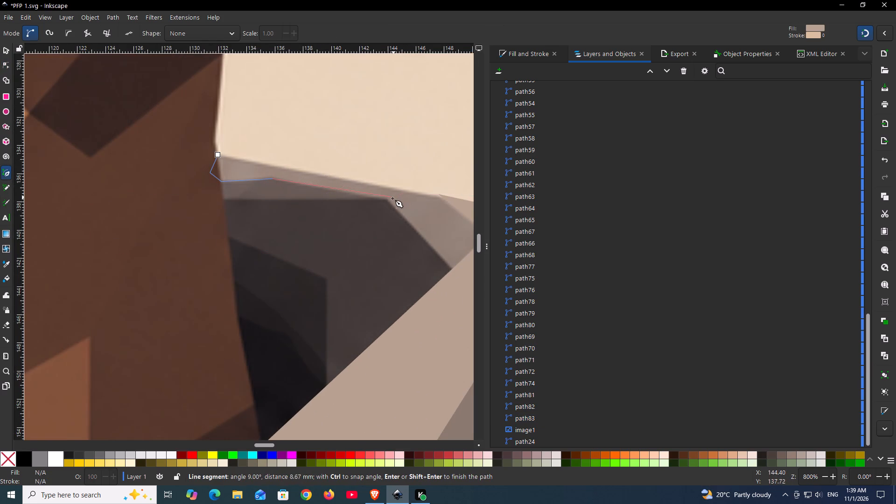
pyautogui.click(387, 199)
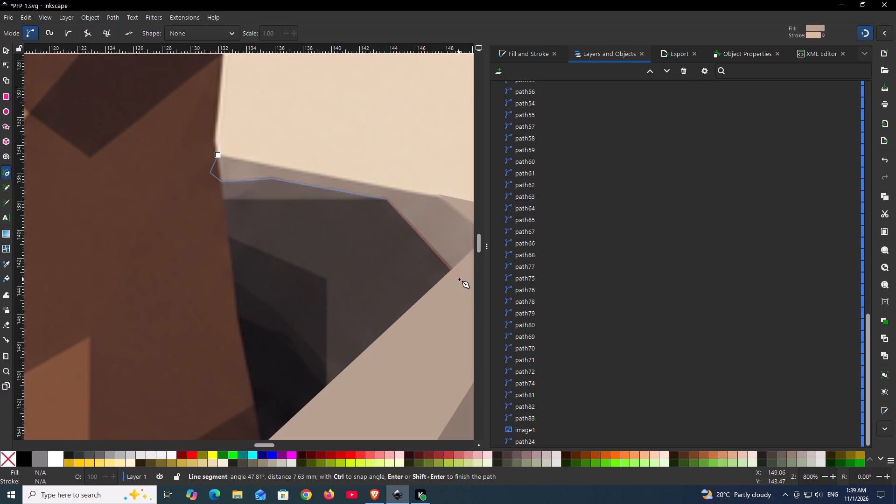
pyautogui.click(459, 279)
pyautogui.press('space')
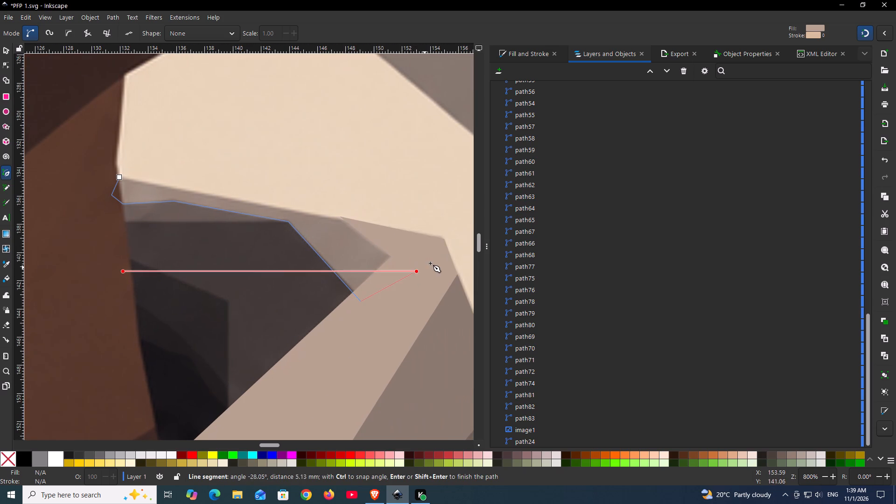
pyautogui.click(428, 257)
pyautogui.click(341, 217)
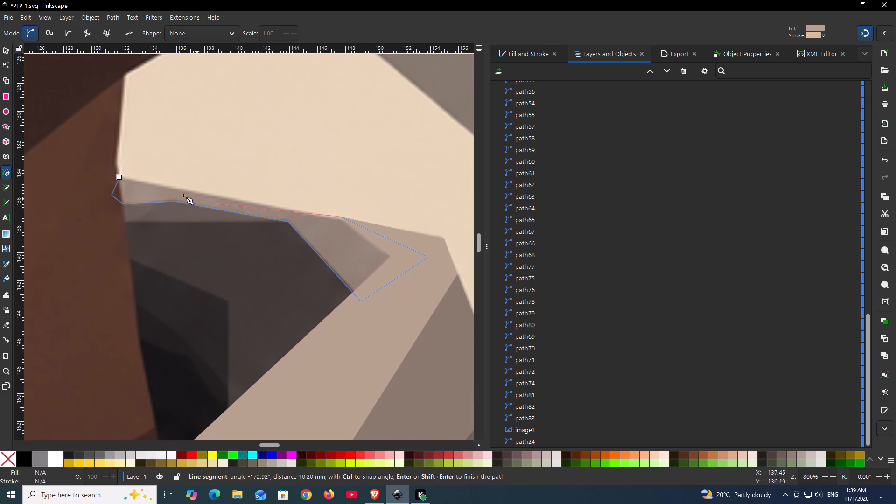
pyautogui.click(120, 178)
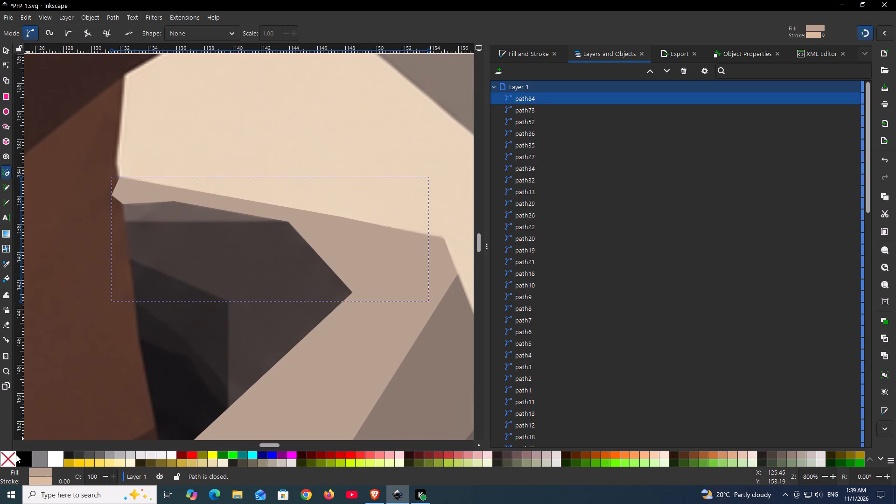
# Fill the back-rim facet with the sampled colour #918276 and lower it behind the light hood facet, just above the reference image.
pyautogui.click(14, 456)
pyautogui.press('d')
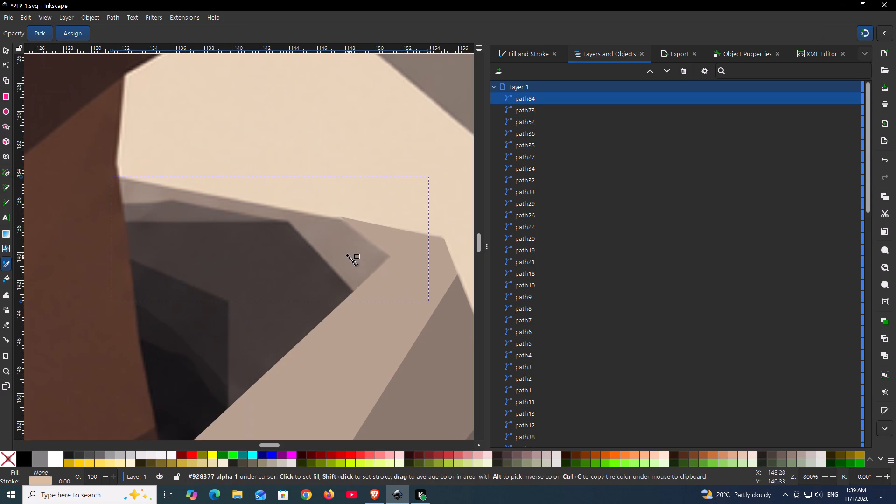
pyautogui.click(347, 255)
pyautogui.press('pagedown')
pyautogui.press('pagedown')
pyautogui.press('pagedown')
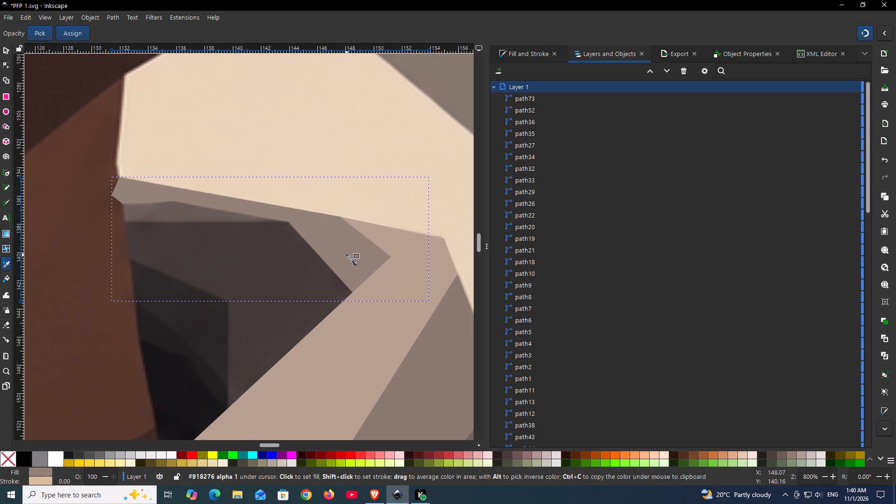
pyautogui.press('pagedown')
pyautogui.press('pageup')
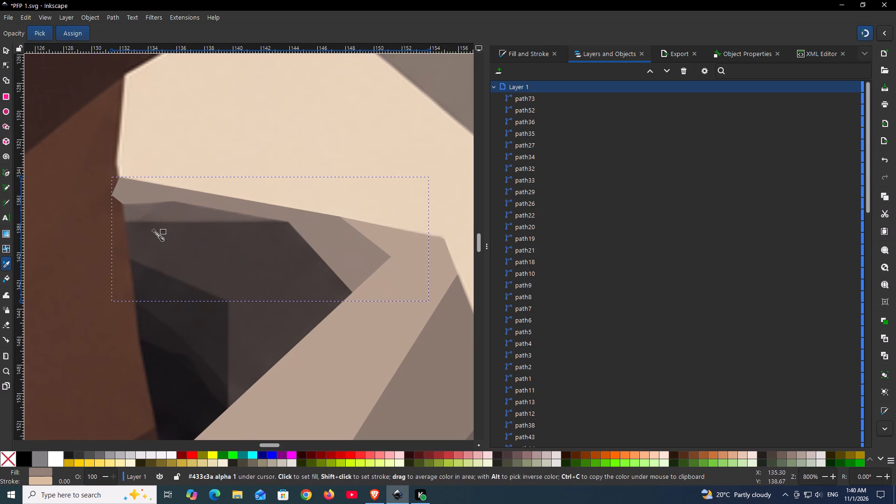
# Outline the thin grey-brown facet just below the hood's back rim as a closed straight-edged shape overlapping the back-rim facet.
pyautogui.click(7, 174)
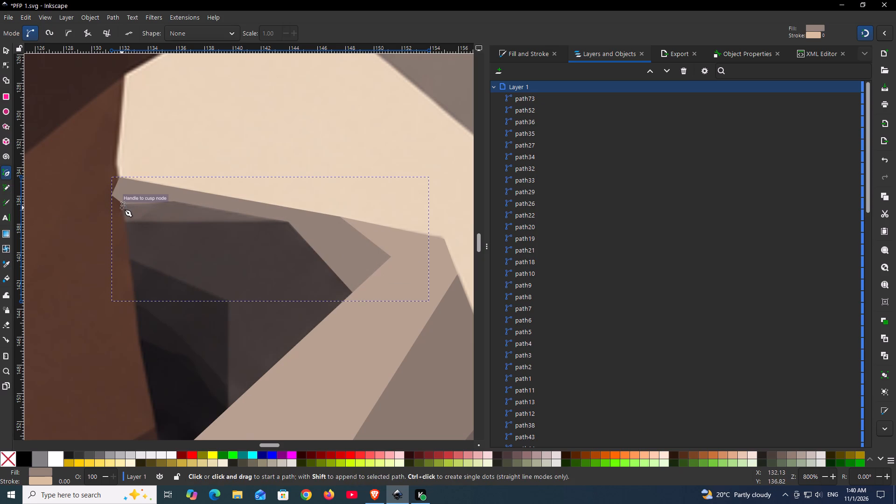
pyautogui.click(121, 206)
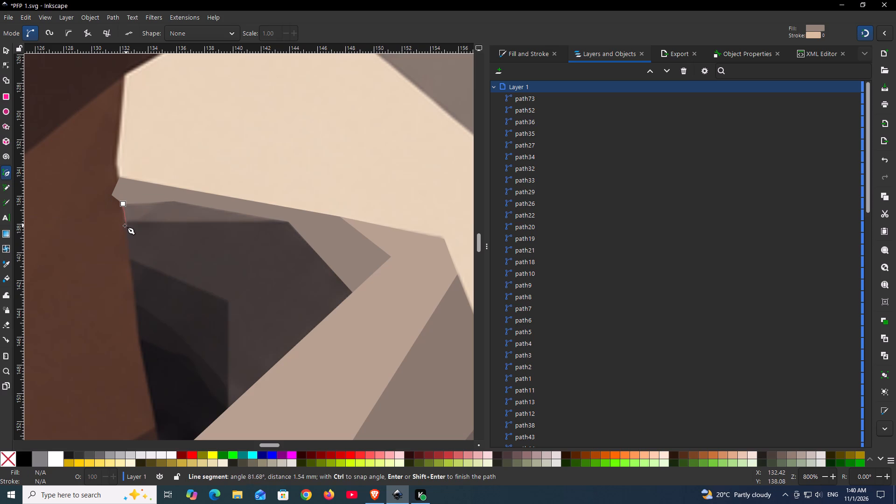
pyautogui.keyDown('ctrl'); pyautogui.scroll(3, 125, 225); pyautogui.keyUp('ctrl')
pyautogui.click(129, 219)
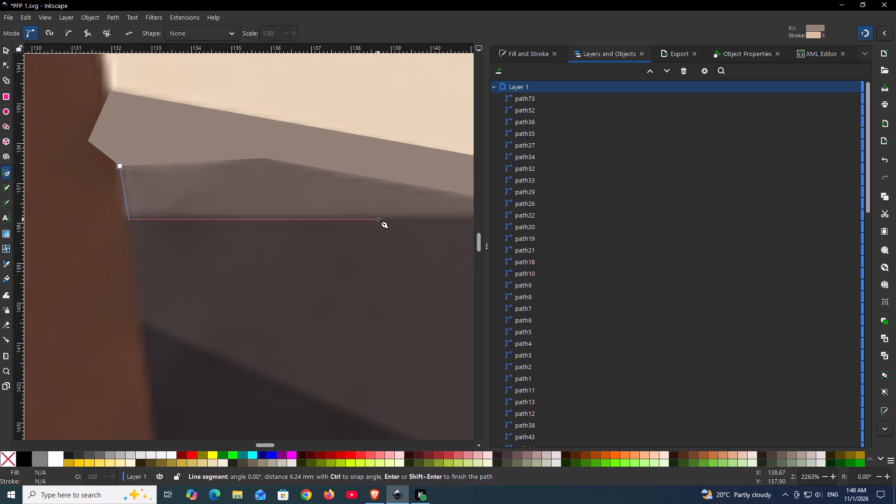
pyautogui.press('space')
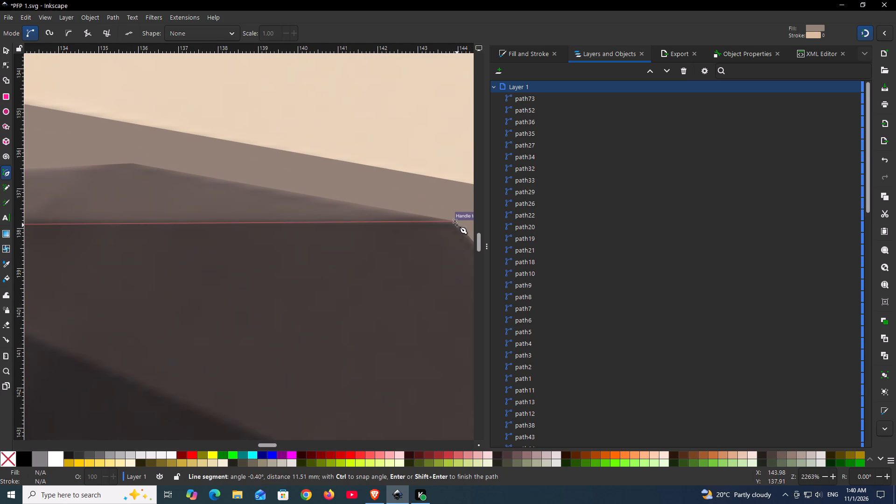
pyautogui.click(457, 225)
pyautogui.click(374, 188)
pyautogui.click(120, 142)
pyautogui.press('space')
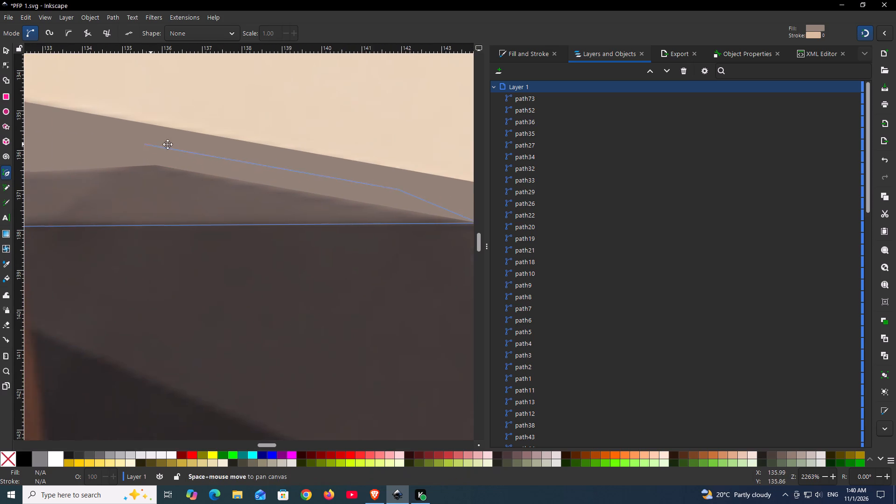
pyautogui.click(189, 175)
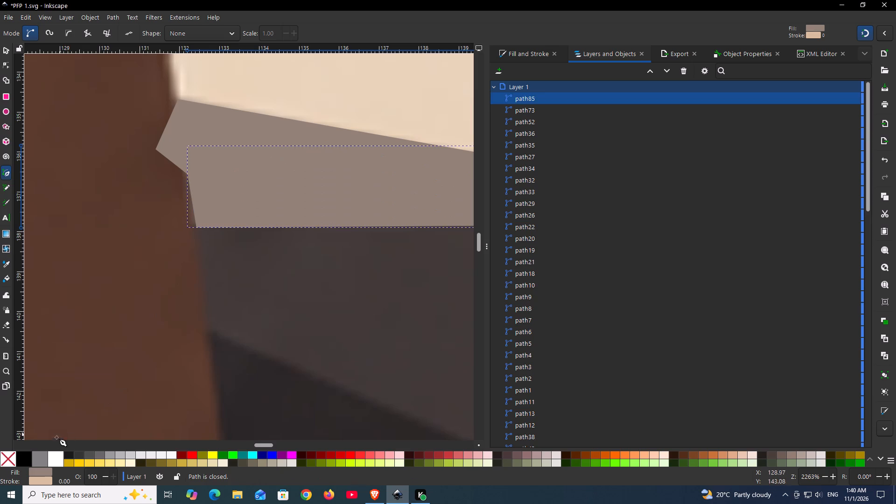
# Fill the thin inner facet with the sampled colour #675a53 and lower it behind the back-rim facet, just above the reference image.
pyautogui.click(10, 458)
pyautogui.press('d')
pyautogui.click(301, 203)
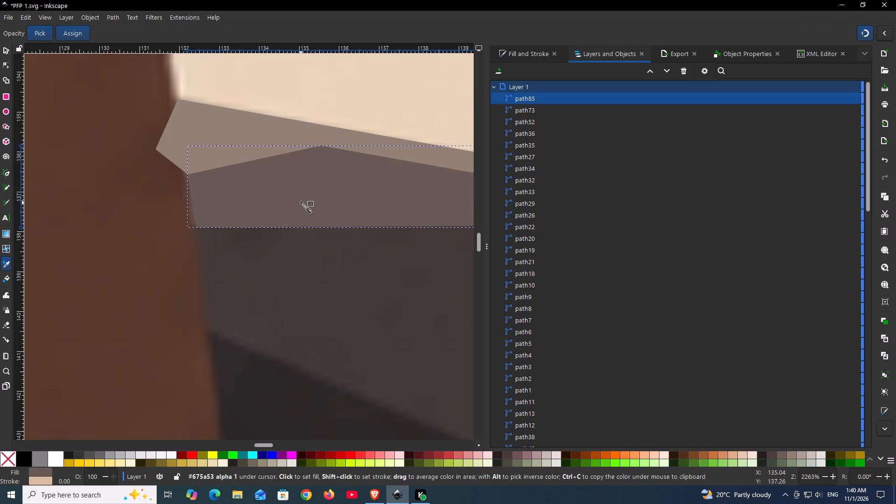
pyautogui.keyDown('ctrl'); pyautogui.scroll(-4, 301, 203); pyautogui.keyUp('ctrl')
pyautogui.press('pagedown')
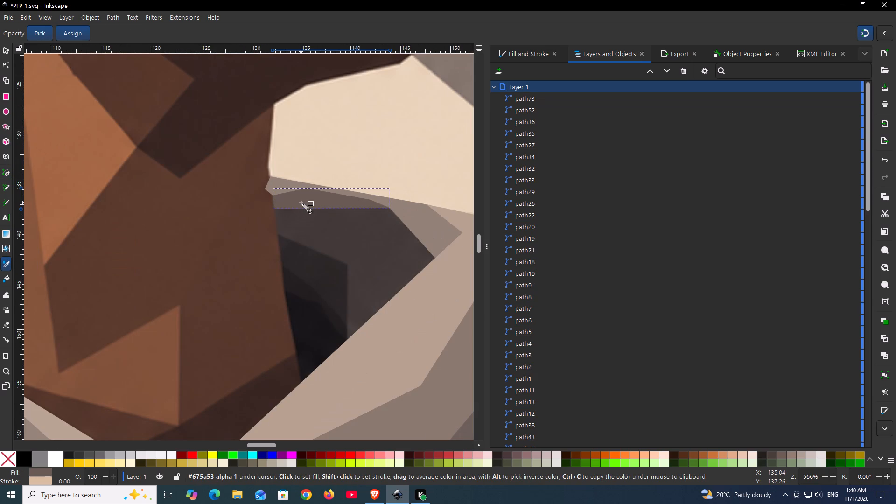
pyautogui.press('pagedown')
pyautogui.press('pagedown')
pyautogui.press('pageup')
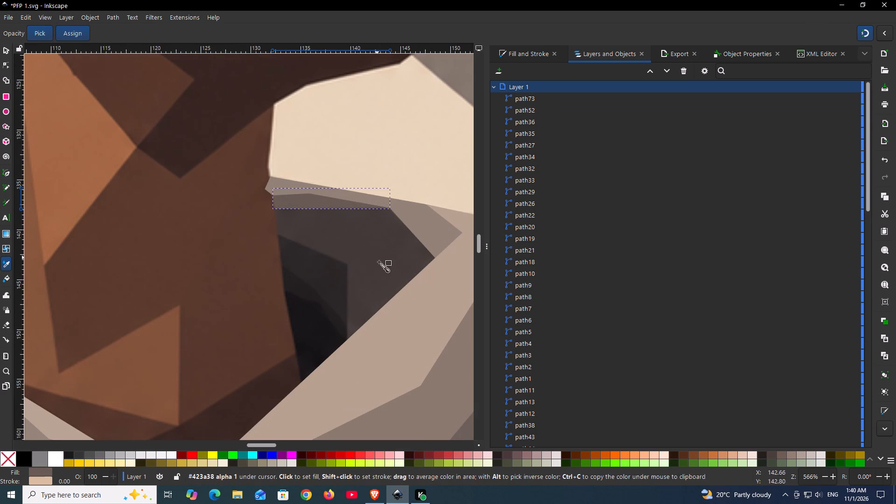
# Outline the large dark facet inside the hood, around the near-black area, as a closed straight-edged shape overlapping the surrounding rim facets.
pyautogui.keyDown('ctrl'); pyautogui.scroll(2, 378, 284); pyautogui.keyUp('ctrl')
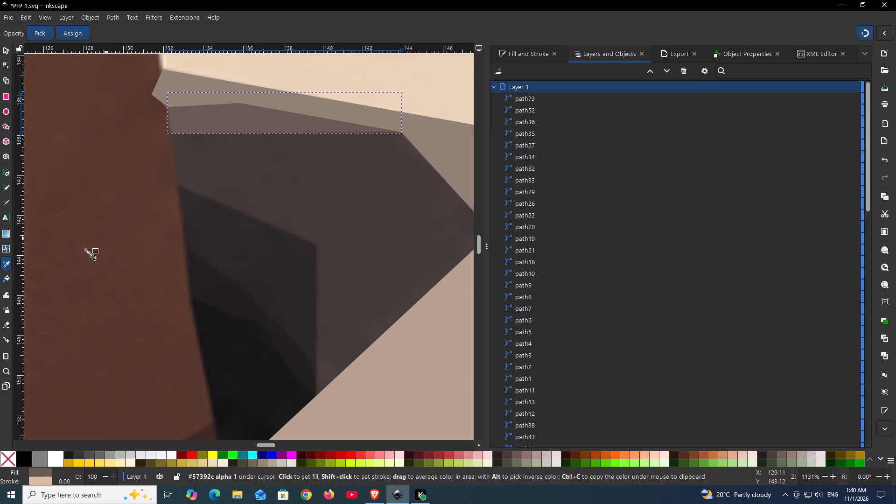
pyautogui.click(8, 172)
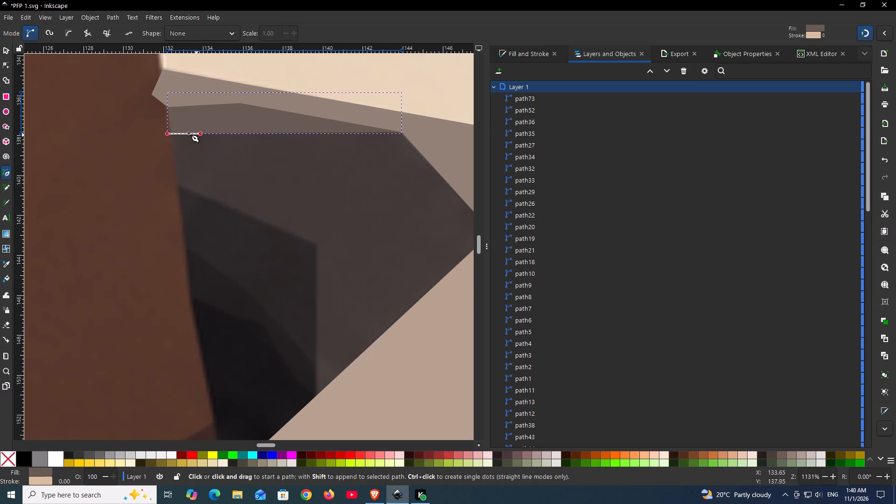
pyautogui.click(175, 133)
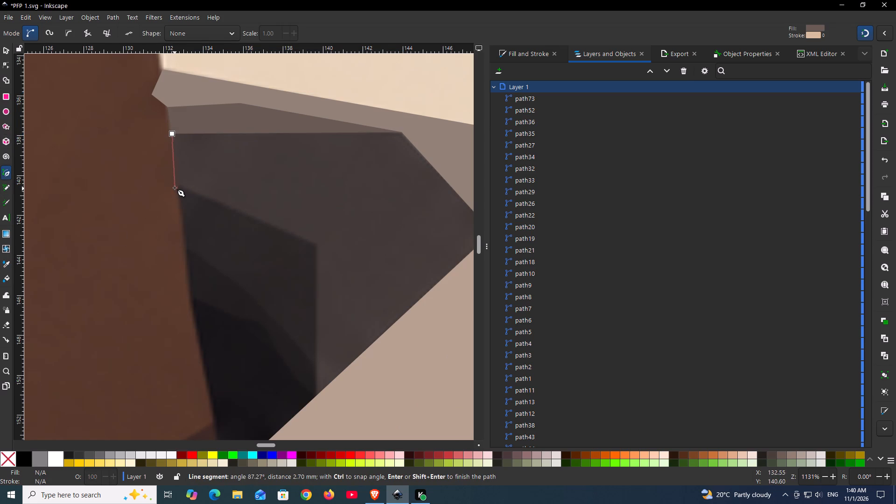
pyautogui.click(169, 180)
pyautogui.click(179, 186)
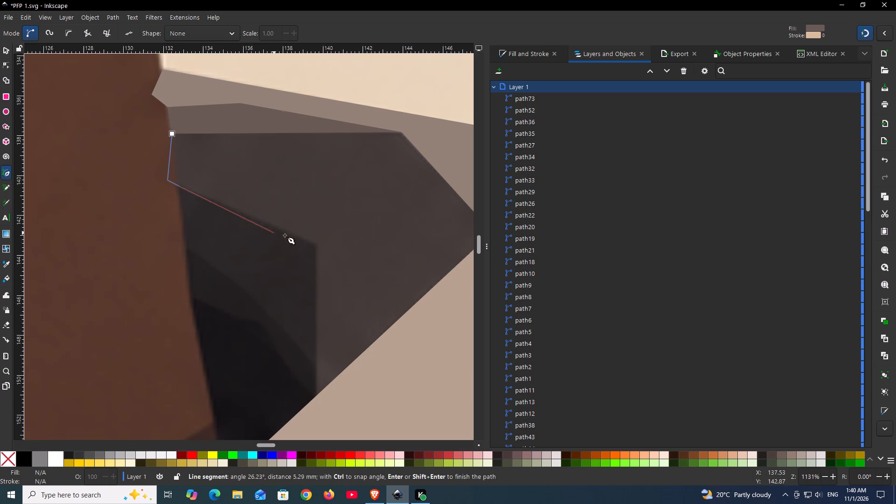
pyautogui.click(318, 246)
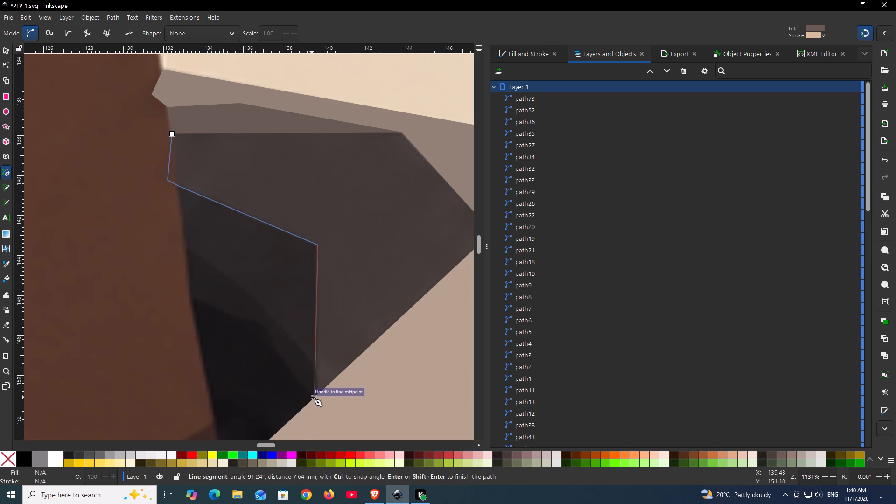
pyautogui.click(312, 397)
pyautogui.click(369, 406)
pyautogui.press('space')
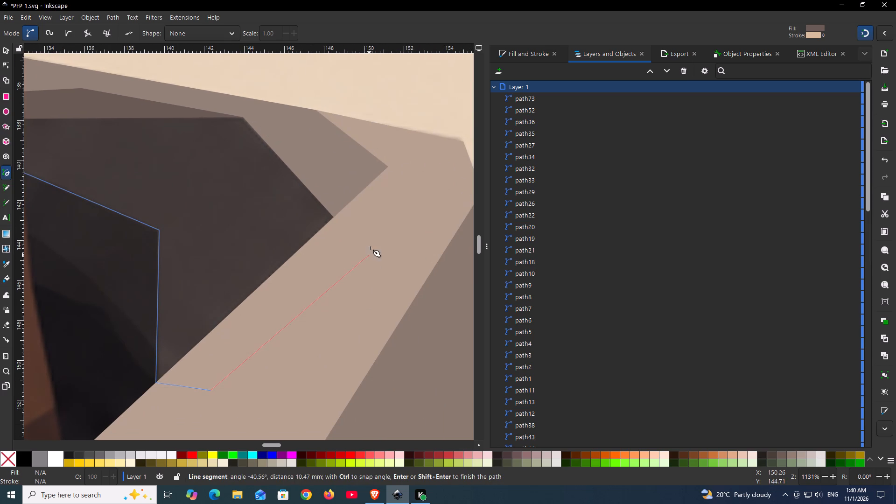
pyautogui.click(370, 245)
pyautogui.click(328, 148)
pyautogui.click(224, 106)
pyautogui.press('space')
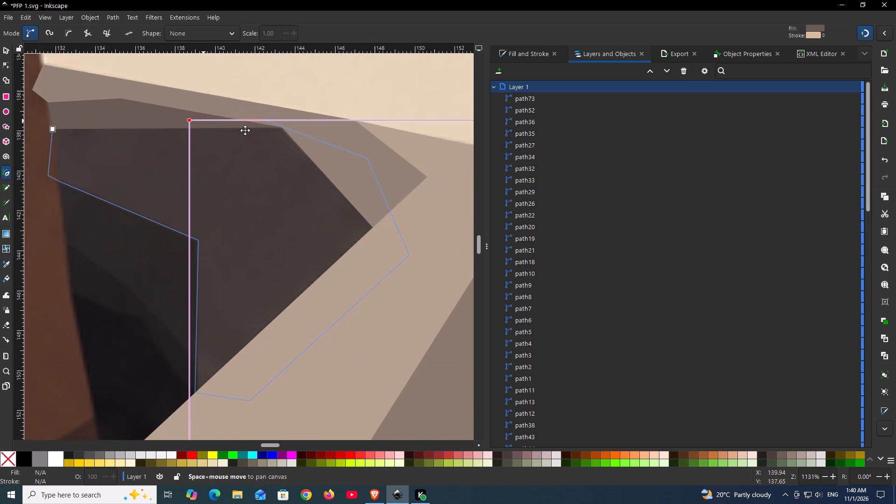
pyautogui.click(188, 122)
pyautogui.click(127, 143)
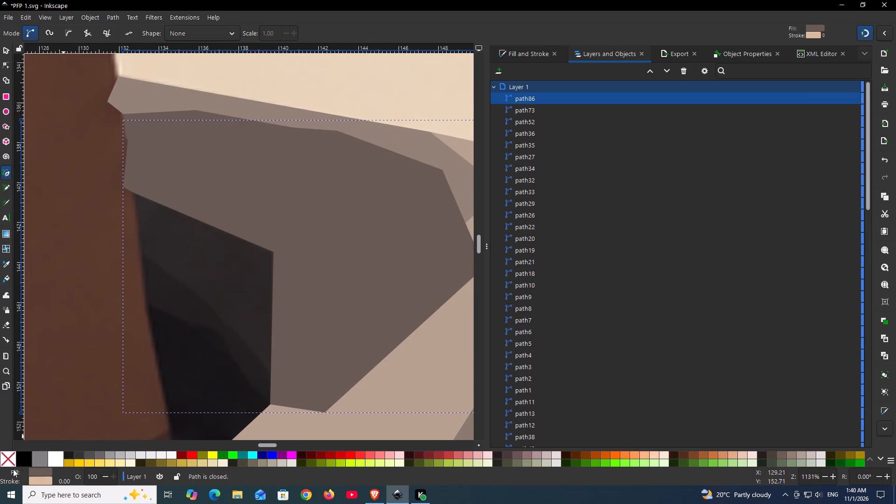
# Fill the large inner-hood facet with the sampled colour #423a38 and lower it behind the rim facets, just above the reference image.
pyautogui.click(8, 459)
pyautogui.press('d')
pyautogui.click(334, 246)
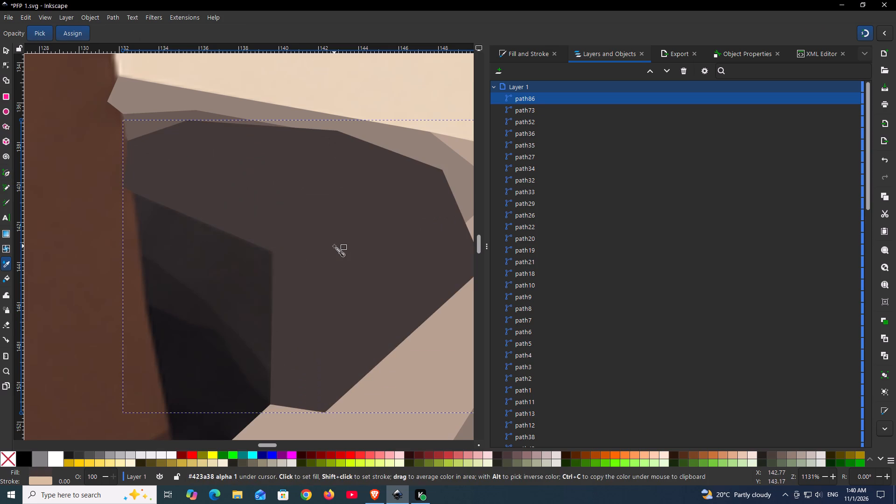
pyautogui.press('pagedown')
pyautogui.press('pagedown')
pyautogui.press('pagedown')
pyautogui.press('pagedown')
pyautogui.press('pagedown')
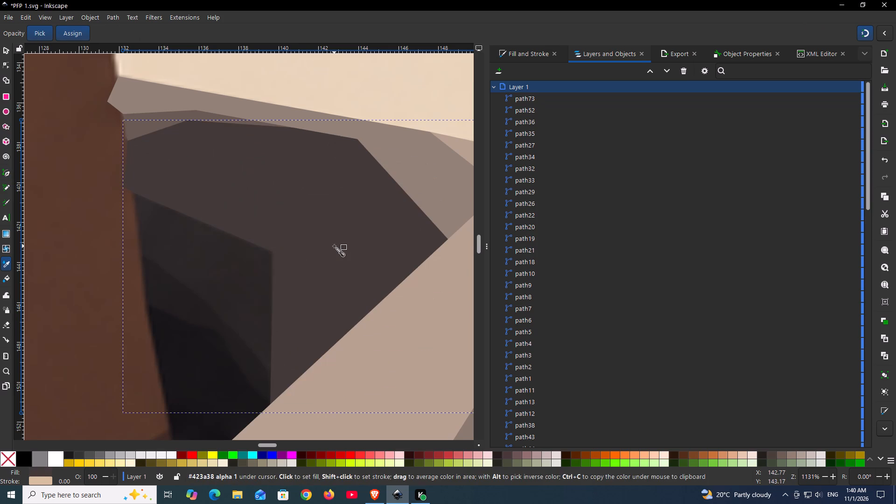
pyautogui.press('pagedown')
pyautogui.press('pageup')
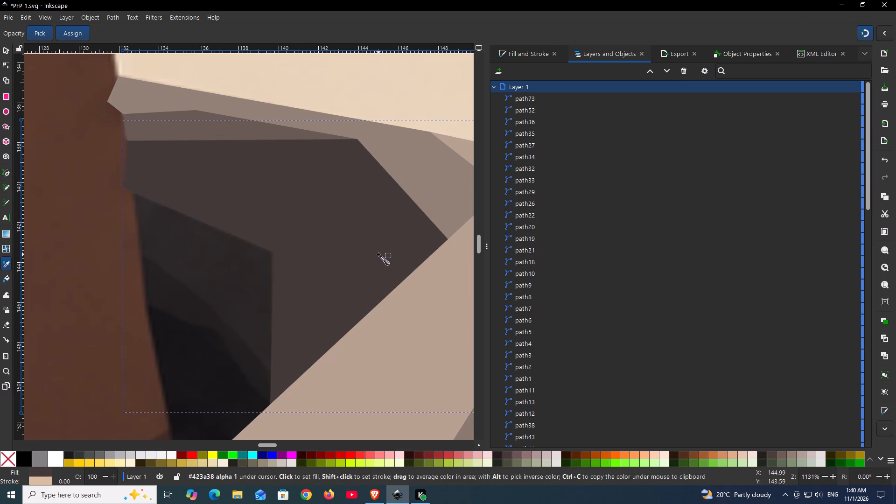
# Hide the reference image to check the traced hoodie shapes on their own, and show it again.
pyautogui.keyDown('ctrl'); pyautogui.scroll(-6, 378, 254); pyautogui.keyUp('ctrl')
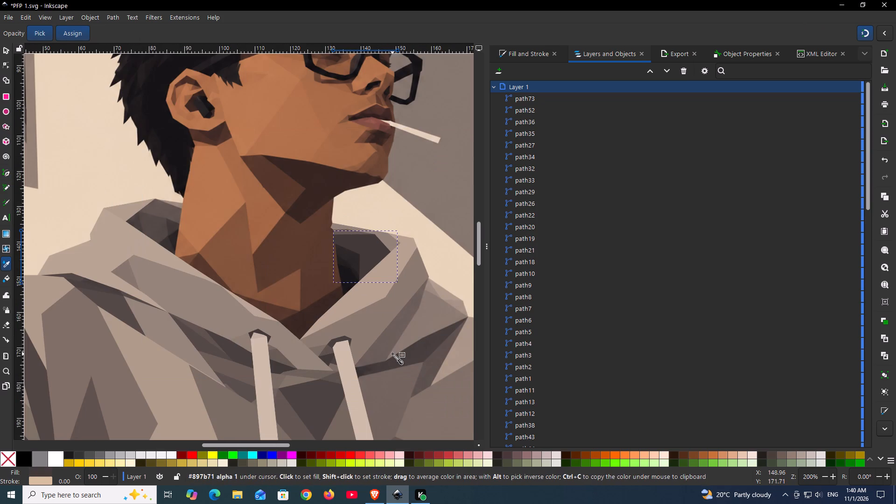
pyautogui.scroll(-1, 392, 354)
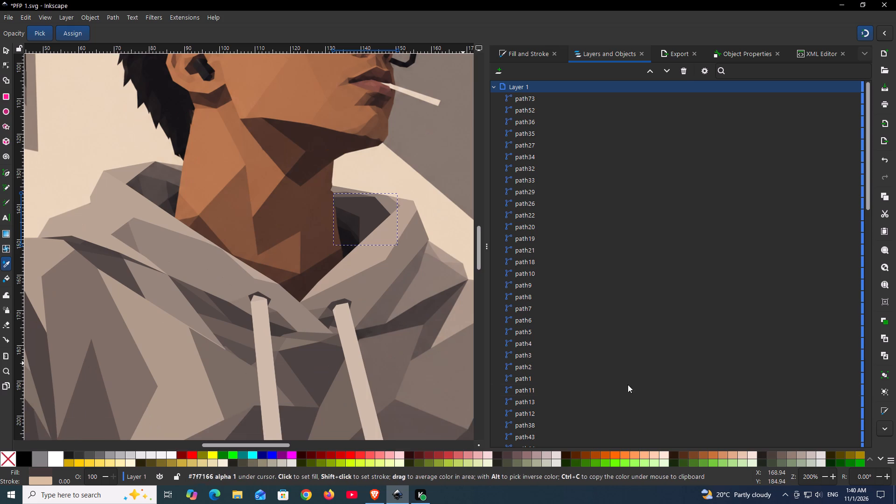
pyautogui.scroll(-4, 679, 391)
pyautogui.scroll(1, 684, 392)
pyautogui.scroll(-13, 768, 403)
pyautogui.scroll(1, 769, 405)
pyautogui.scroll(-4, 769, 405)
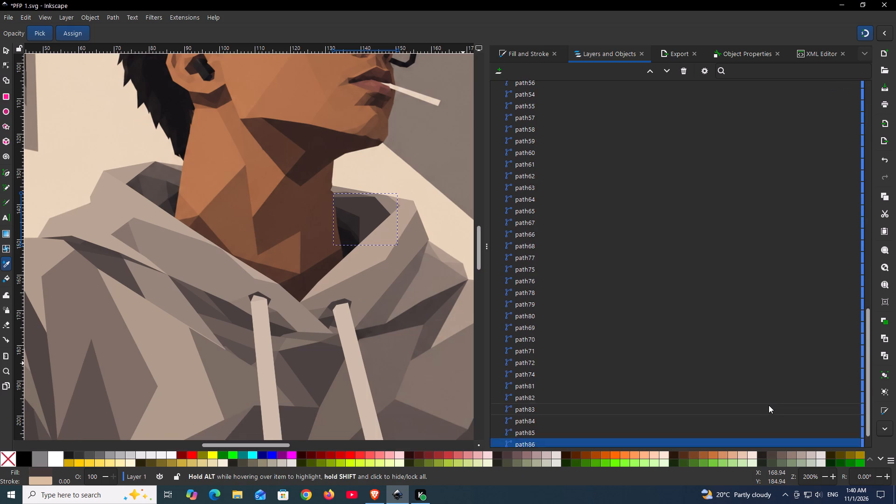
pyautogui.scroll(-9, 769, 405)
pyautogui.scroll(1, 799, 418)
pyautogui.click(842, 431)
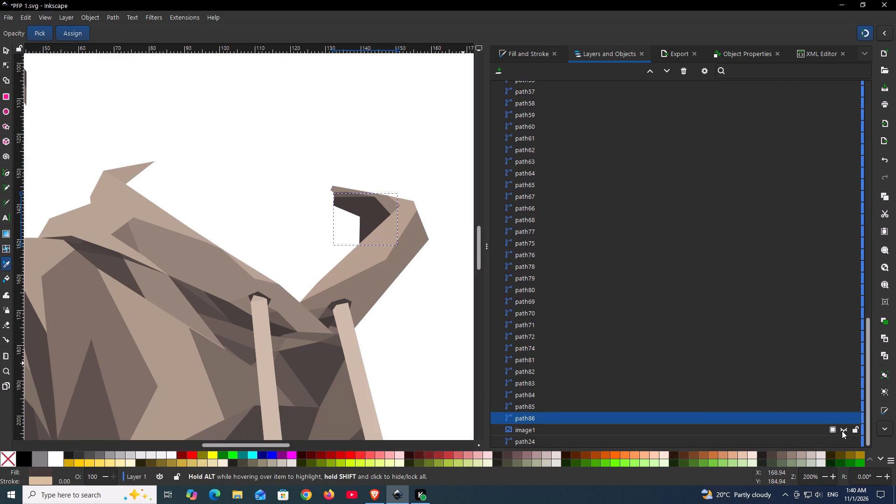
pyautogui.click(842, 431)
pyautogui.click(842, 431)
pyautogui.click(842, 431)
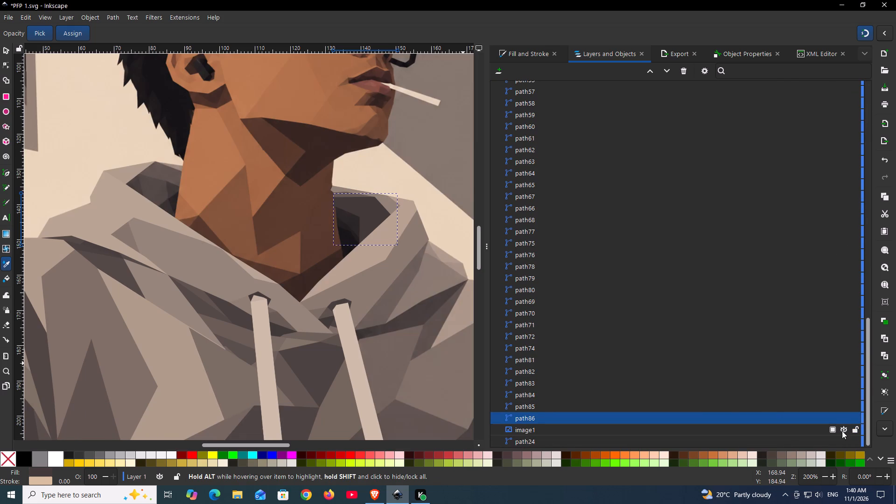
# Outline the darkest brown facet at the base of the neck as a closed straight-edged shape extending under both sides of the hood opening.
pyautogui.keyDown('ctrl'); pyautogui.scroll(4, 296, 280); pyautogui.keyUp('ctrl')
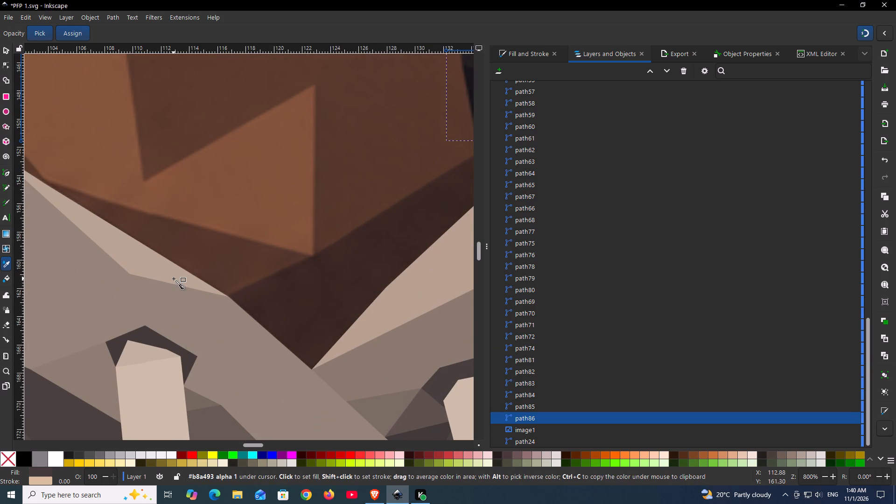
pyautogui.press('b')
pyautogui.press('space')
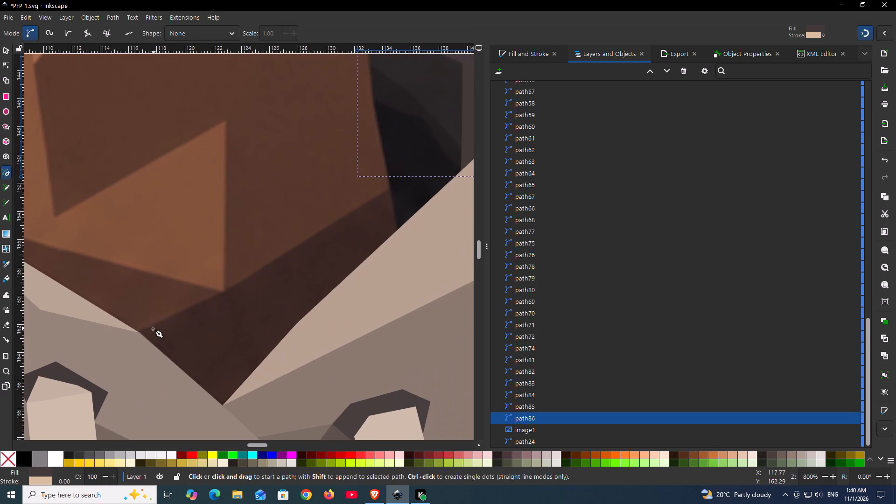
pyautogui.click(142, 332)
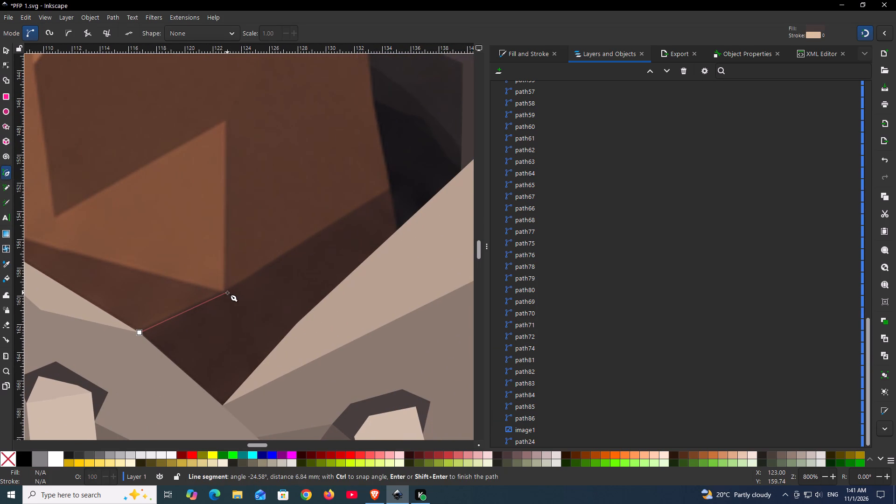
pyautogui.click(227, 293)
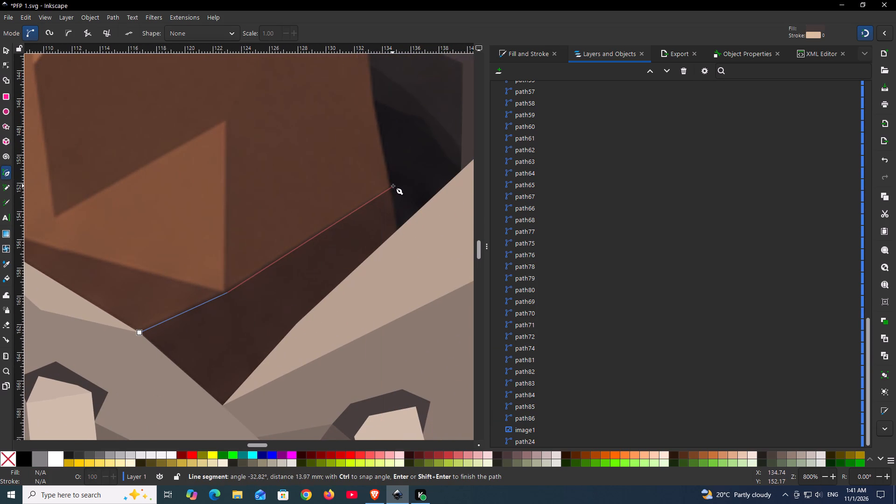
pyautogui.click(392, 186)
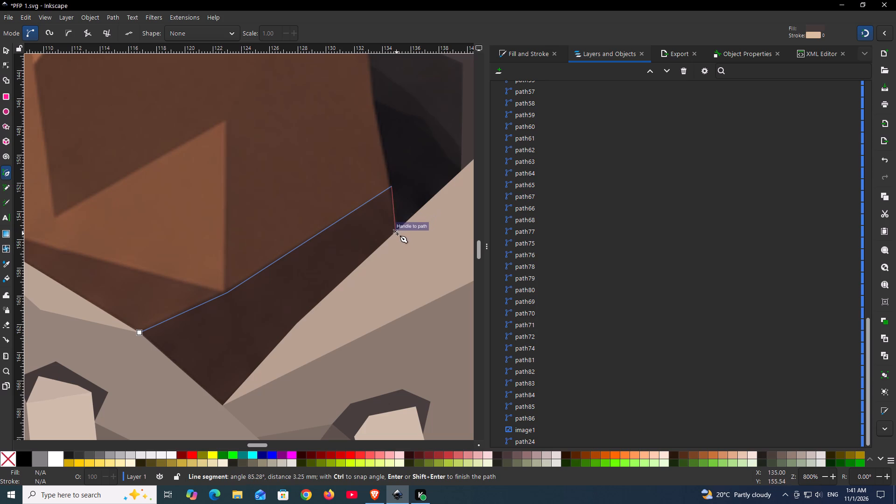
pyautogui.click(399, 235)
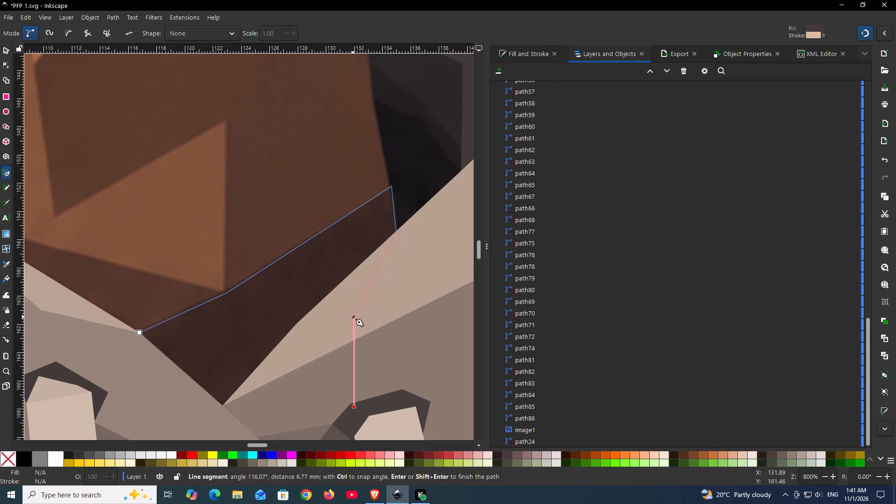
pyautogui.click(353, 317)
pyautogui.click(227, 418)
pyautogui.click(164, 387)
pyautogui.click(138, 333)
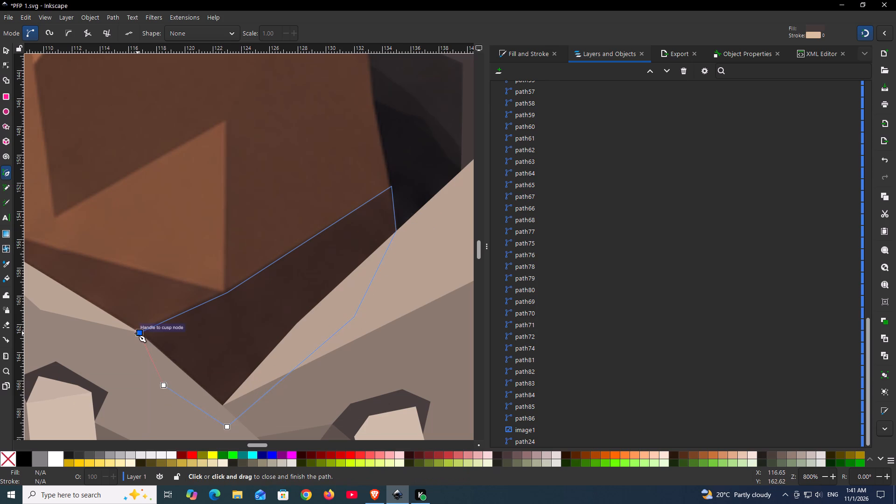
# Fill the neck-base facet with the sampled dark brown #382722 and lower it behind the facets on both sides of the hood opening.
pyautogui.click(5, 460)
pyautogui.press('d')
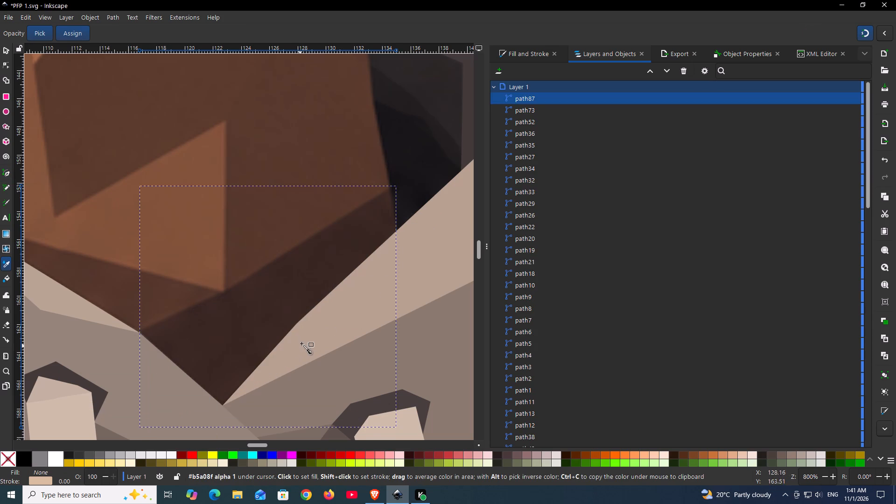
pyautogui.click(262, 319)
pyautogui.press('pagedown')
pyautogui.press('pagedown')
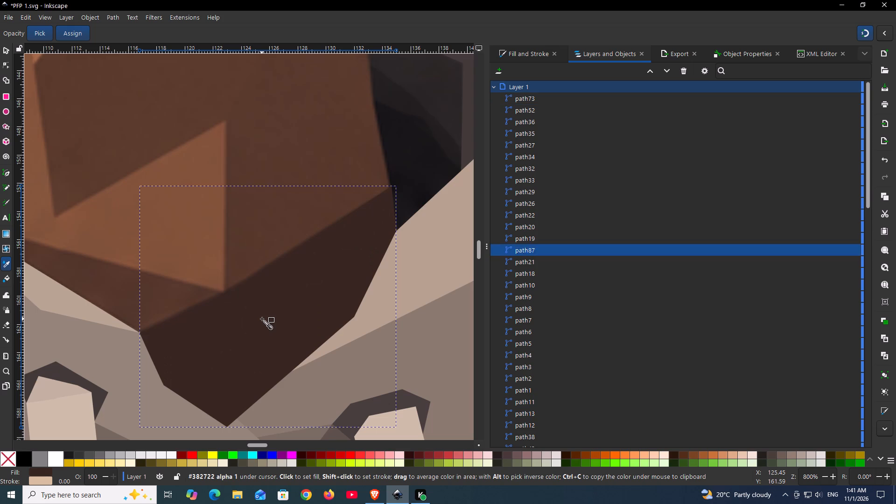
pyautogui.press('pagedown')
pyautogui.press('pagedown')
pyautogui.press('pagedown')
pyautogui.press('pagedown')
pyautogui.press('pagedown')
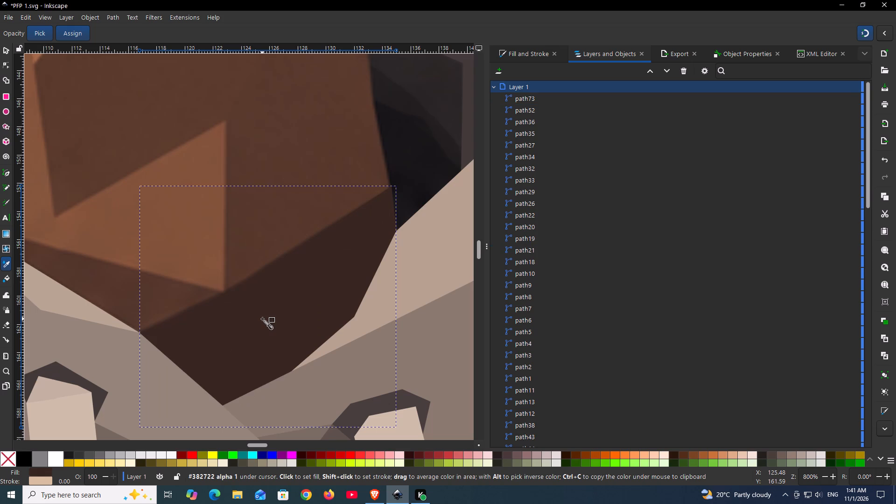
pyautogui.press('pagedown')
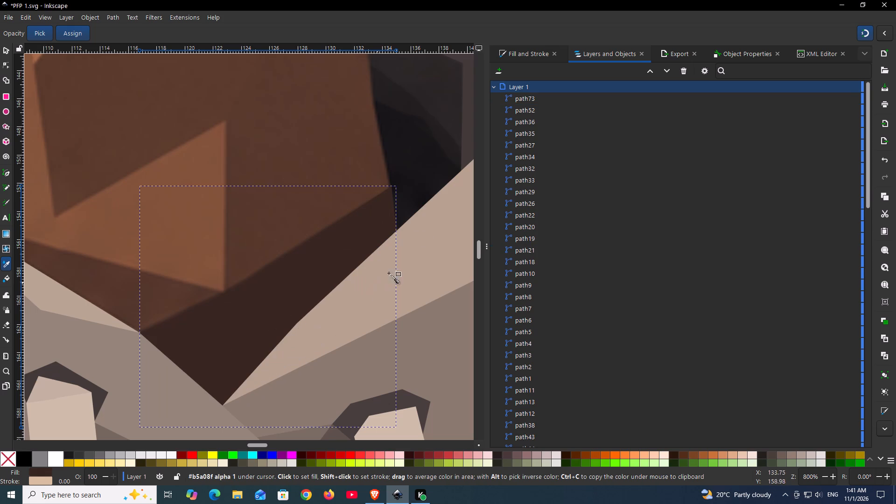
# Outline the charcoal facet beside the neck inside the hood as a closed shape with a slightly curved lower edge, overlapping the surrounding facet.
pyautogui.press('space')
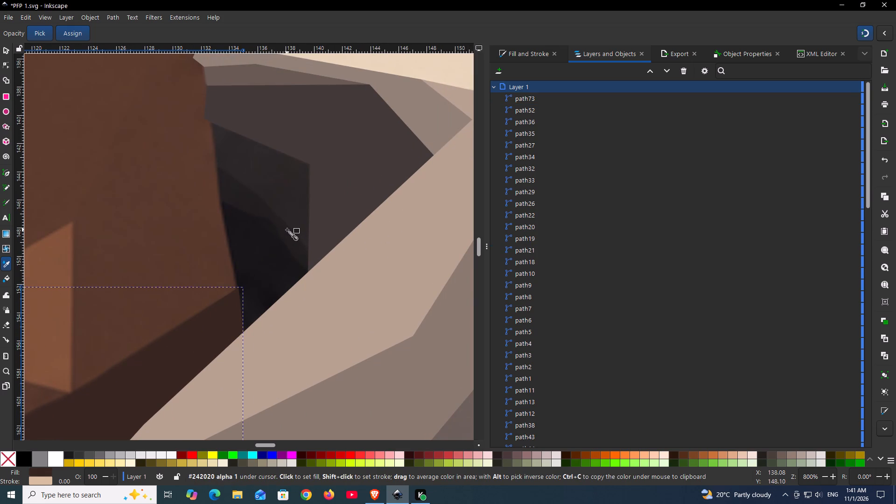
pyautogui.keyDown('ctrl'); pyautogui.scroll(1, 287, 230); pyautogui.keyUp('ctrl')
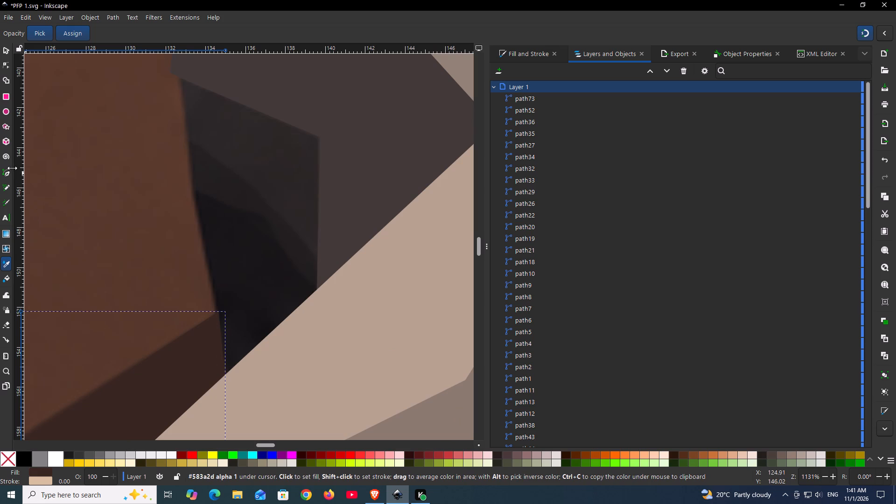
pyautogui.click(9, 174)
pyautogui.click(180, 77)
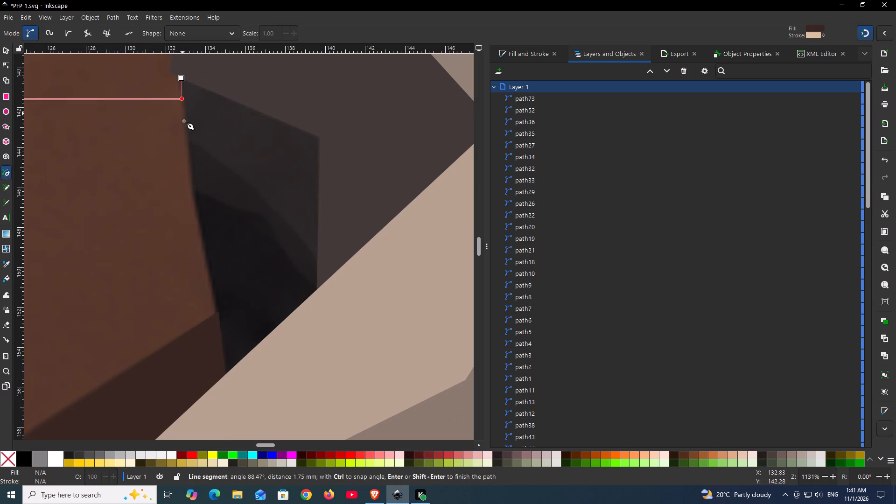
pyautogui.click(188, 141)
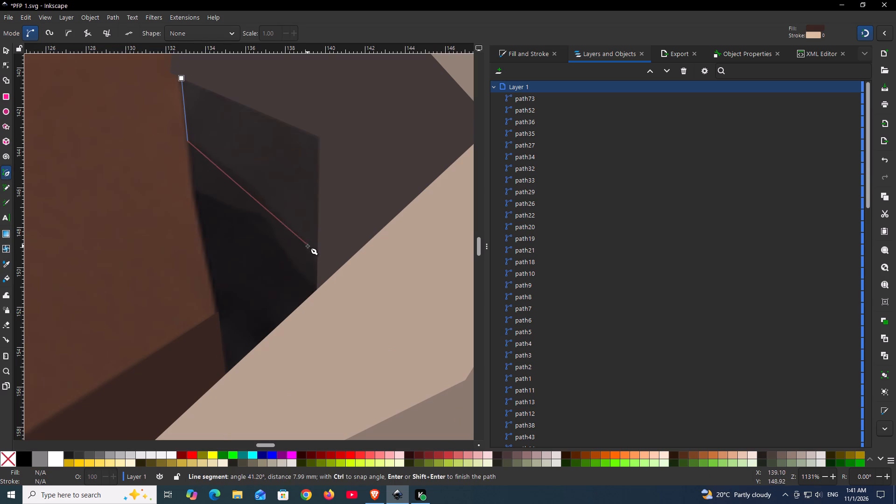
pyautogui.moveTo(268, 200); pyautogui.dragTo(280, 212)
pyautogui.click(321, 255)
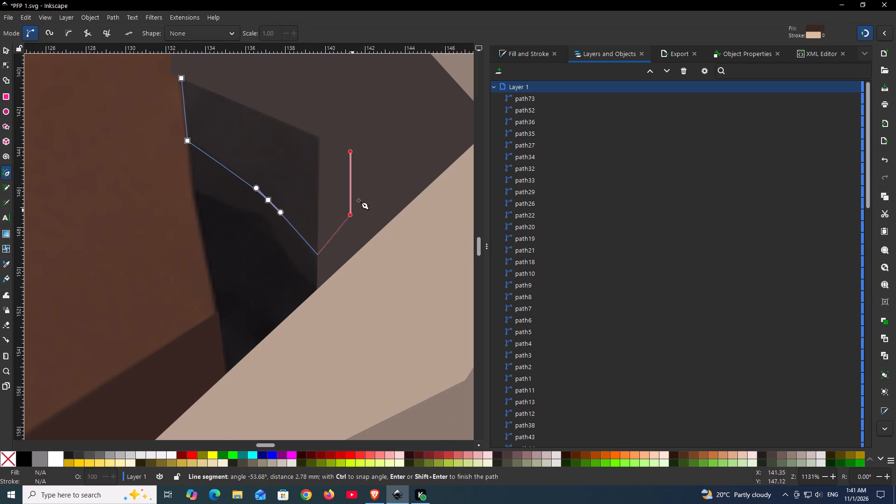
pyautogui.click(358, 200)
pyautogui.click(339, 108)
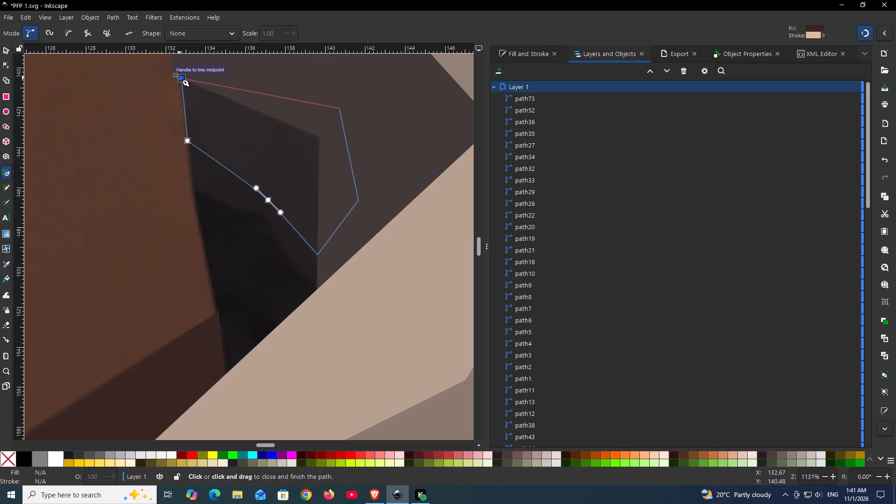
pyautogui.click(179, 77)
# Fill the charcoal facet with the sampled colour #2a2624 and lower it behind the inner-hood facet, just above the reference image.
pyautogui.click(11, 456)
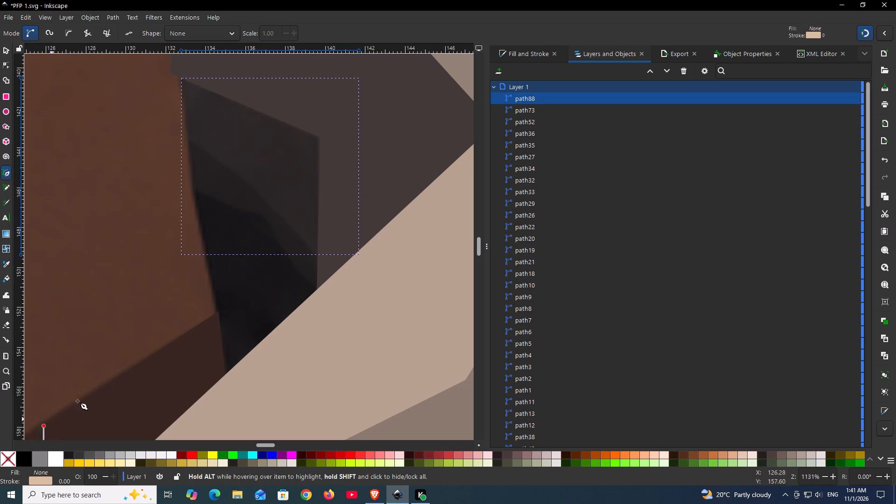
pyautogui.press('d')
pyautogui.click(273, 175)
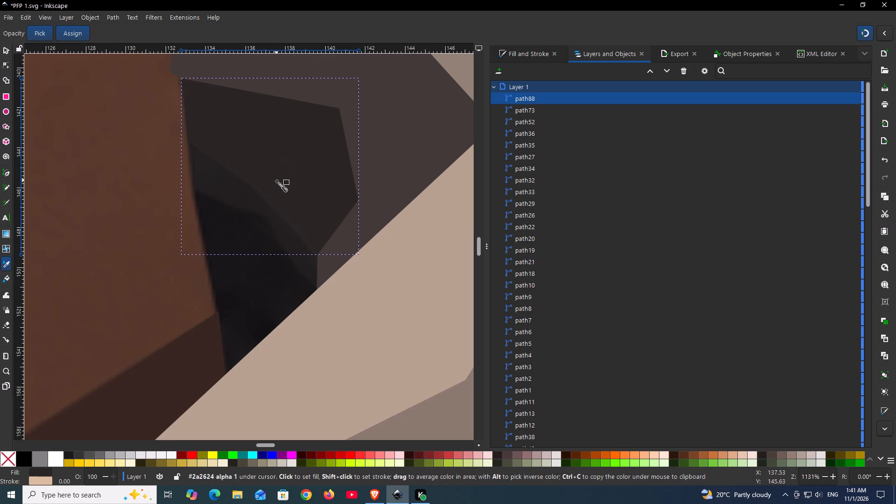
pyautogui.press('pagedown')
pyautogui.press('pagedown')
pyautogui.press('pagedown')
pyautogui.press('pagedown')
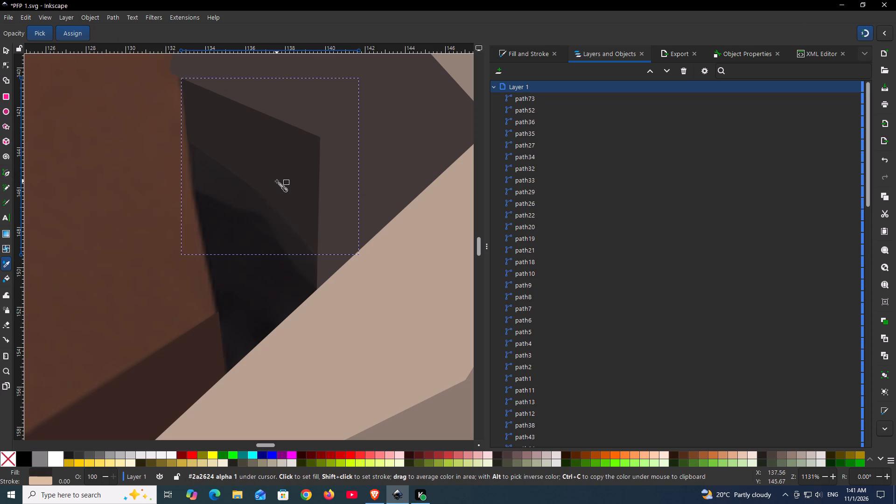
pyautogui.press('pagedown')
pyautogui.press('pageup')
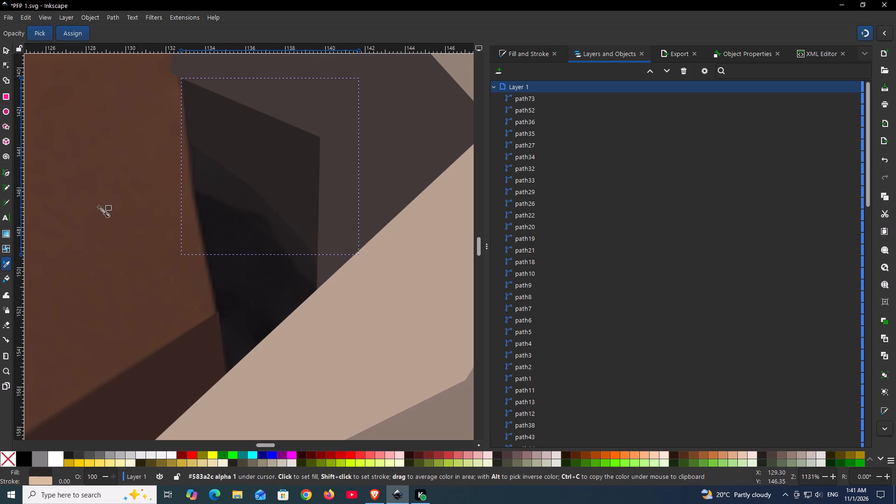
# Outline the darker band below the charcoal facet as a closed straight-edged shape overlapping the charcoal facet and the hood interior.
pyautogui.click(7, 174)
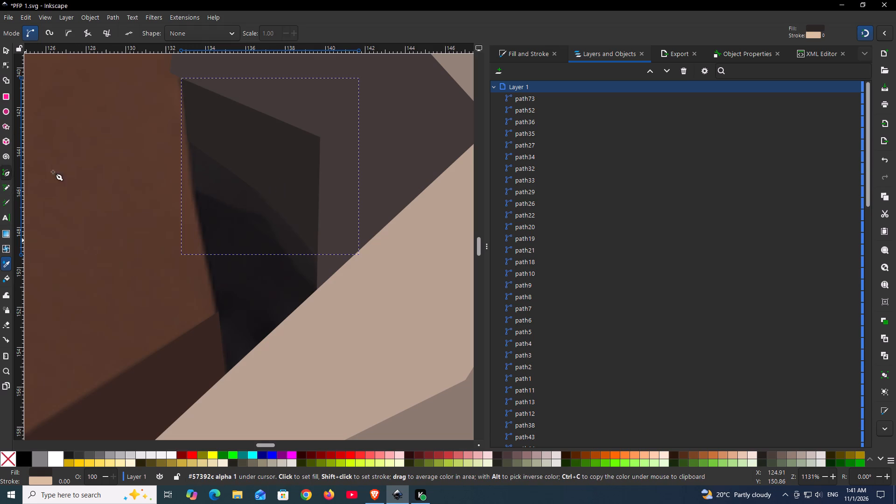
pyautogui.click(190, 140)
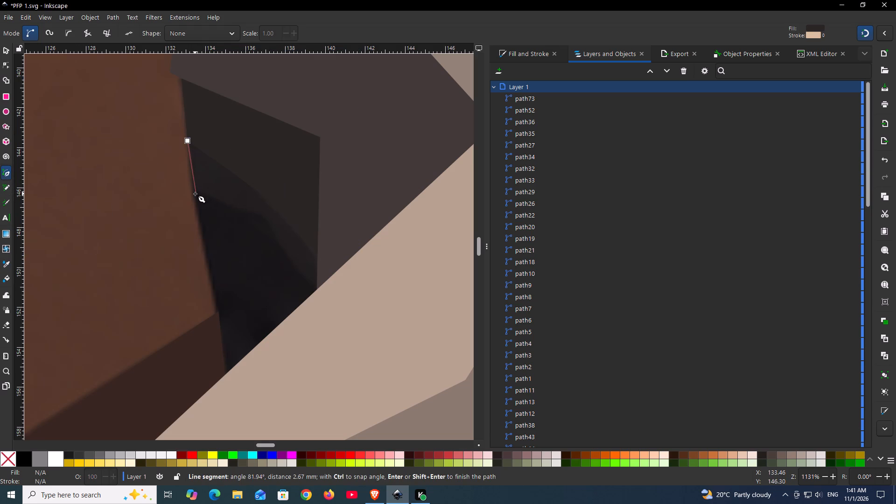
pyautogui.click(195, 193)
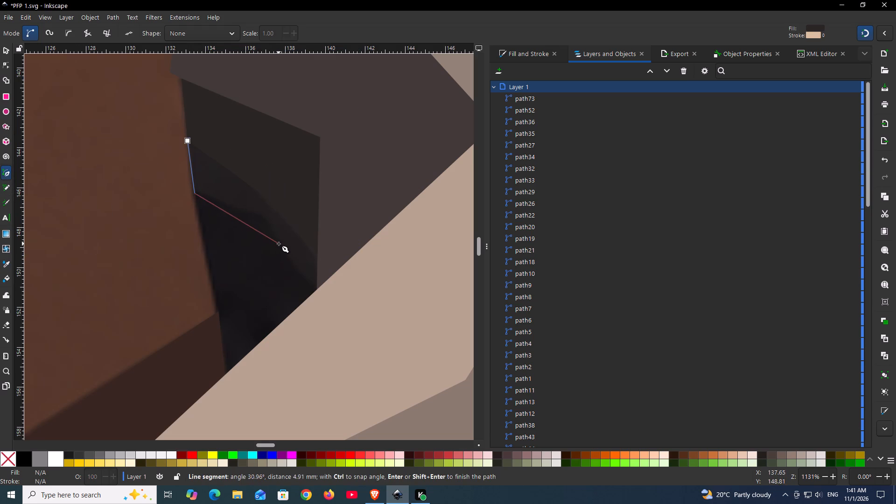
pyautogui.click(282, 246)
pyautogui.click(294, 272)
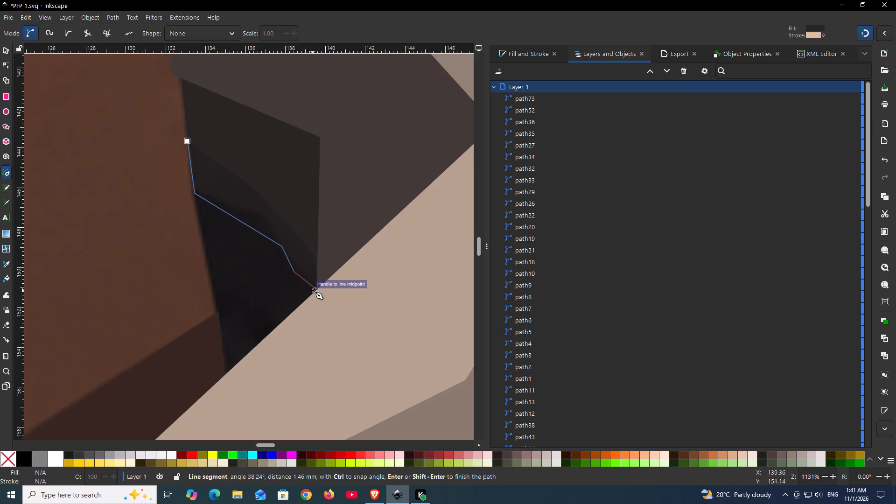
pyautogui.click(313, 290)
pyautogui.click(335, 256)
pyautogui.click(281, 157)
pyautogui.click(190, 140)
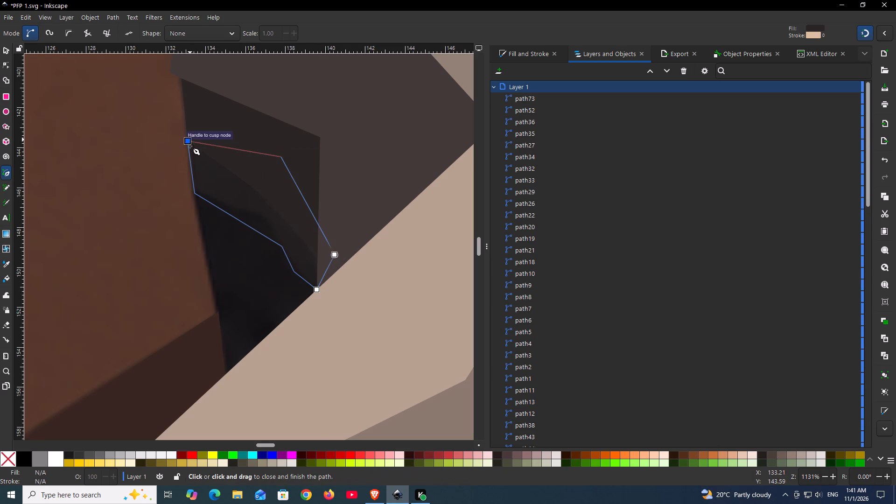
# Fill the darker band with the sampled colour #221f1f and lower it behind the charcoal facet, just above the reference image.
pyautogui.click(7, 454)
pyautogui.press('d')
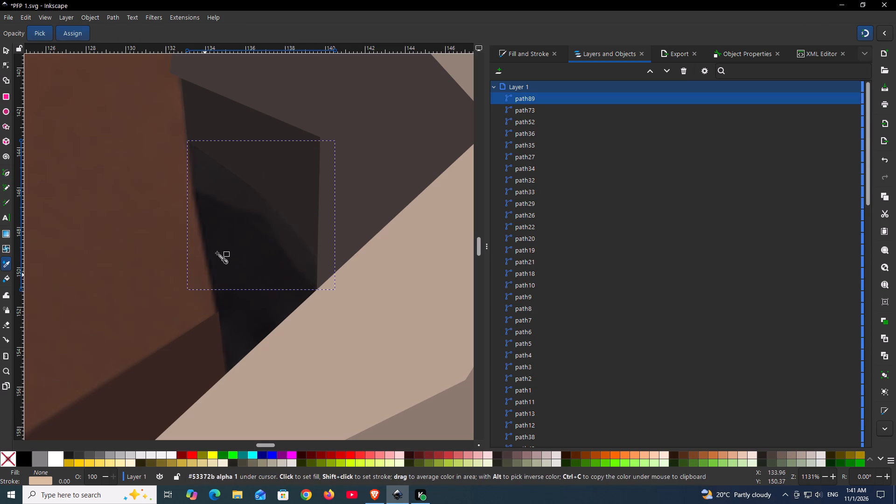
pyautogui.click(216, 181)
pyautogui.press('pagedown')
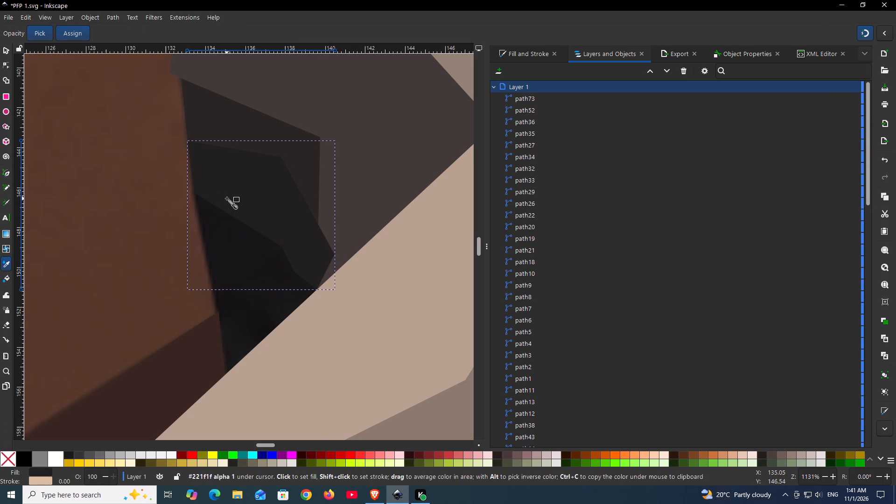
pyautogui.press('pagedown')
pyautogui.press('pagedown')
pyautogui.press('pagedown')
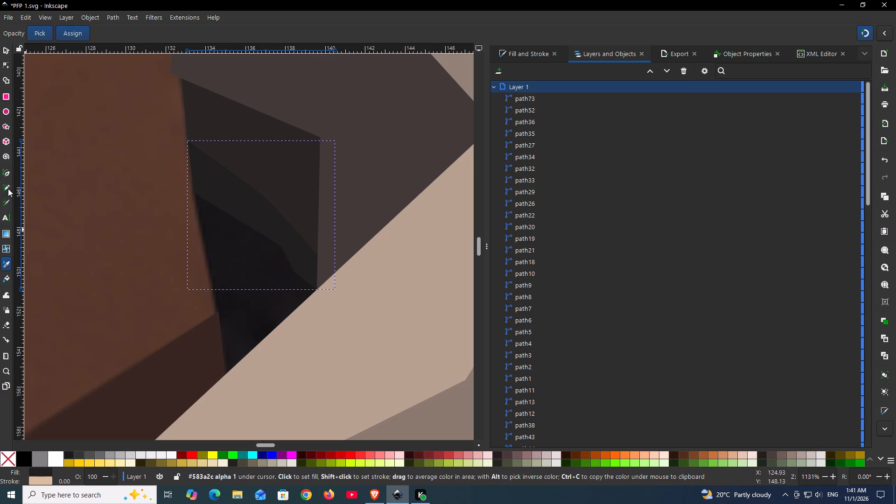
# Outline the near-black area between the neck and the hood rim as a closed shape extending under the rim and the darker band.
pyautogui.click(8, 172)
pyautogui.click(196, 195)
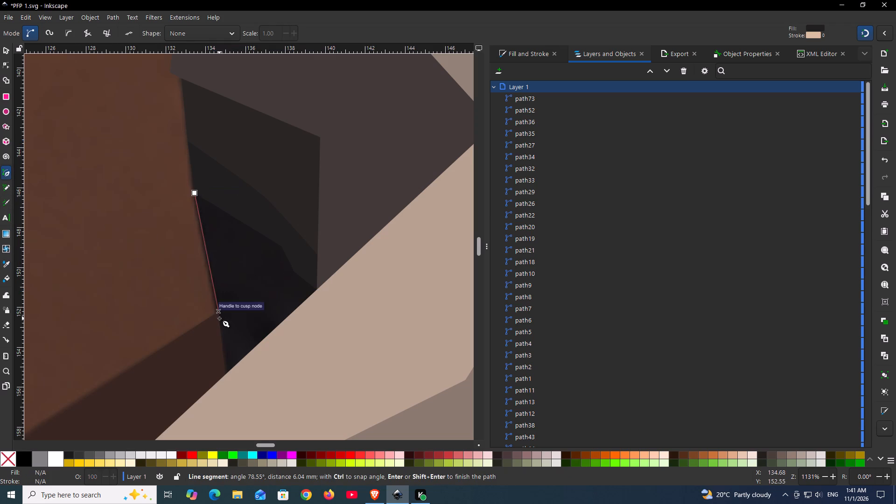
pyautogui.click(227, 376)
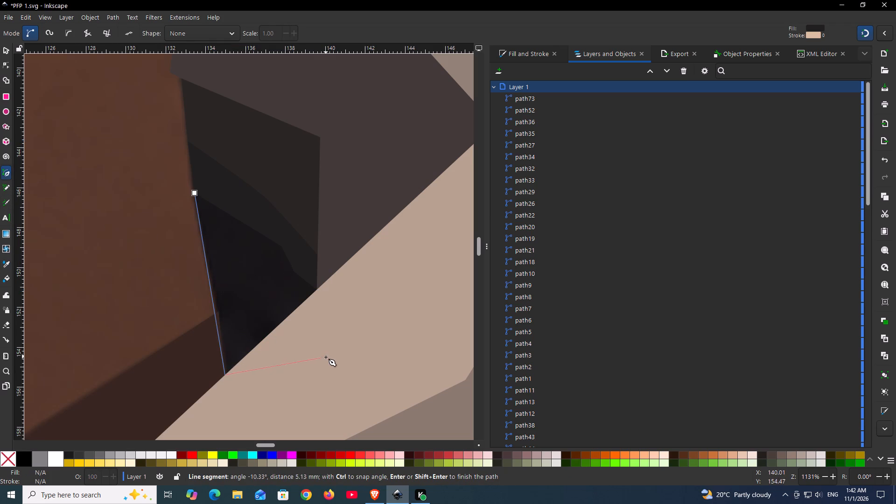
pyautogui.moveTo(326, 359); pyautogui.dragTo(326, 355)
pyautogui.click(325, 285)
pyautogui.click(272, 135)
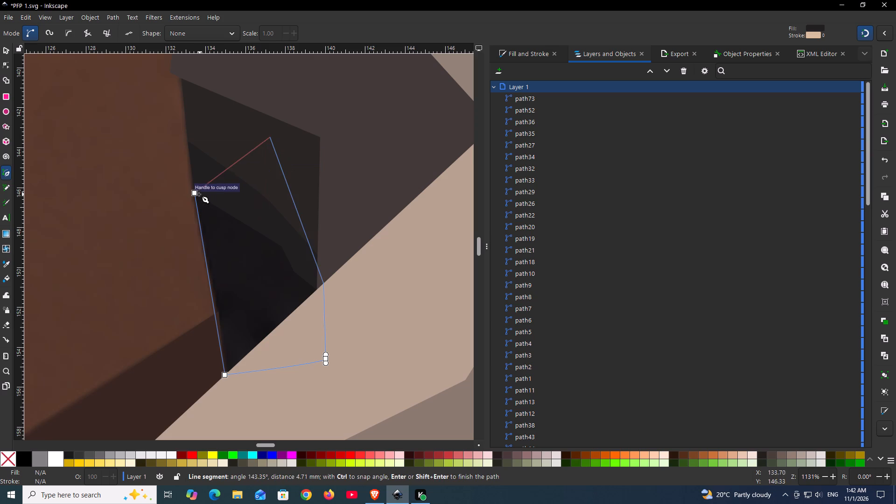
pyautogui.click(196, 194)
# Fill the near-black shape with the sampled colour #191718 and lower it behind the darker band, just above the reference image.
pyautogui.click(13, 456)
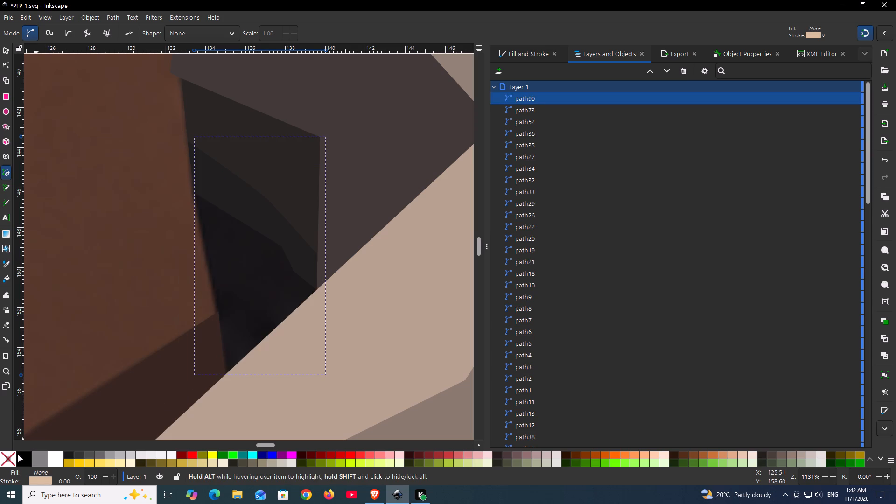
pyautogui.press('d')
pyautogui.click(234, 278)
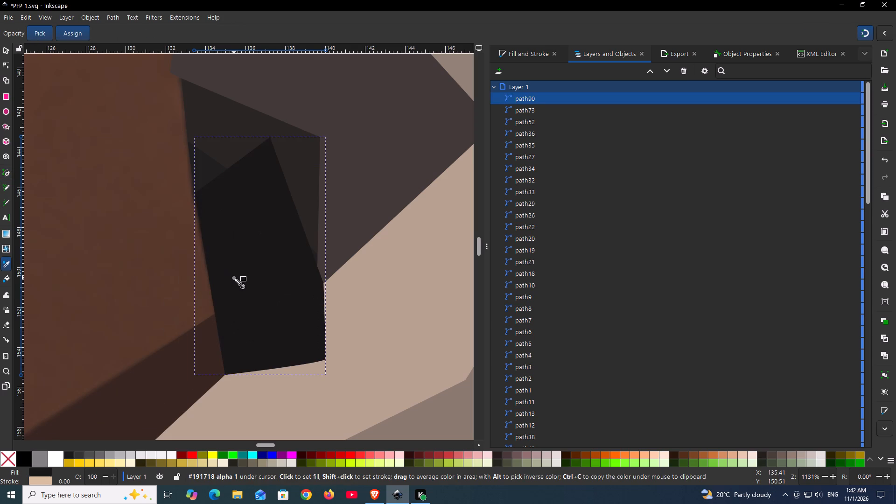
pyautogui.press('pagedown')
pyautogui.press('pagedown')
pyautogui.press('pagedown')
pyautogui.press('pagedown')
pyautogui.press('pagedown')
pyautogui.press('pagedown')
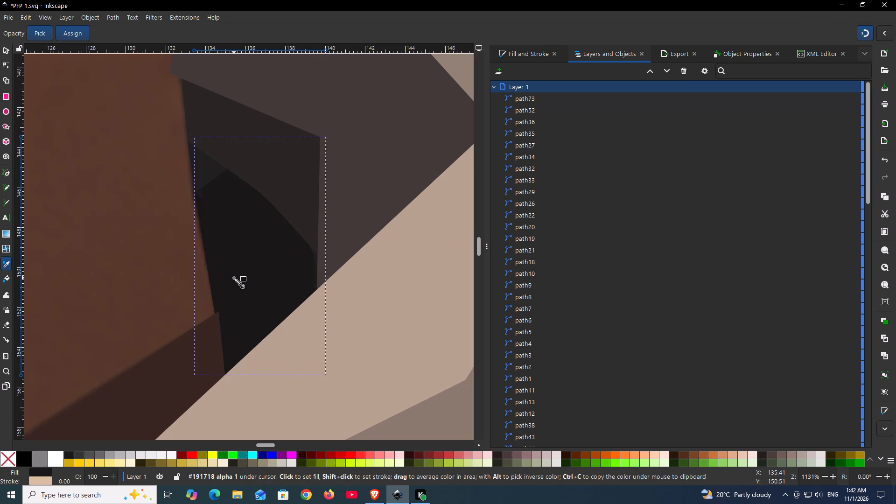
pyautogui.press('pagedown')
pyautogui.press('pageup')
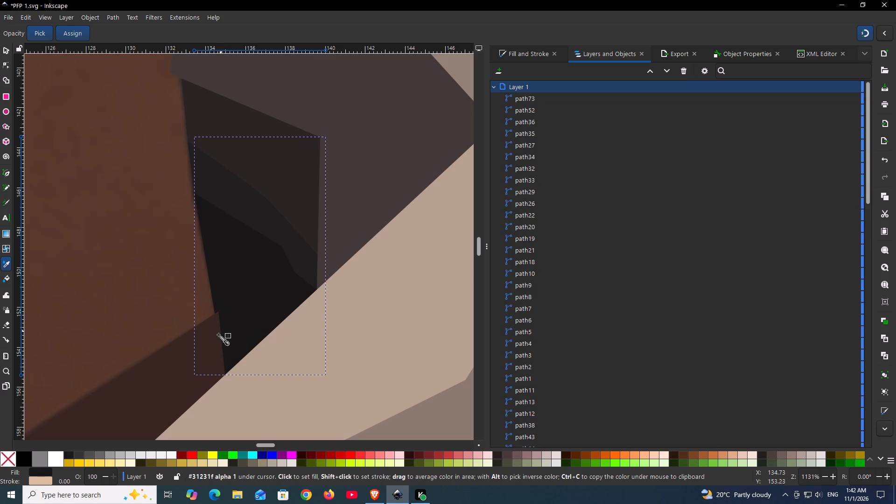
# Lower the dark brown neck-base shape behind the near-black shape, just above the reference image.
pyautogui.click(5, 47)
pyautogui.click(153, 372)
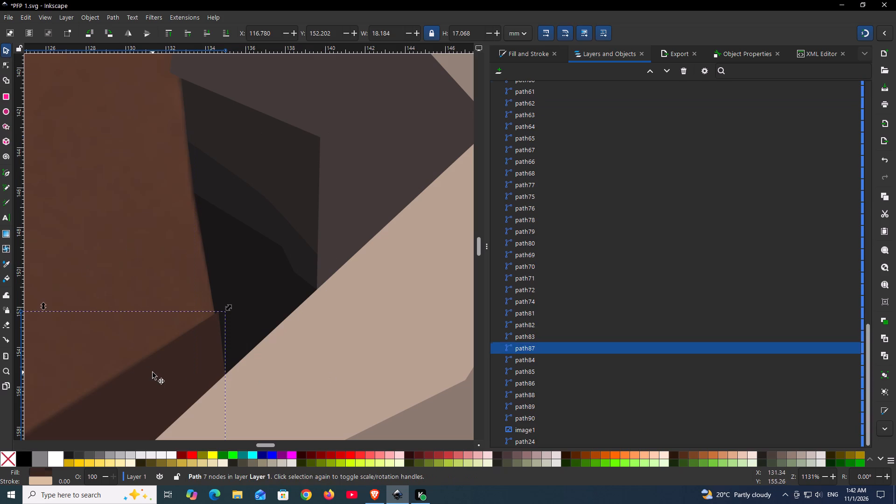
pyautogui.press('pagedown')
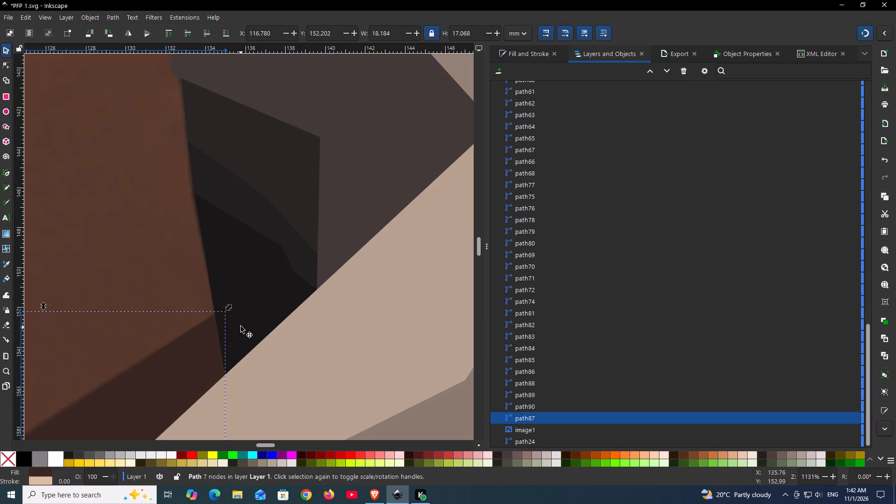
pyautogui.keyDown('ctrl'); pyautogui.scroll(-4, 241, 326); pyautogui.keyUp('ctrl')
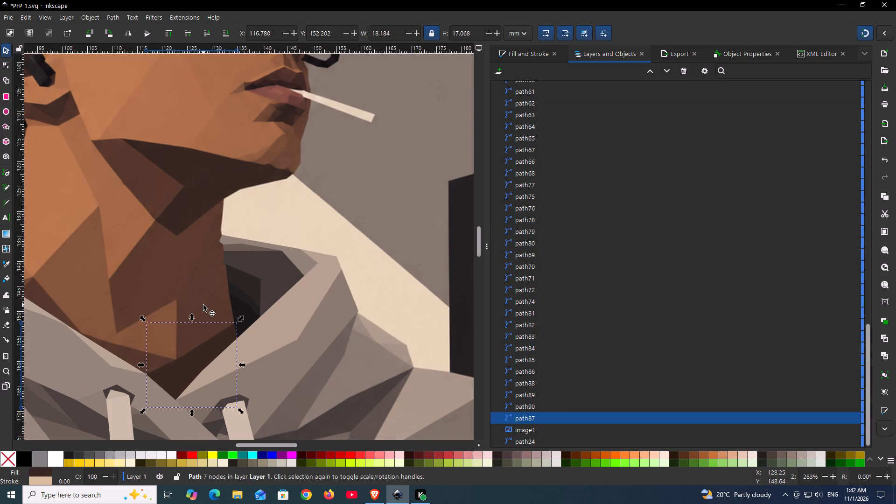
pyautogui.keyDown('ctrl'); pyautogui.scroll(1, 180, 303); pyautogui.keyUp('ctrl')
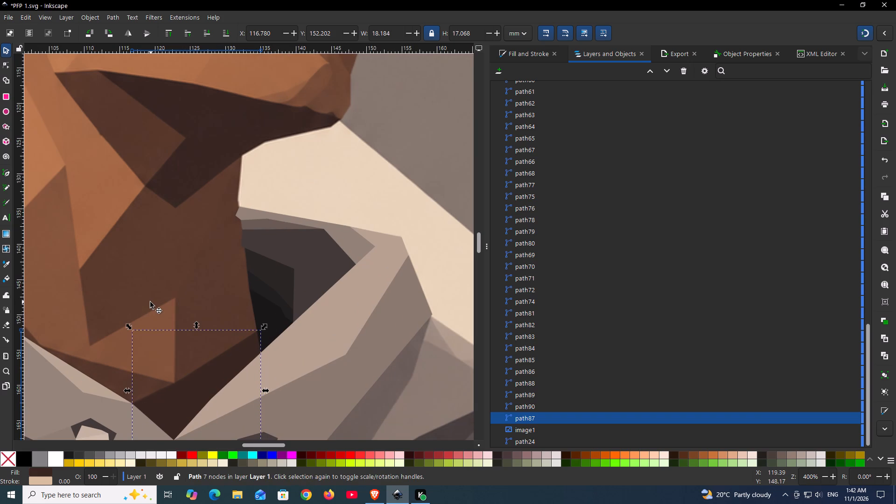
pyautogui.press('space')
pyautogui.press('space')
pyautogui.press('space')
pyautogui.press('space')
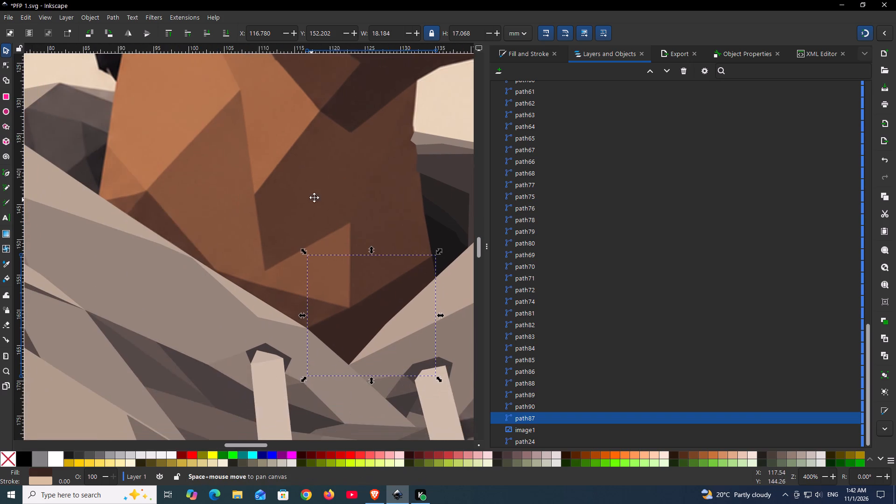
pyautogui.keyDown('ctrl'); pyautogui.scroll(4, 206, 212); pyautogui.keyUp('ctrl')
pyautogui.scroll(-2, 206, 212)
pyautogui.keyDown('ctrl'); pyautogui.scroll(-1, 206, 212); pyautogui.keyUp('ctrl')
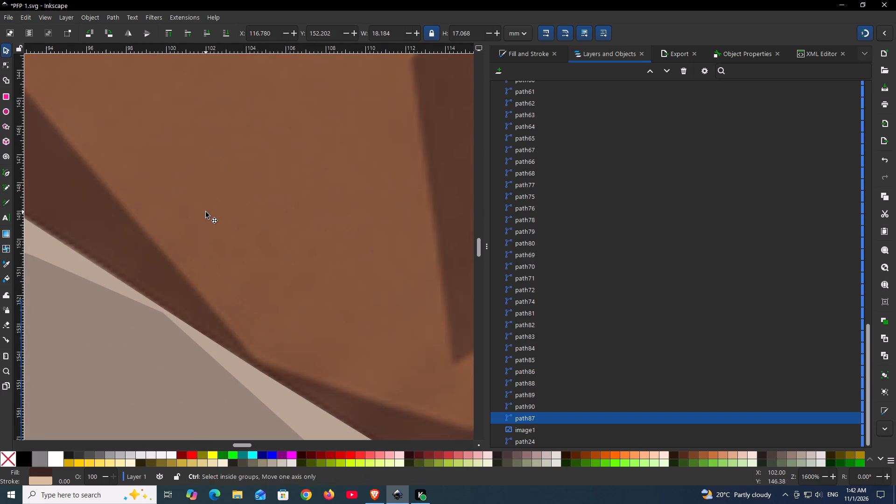
# Outline the dark brown strip at the neck's lower edge as a closed shape extending under the beige hood rim.
pyautogui.press('space')
pyautogui.keyDown('ctrl'); pyautogui.scroll(-2, 293, 216); pyautogui.keyUp('ctrl')
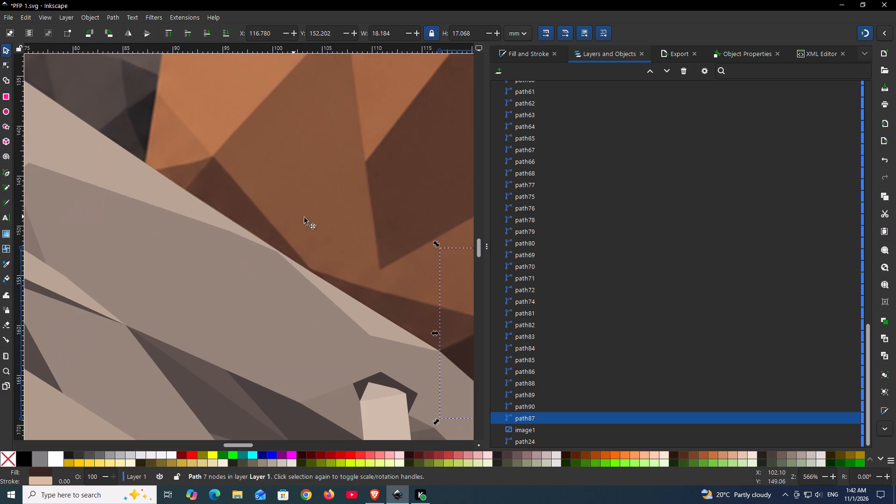
pyautogui.click(327, 212)
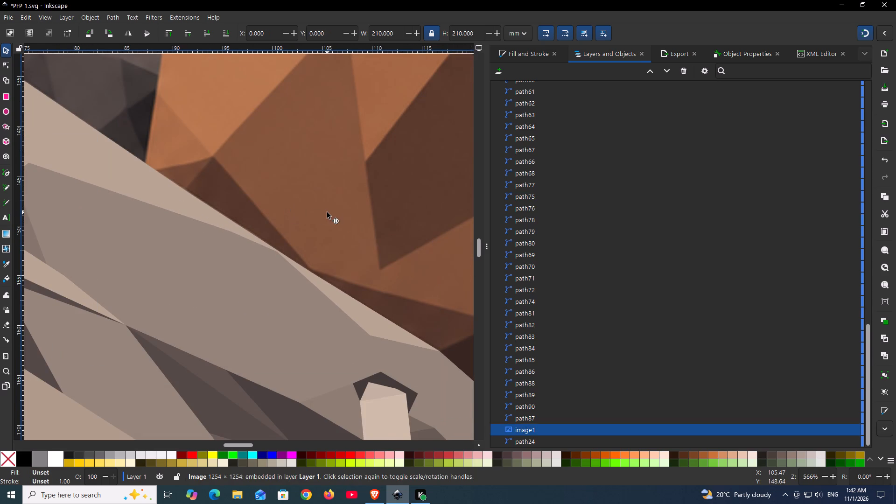
pyautogui.press('space')
pyautogui.press('space')
pyautogui.press('space')
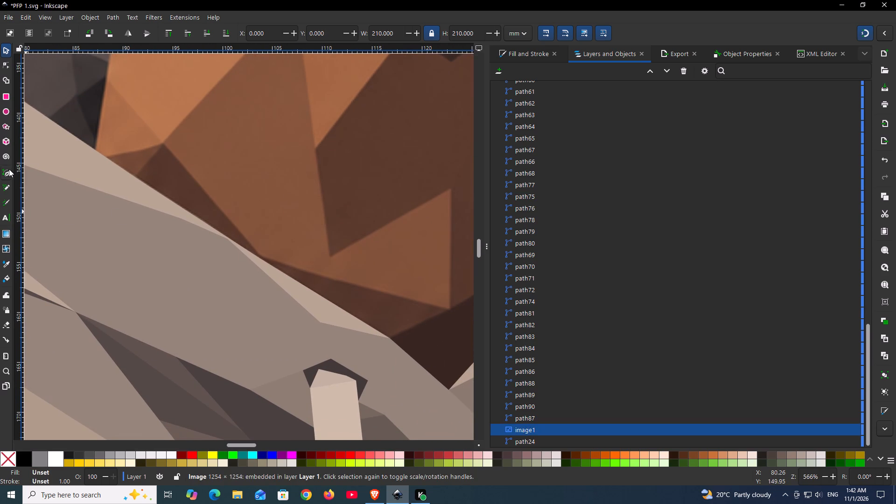
pyautogui.click(9, 169)
pyautogui.click(163, 143)
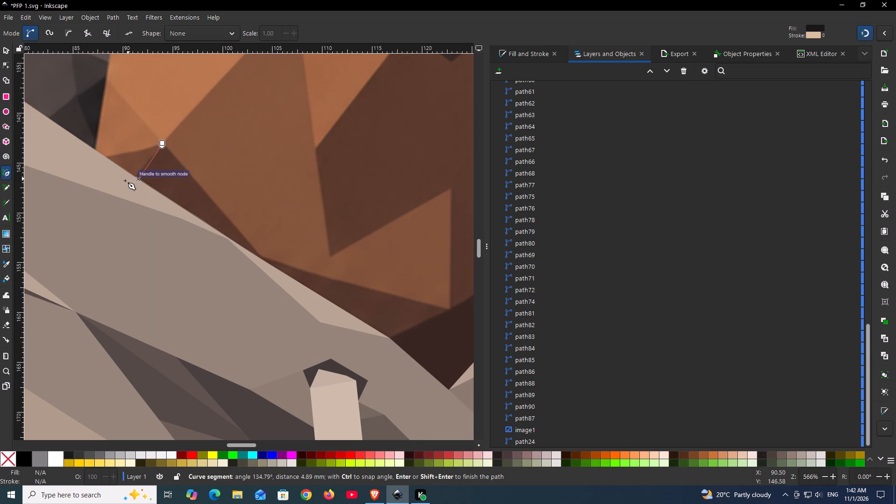
pyautogui.click(127, 185)
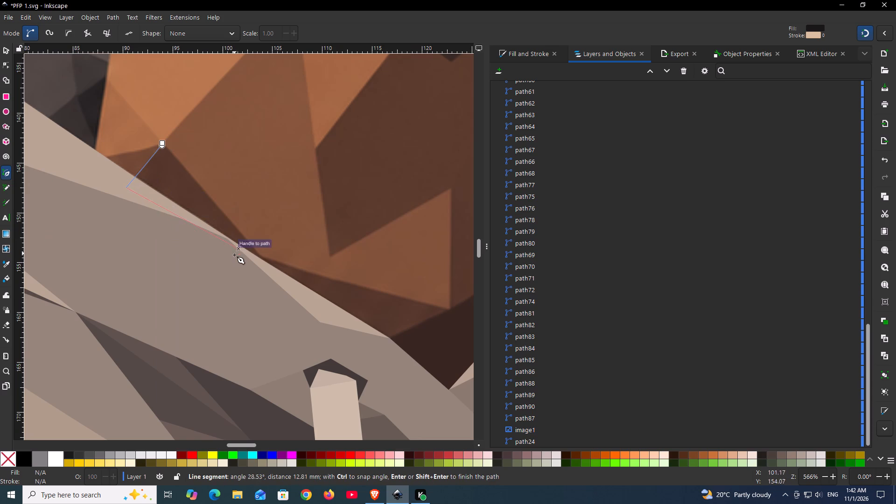
pyautogui.click(371, 347)
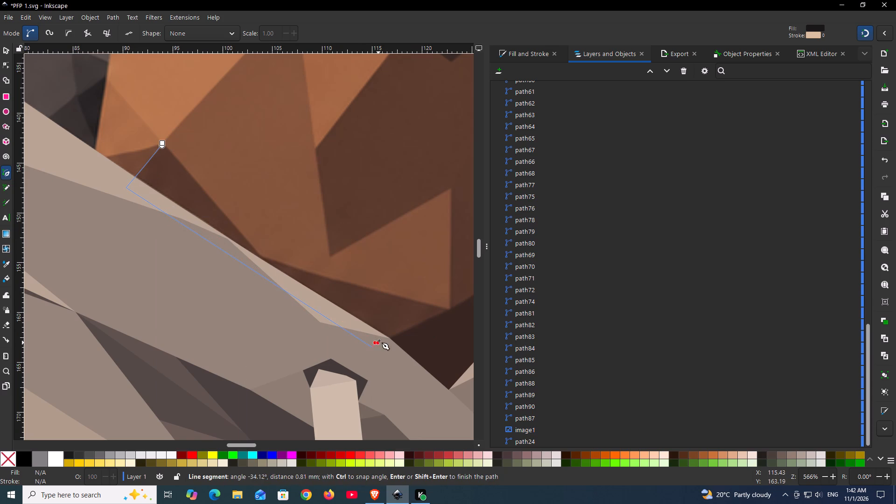
pyautogui.click(390, 337)
pyautogui.click(453, 314)
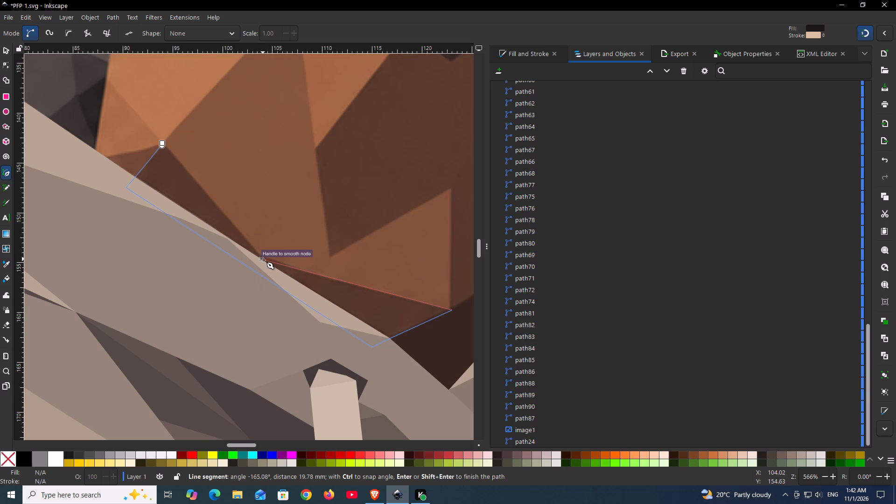
pyautogui.keyDown('ctrl'); pyautogui.scroll(4, 269, 260); pyautogui.keyUp('ctrl')
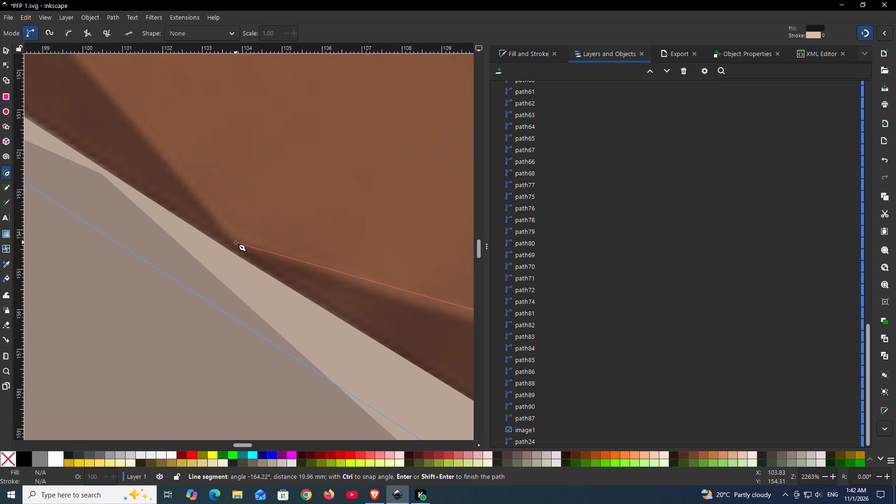
pyautogui.click(235, 242)
pyautogui.scroll(-2, 130, 107)
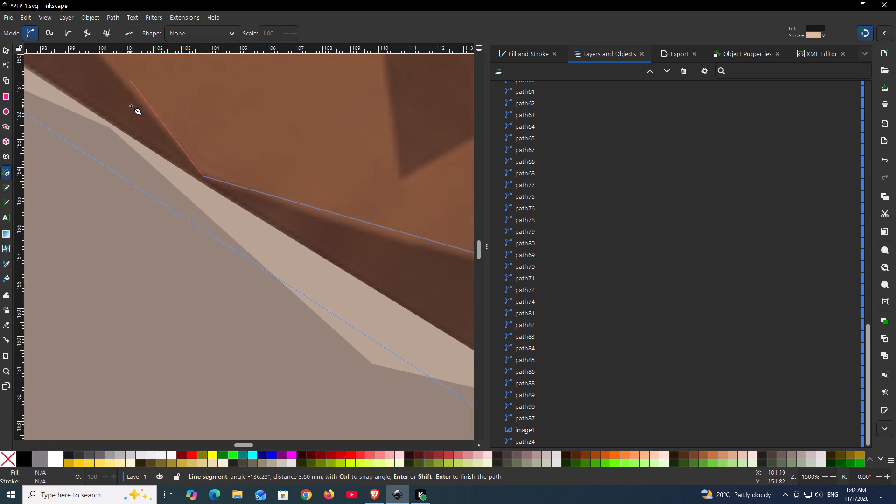
pyautogui.press('space')
pyautogui.press('space')
pyautogui.press('space')
pyautogui.press('space')
pyautogui.press('space')
pyautogui.press('space')
pyautogui.press('space')
pyautogui.press('space')
pyautogui.press('space')
pyautogui.press('space')
pyautogui.press('space')
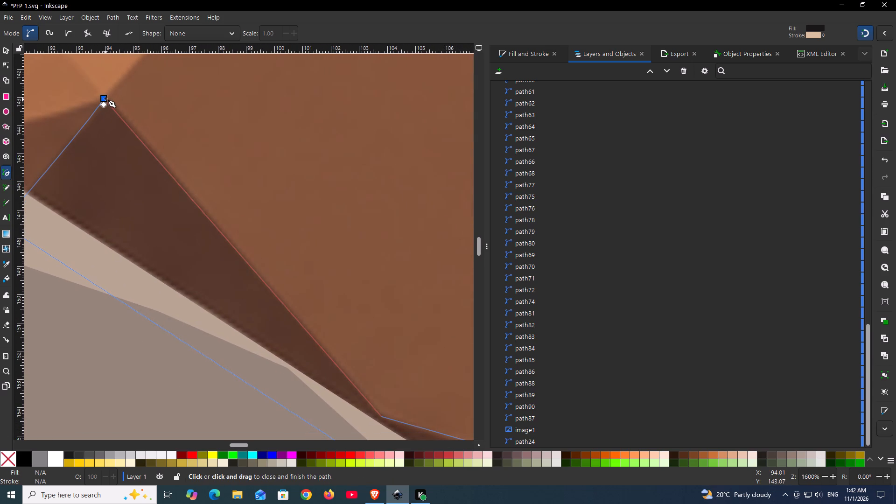
pyautogui.click(105, 98)
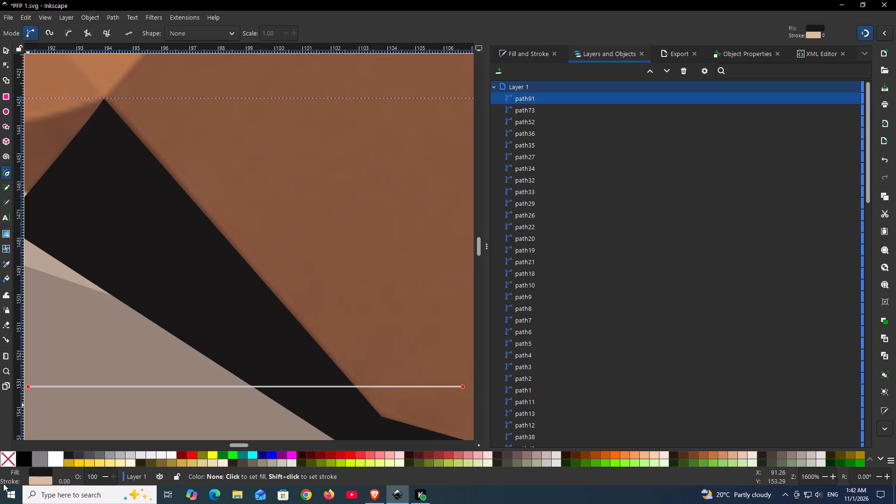
# Fill the dark brown strip with the sampled colour #55372a and lower it behind the hood shapes, just above the reference image.
pyautogui.click(7, 460)
pyautogui.press('d')
pyautogui.click(185, 239)
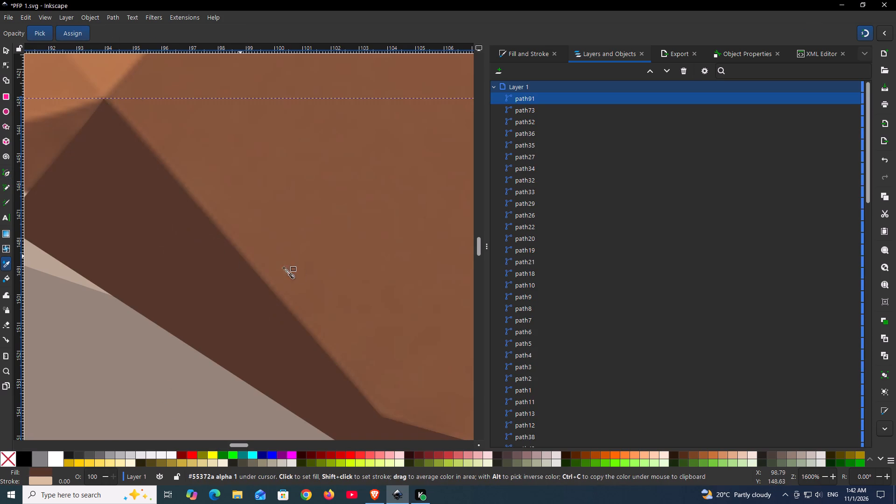
pyautogui.keyDown('ctrl'); pyautogui.scroll(-4, 293, 271); pyautogui.keyUp('ctrl')
pyautogui.press('pagedown')
pyautogui.press('pagedown')
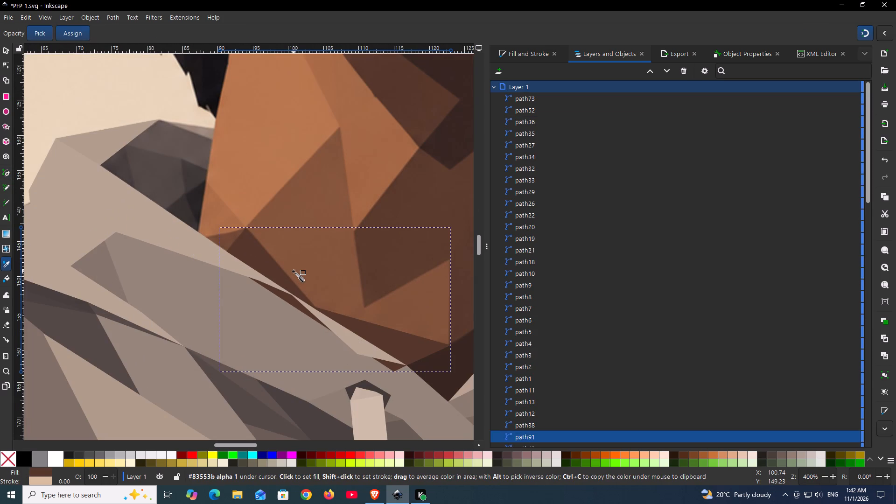
pyautogui.press('pagedown')
pyautogui.press('pagedown')
pyautogui.press('pagedown')
pyautogui.press('pagedown')
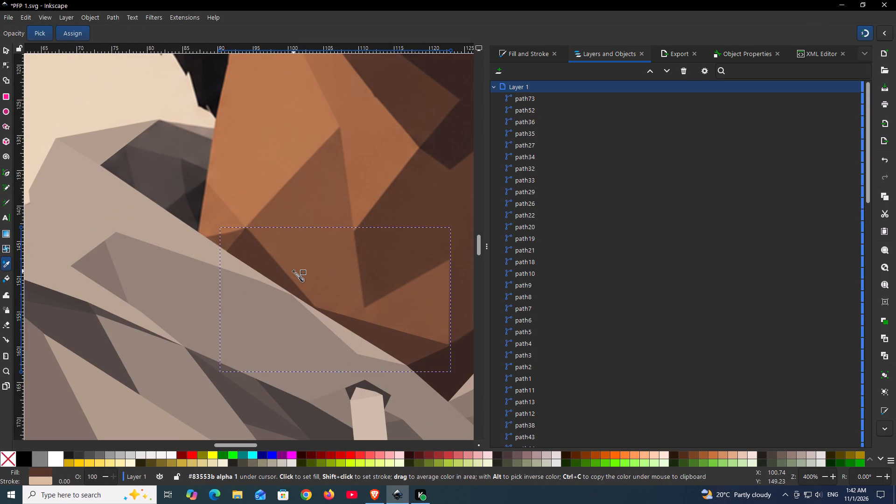
pyautogui.press('pagedown')
pyautogui.press('pagedown')
pyautogui.press('pagedown')
pyautogui.press('pagedown')
pyautogui.press('pagedown')
pyautogui.press('pagedown')
pyautogui.press('pagedown')
pyautogui.press('pageup')
# Outline the small brown triangle beside the dark strip's upper end as a closed shape extending under the hood rim.
pyautogui.keyDown('ctrl'); pyautogui.scroll(3, 254, 259); pyautogui.keyUp('ctrl')
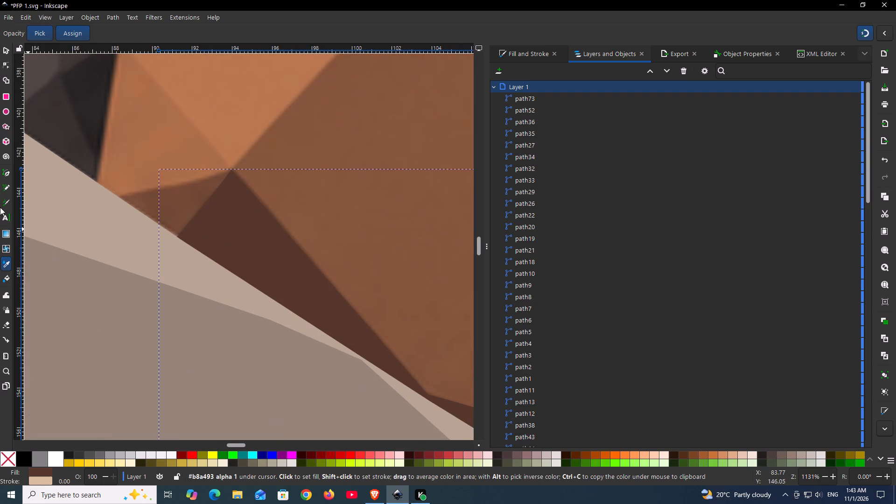
pyautogui.click(6, 172)
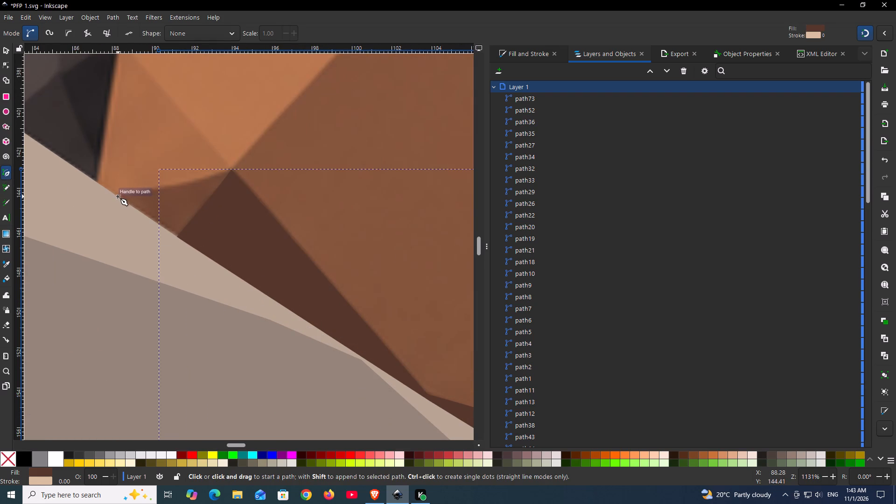
pyautogui.click(118, 196)
pyautogui.click(121, 231)
pyautogui.click(180, 241)
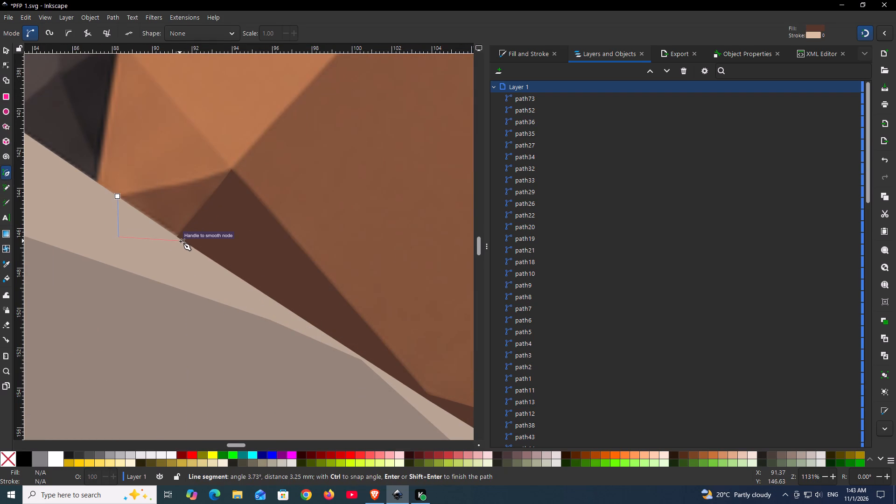
pyautogui.click(233, 174)
pyautogui.click(119, 197)
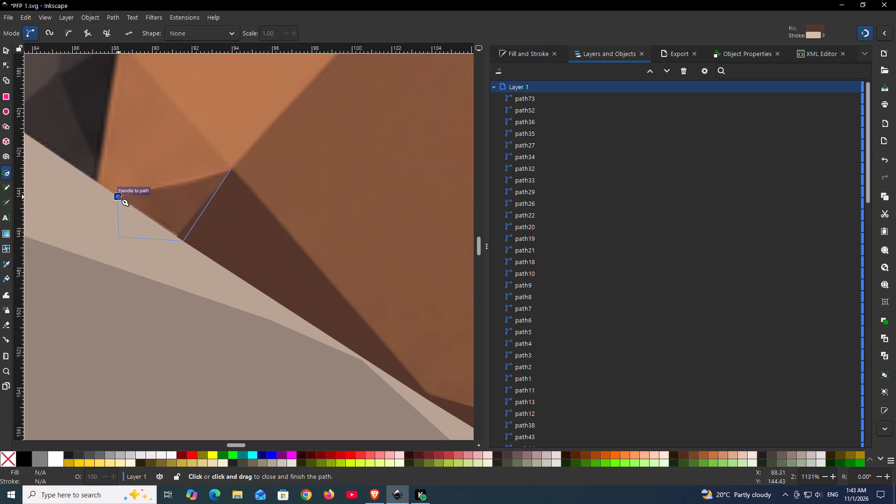
# Fill the small brown triangle with the sampled colour #714835 and lower it behind the dark strip, just above the reference image.
pyautogui.click(4, 457)
pyautogui.press('d')
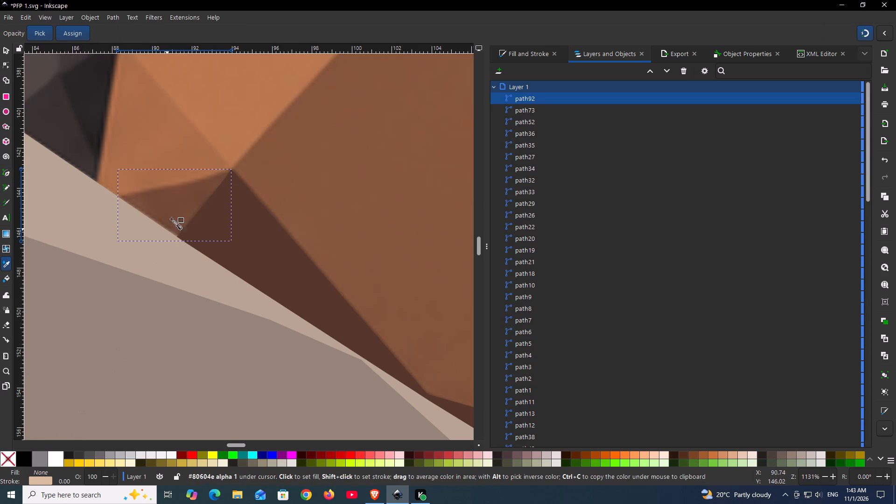
pyautogui.click(175, 209)
pyautogui.press('pagedown')
pyautogui.press('pagedown')
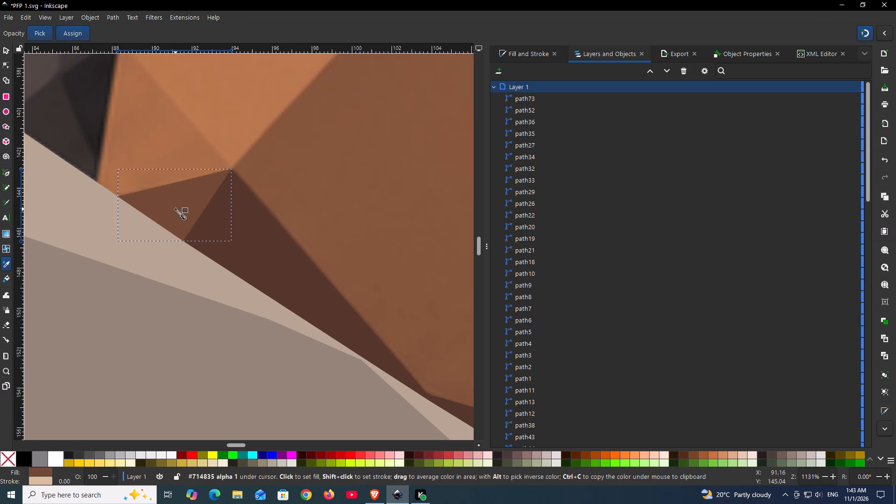
pyautogui.press('pagedown')
pyautogui.press('pageup')
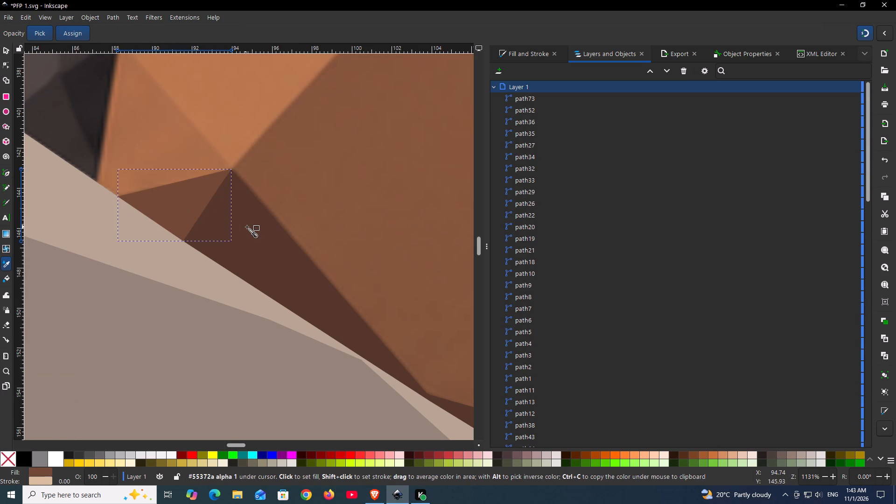
# Outline the large medium-brown neck facet, including its pointed lower branch, as a closed shape overlapping the dark brown strip.
pyautogui.keyDown('ctrl'); pyautogui.scroll(-1, 247, 227); pyautogui.keyUp('ctrl')
pyautogui.keyDown('ctrl'); pyautogui.scroll(1, 247, 227); pyautogui.keyUp('ctrl')
pyautogui.keyDown('ctrl'); pyautogui.scroll(-2, 247, 227); pyautogui.keyUp('ctrl')
pyautogui.press('space')
pyautogui.press('space')
pyautogui.press('space')
pyautogui.press('space')
pyautogui.press('space')
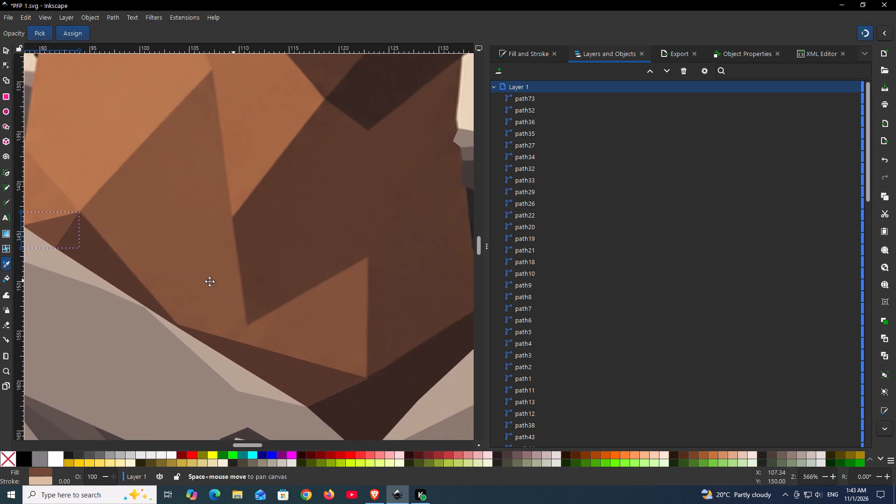
pyautogui.press('space')
pyautogui.press('space')
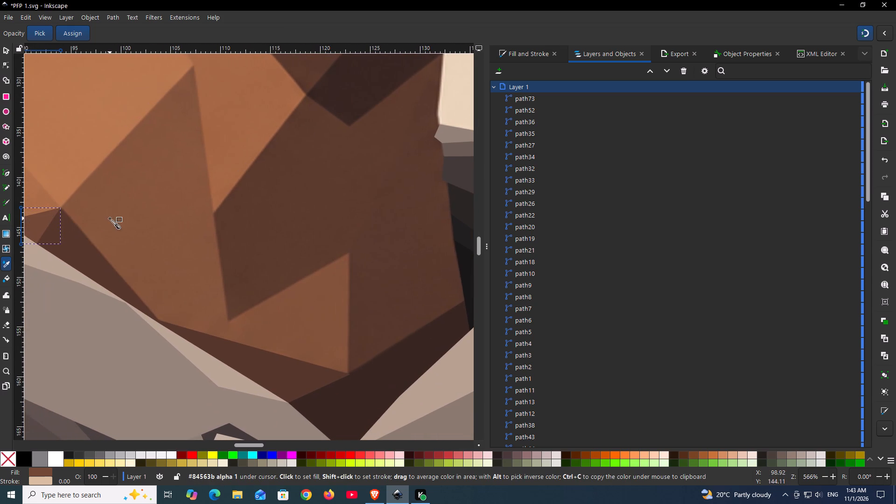
pyautogui.click(5, 168)
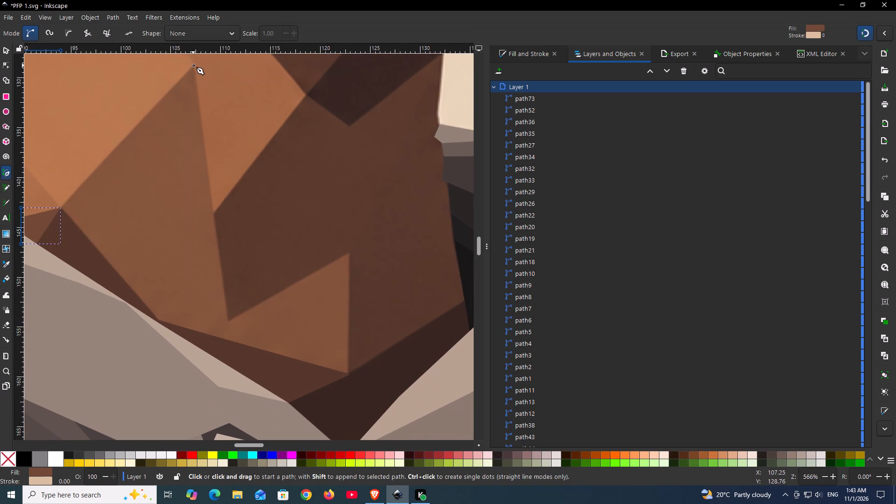
pyautogui.click(195, 65)
pyautogui.click(56, 212)
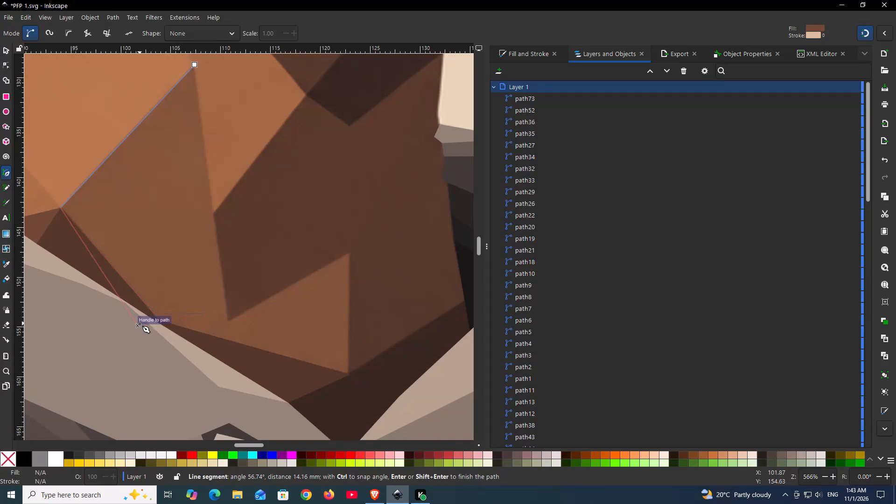
pyautogui.click(140, 324)
pyautogui.click(348, 378)
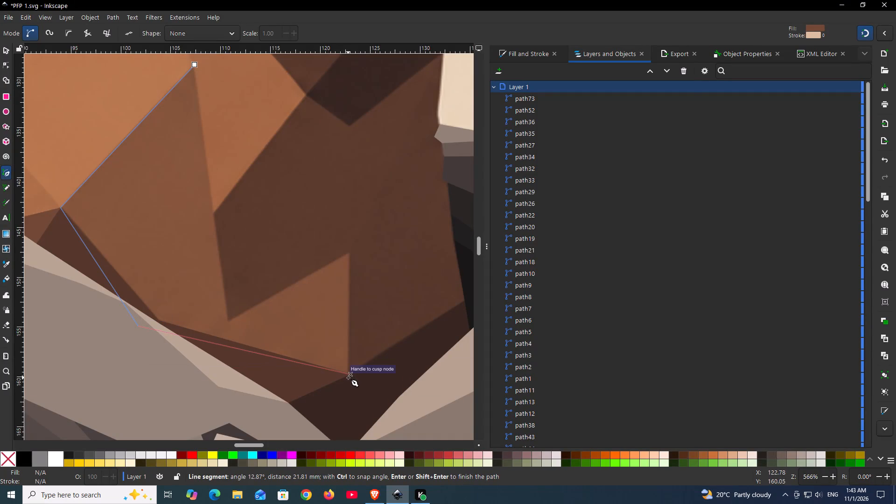
pyautogui.click(351, 253)
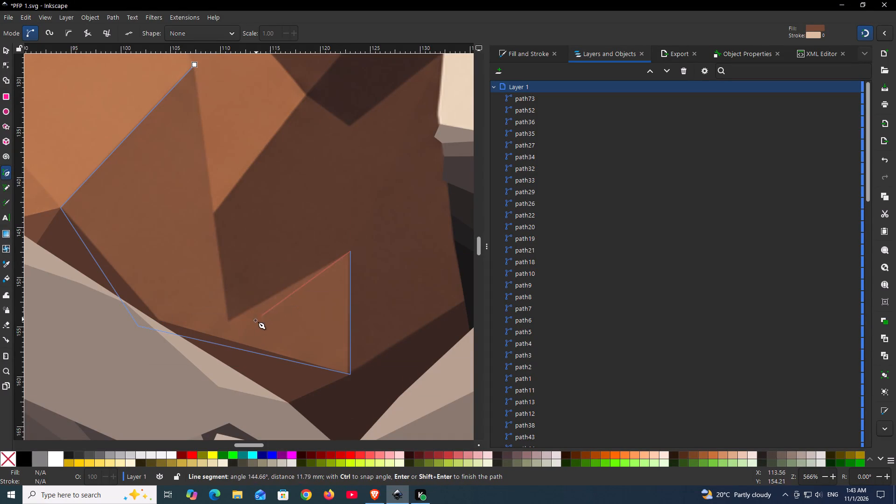
pyautogui.click(228, 322)
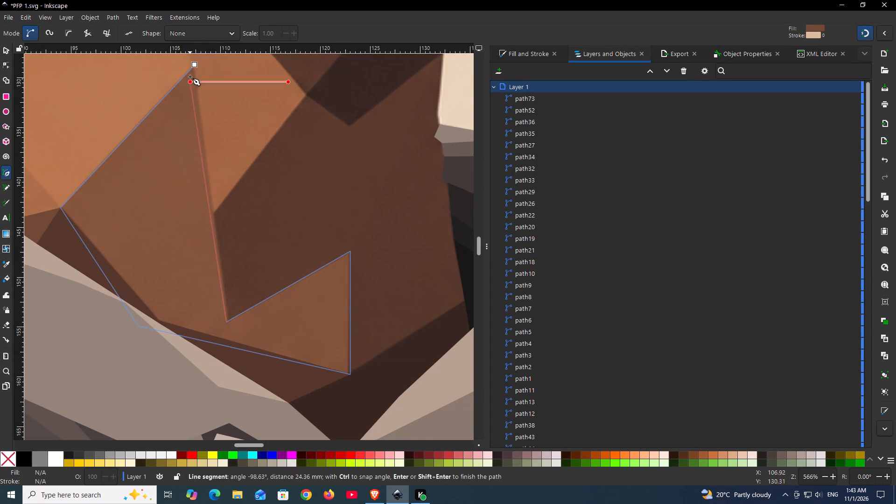
pyautogui.click(195, 64)
# Fill the medium-brown facet with the sampled colour #83553b and lower it behind the dark strip, just above the reference image.
pyautogui.click(8, 460)
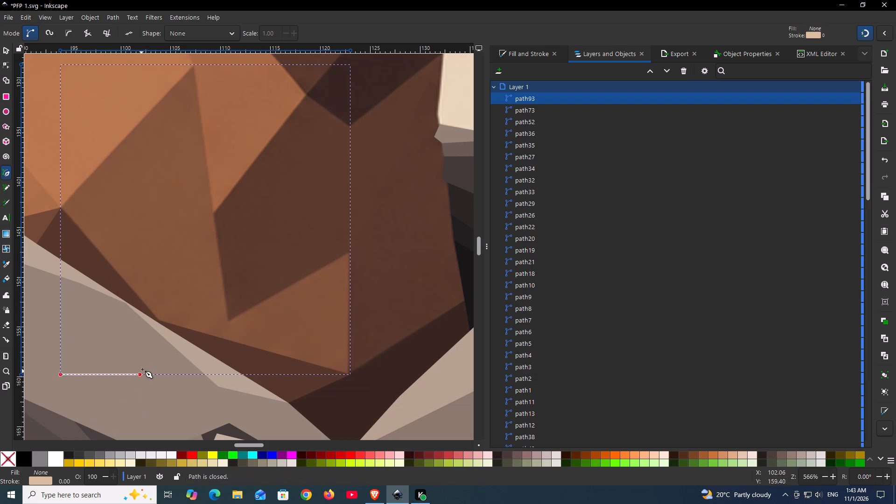
pyautogui.press('d')
pyautogui.click(168, 244)
pyautogui.press('pagedown')
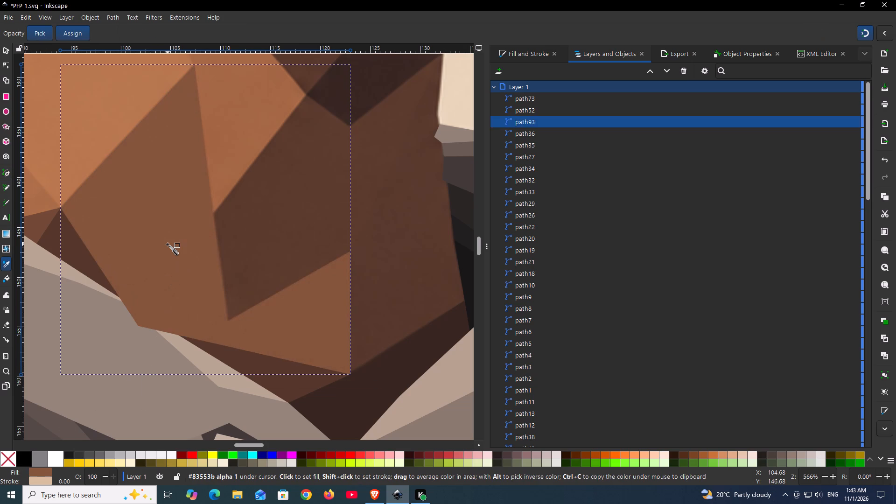
pyautogui.press('pagedown')
pyautogui.press('pagedown')
pyautogui.press('pagedown')
pyautogui.press('pagedown')
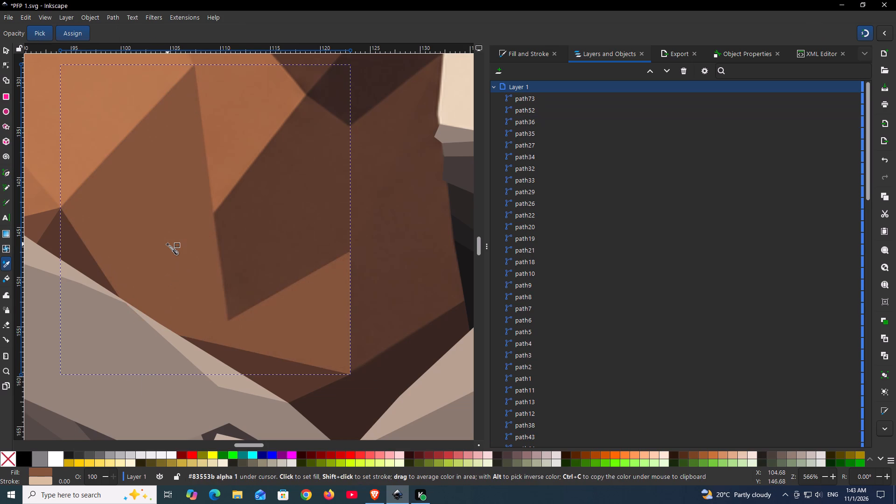
pyautogui.press('pagedown')
pyautogui.press('pagedown')
pyautogui.press('pagedown')
pyautogui.press('pagedown')
pyautogui.press('pagedown')
pyautogui.press('pagedown')
pyautogui.press('pagedown')
pyautogui.press('pageup')
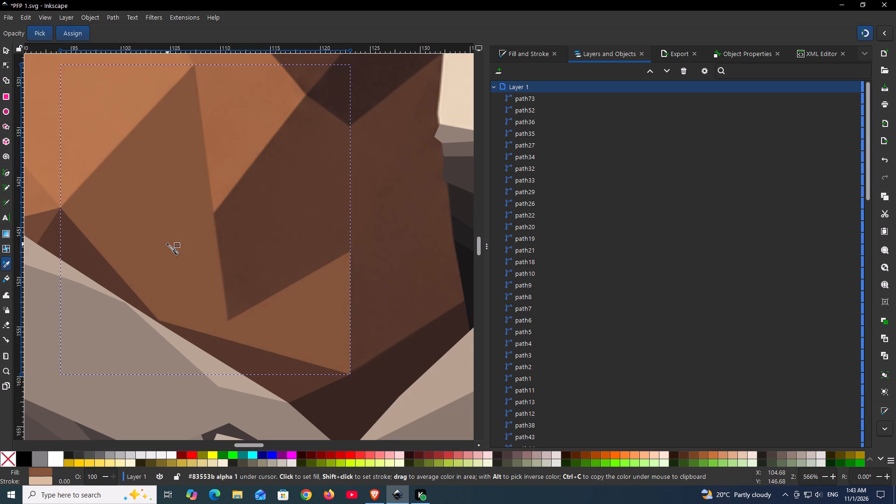
# Check the traced hood and neck shapes for gaps by toggling the reference image's visibility off and back on.
pyautogui.keyDown('ctrl'); pyautogui.scroll(-3, 215, 254); pyautogui.keyUp('ctrl')
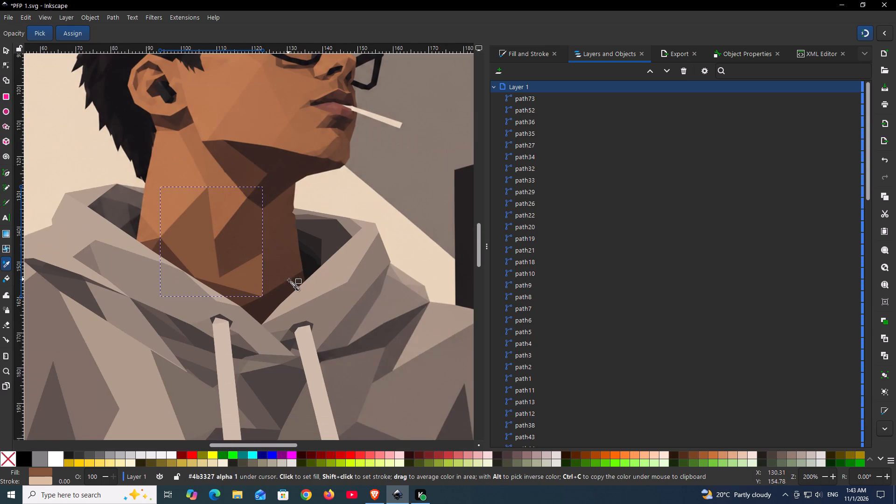
pyautogui.scroll(-4, 672, 384)
pyautogui.scroll(-2, 805, 425)
pyautogui.scroll(1, 805, 426)
pyautogui.scroll(-2, 807, 426)
pyautogui.scroll(1, 810, 421)
pyautogui.scroll(-6, 810, 421)
pyautogui.moveTo(869, 303); pyautogui.dragTo(868, 406)
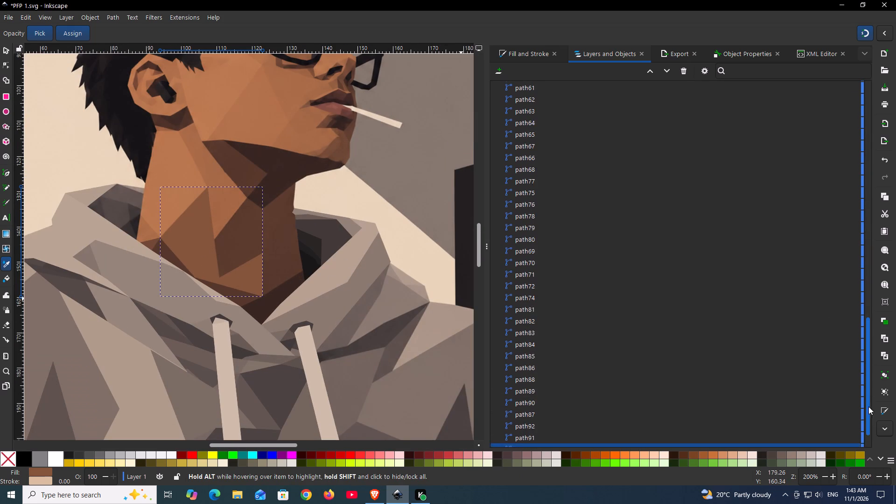
pyautogui.moveTo(868, 406); pyautogui.dragTo(869, 434)
pyautogui.click(842, 428)
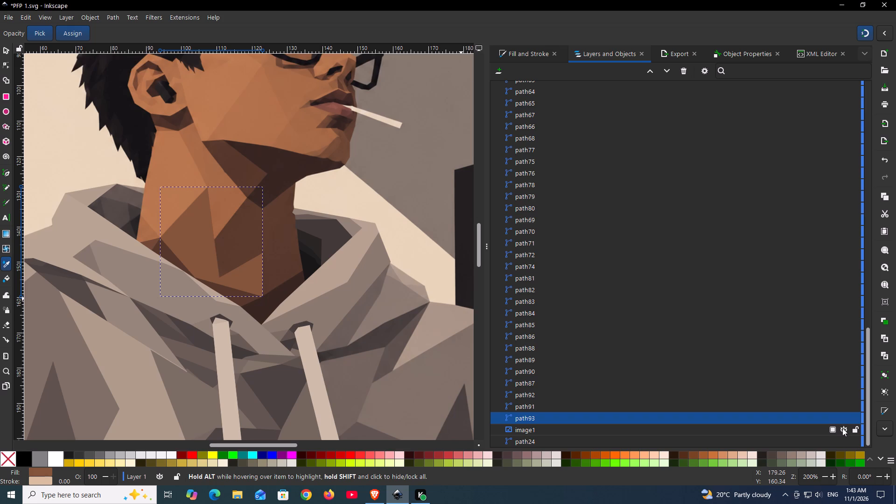
pyautogui.click(842, 428)
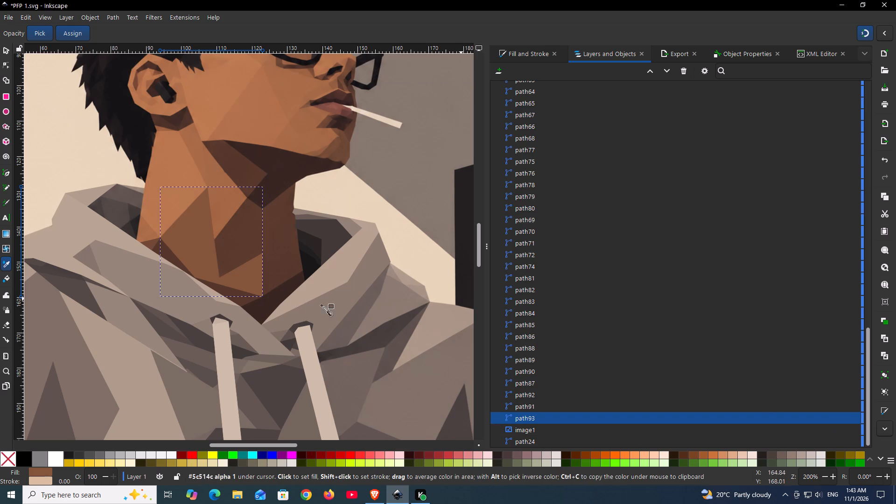
# Outline a small closed four-sided patch at the dark brown strip's lower end, overlapping the darkest facet at the neck's base.
pyautogui.keyDown('ctrl'); pyautogui.scroll(6, 238, 288); pyautogui.keyUp('ctrl')
pyautogui.keyDown('ctrl'); pyautogui.scroll(-2, 238, 288); pyautogui.keyUp('ctrl')
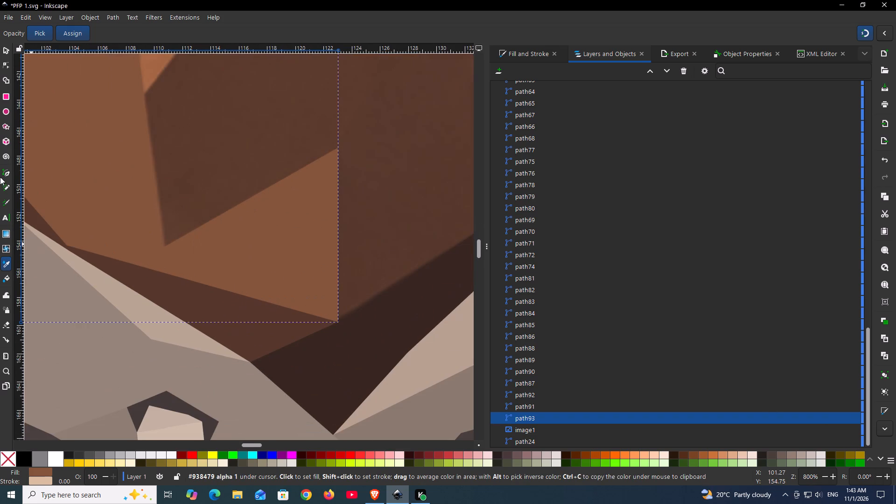
pyautogui.click(7, 175)
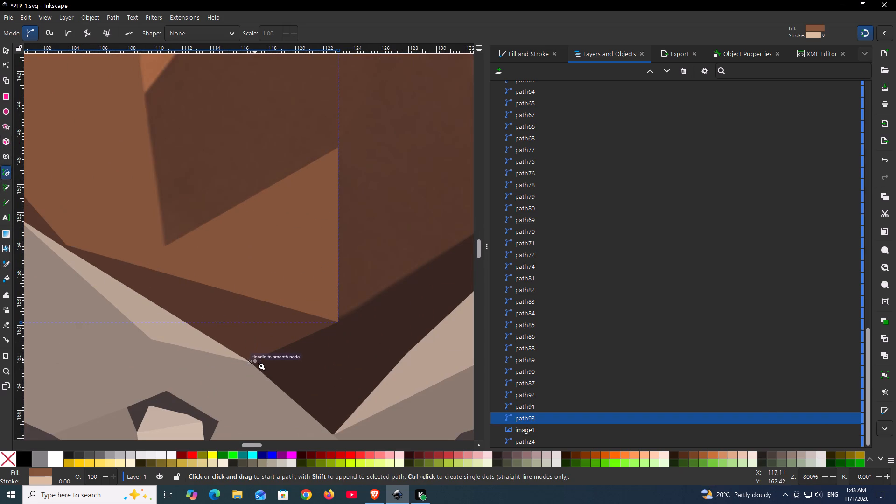
pyautogui.click(254, 363)
pyautogui.click(320, 379)
pyautogui.click(338, 323)
pyautogui.click(260, 321)
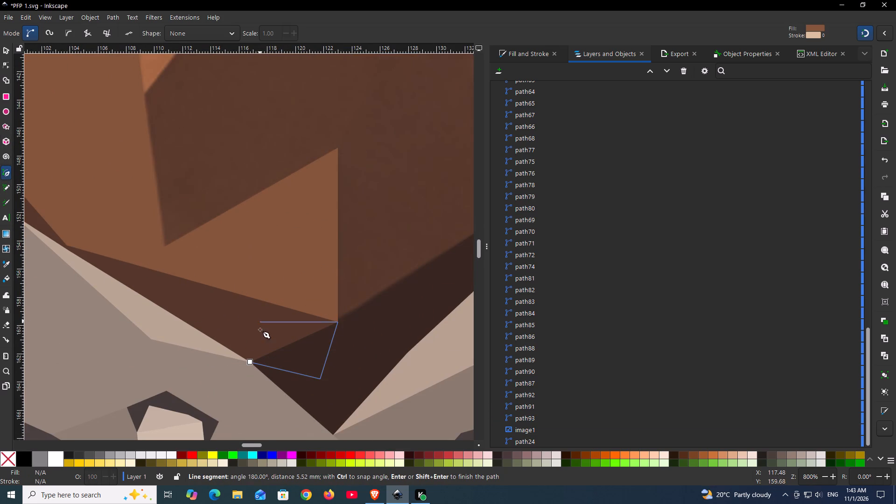
pyautogui.click(251, 363)
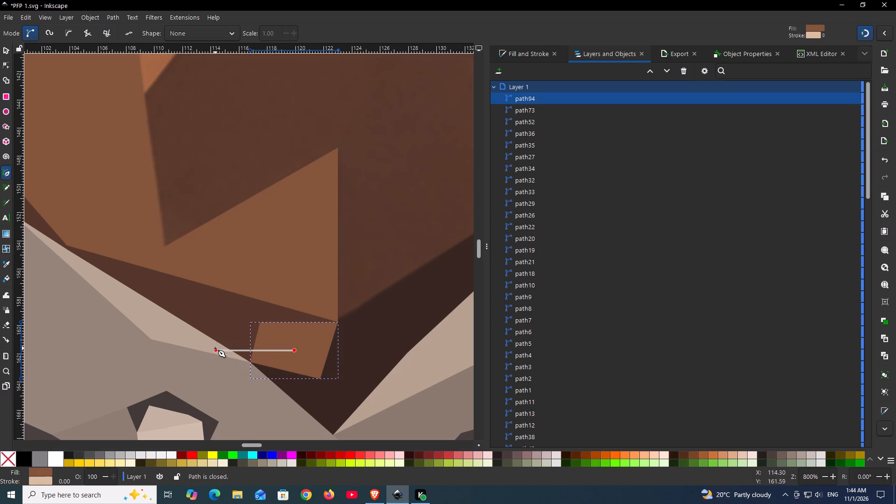
# Fill the small patch with the sampled colour #55372a and lower it behind the darkest facet at the neck's base.
pyautogui.press('d')
pyautogui.click(199, 312)
pyautogui.press('pagedown')
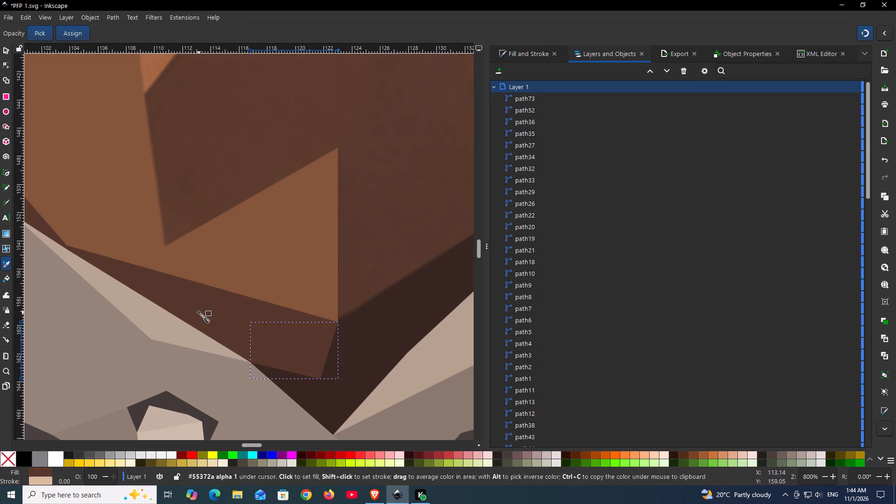
pyautogui.press('pagedown')
pyautogui.press('pagedown')
pyautogui.press('pagedown')
pyautogui.press('pagedown')
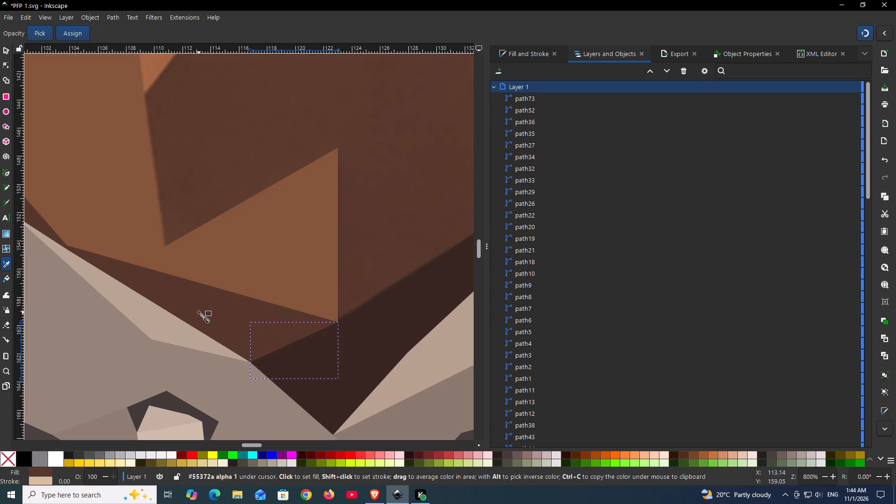
pyautogui.press('pageup')
# Toggle the reference image's visibility off and on to check the new patch, and inspect the neck for remaining untraced facets.
pyautogui.scroll(-2, 857, 355)
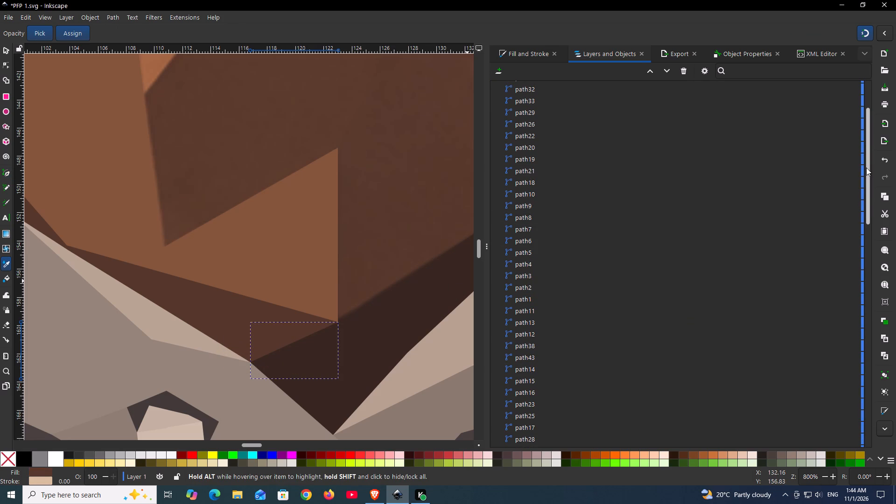
pyautogui.moveTo(866, 168); pyautogui.dragTo(874, 455)
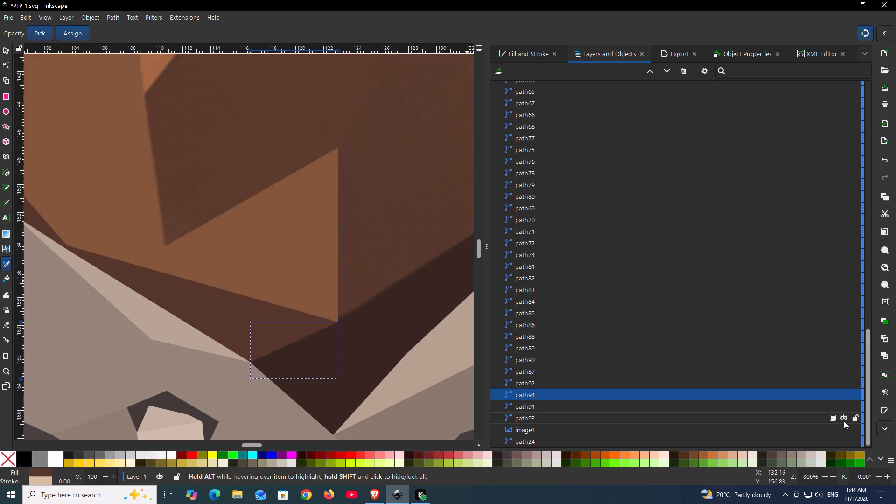
pyautogui.click(843, 428)
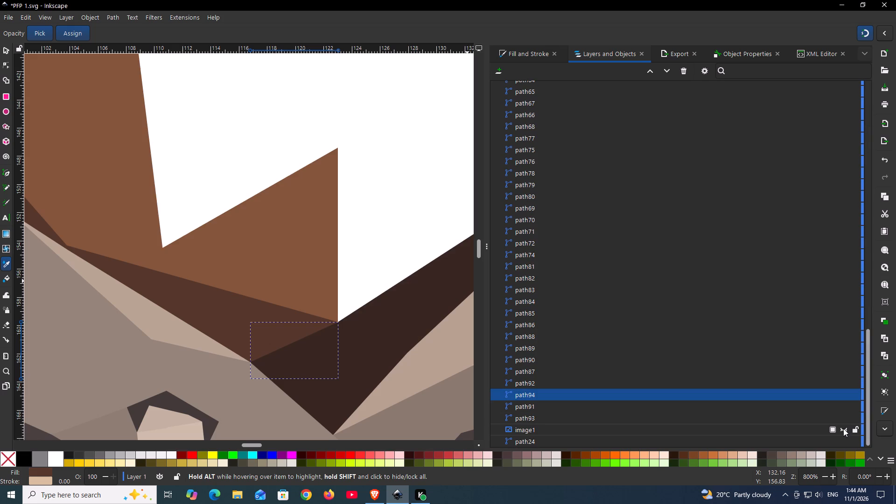
pyautogui.click(843, 428)
pyautogui.keyDown('ctrl'); pyautogui.scroll(-3, 458, 316); pyautogui.keyUp('ctrl')
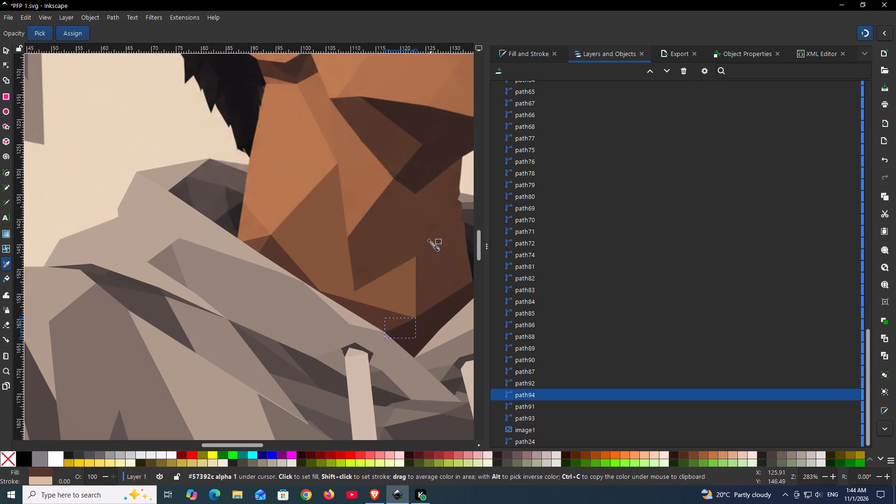
pyautogui.press('space')
pyautogui.press('space')
pyautogui.press('space')
pyautogui.press('space')
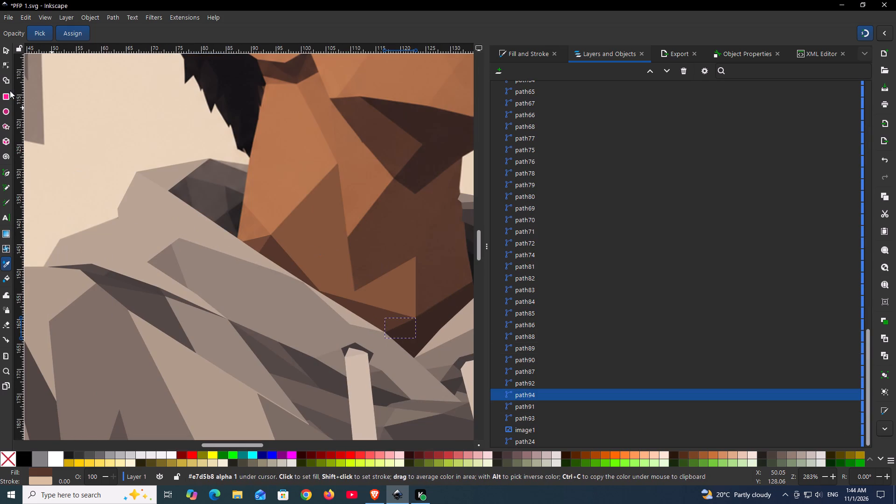
pyautogui.click(7, 52)
pyautogui.click(322, 228)
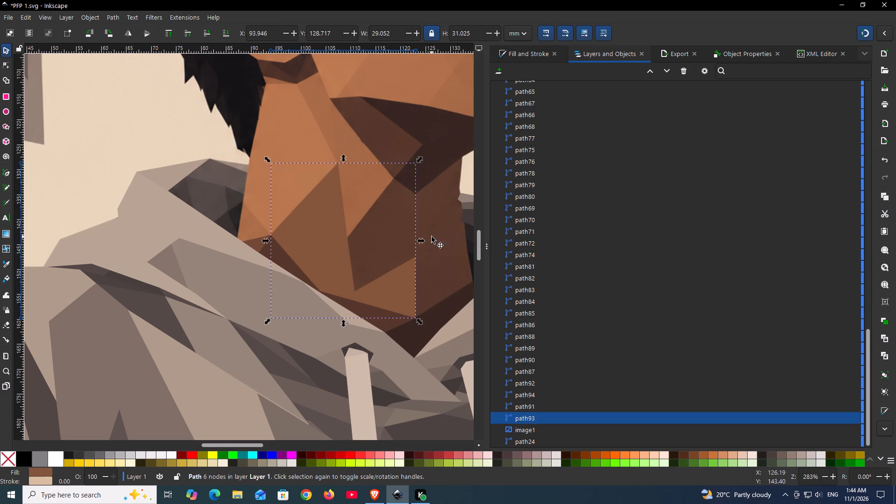
pyautogui.click(432, 237)
pyautogui.press('space')
pyautogui.press('space')
pyautogui.press('space')
pyautogui.press('space')
pyautogui.press('space')
pyautogui.press('space')
pyautogui.press('space')
pyautogui.press('space')
pyautogui.press('space')
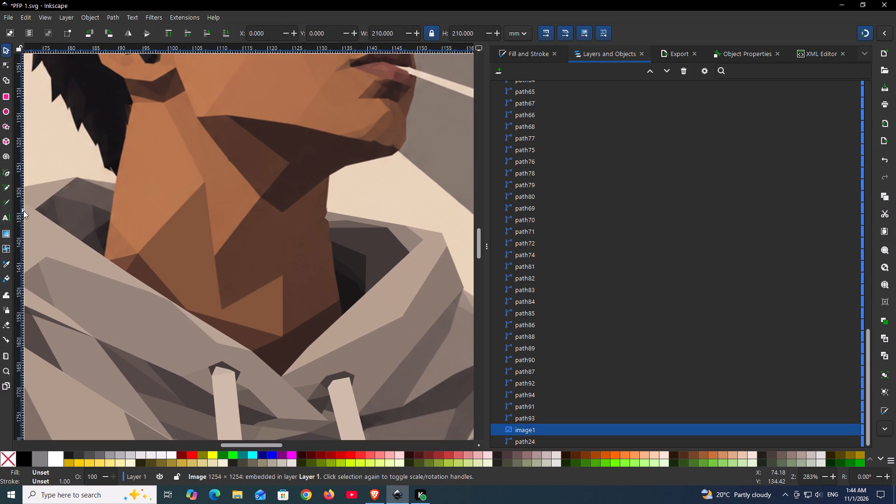
# Outline the large dark-brown facet on the neck's front side as a closed shape, following the jaw shadow and overlapping the medium-brown facet.
pyautogui.click(8, 170)
pyautogui.keyDown('ctrl'); pyautogui.scroll(1, 310, 266); pyautogui.keyUp('ctrl')
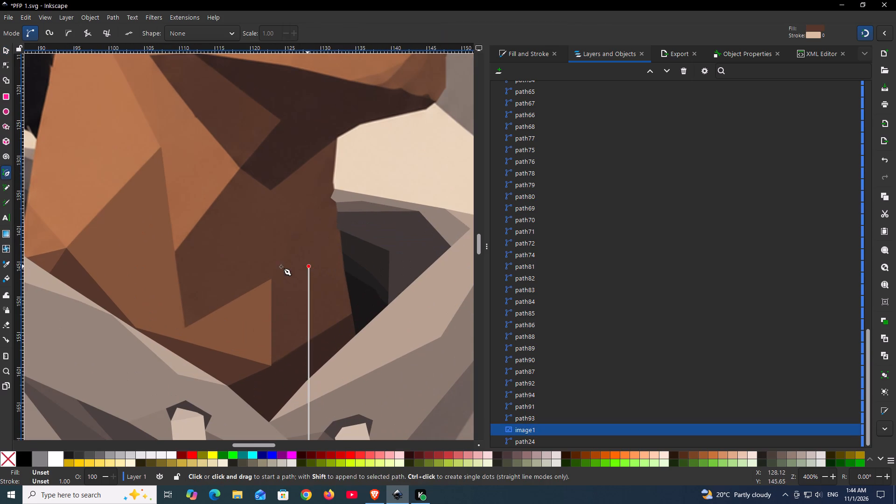
pyautogui.keyDown('ctrl'); pyautogui.scroll(1, 185, 247); pyautogui.keyUp('ctrl')
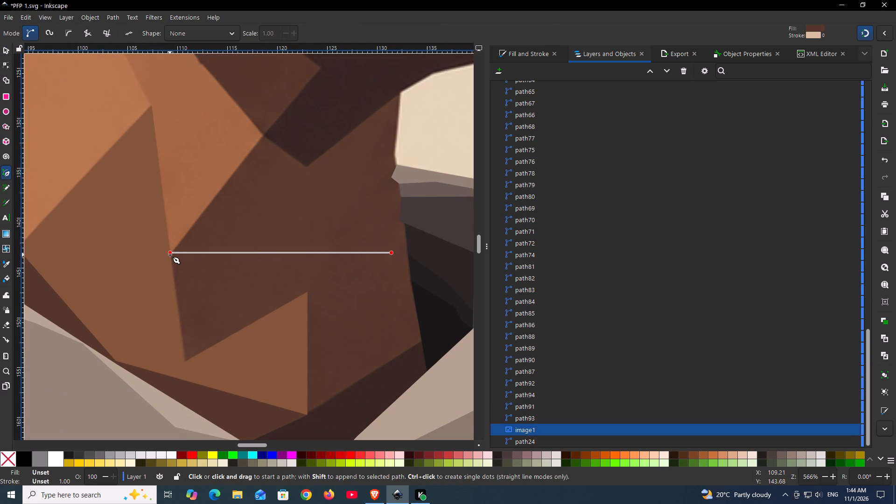
pyautogui.click(170, 256)
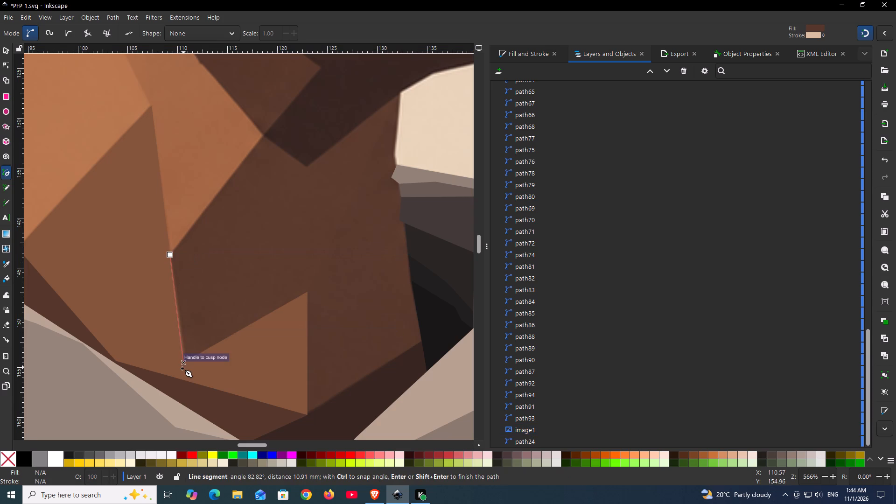
pyautogui.click(168, 358)
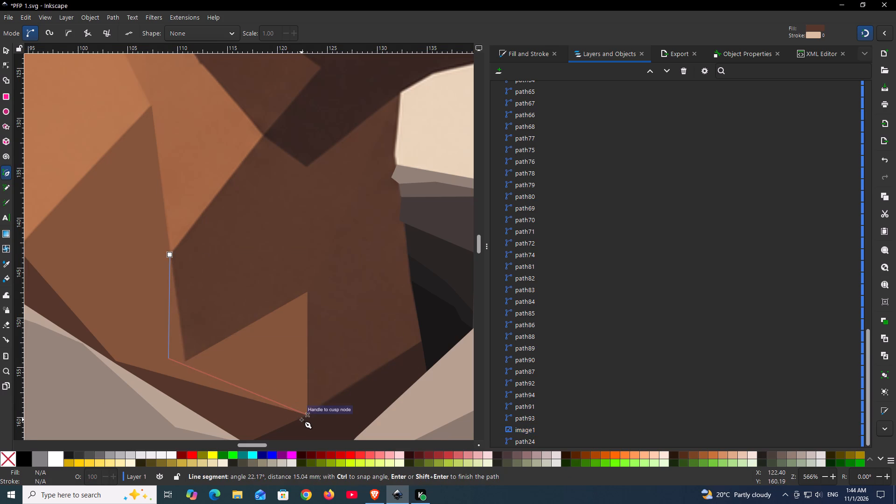
pyautogui.click(301, 420)
pyautogui.click(371, 402)
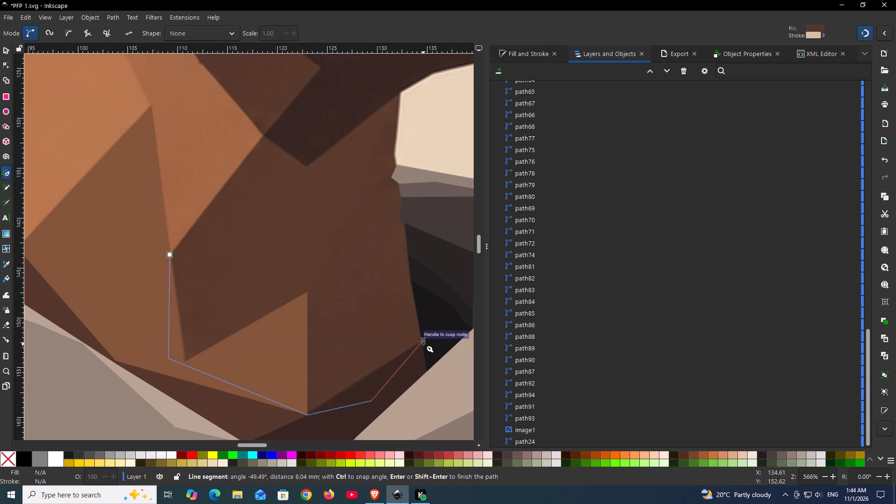
pyautogui.click(423, 343)
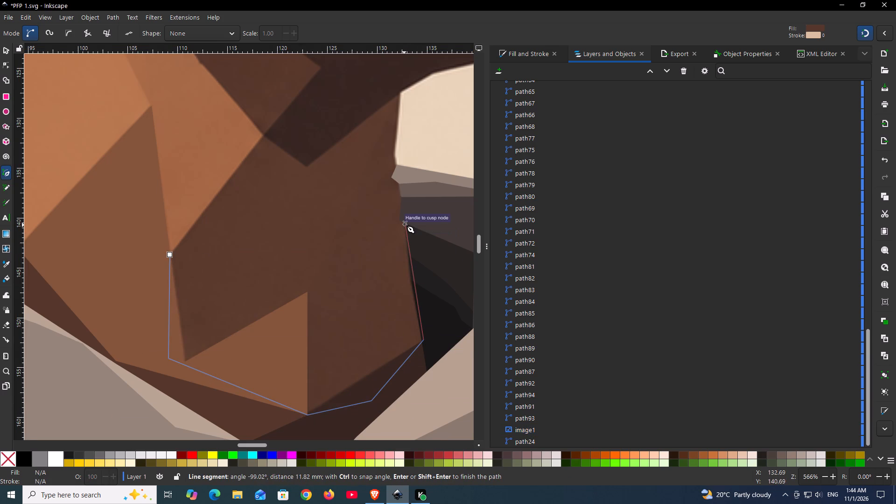
pyautogui.click(408, 280)
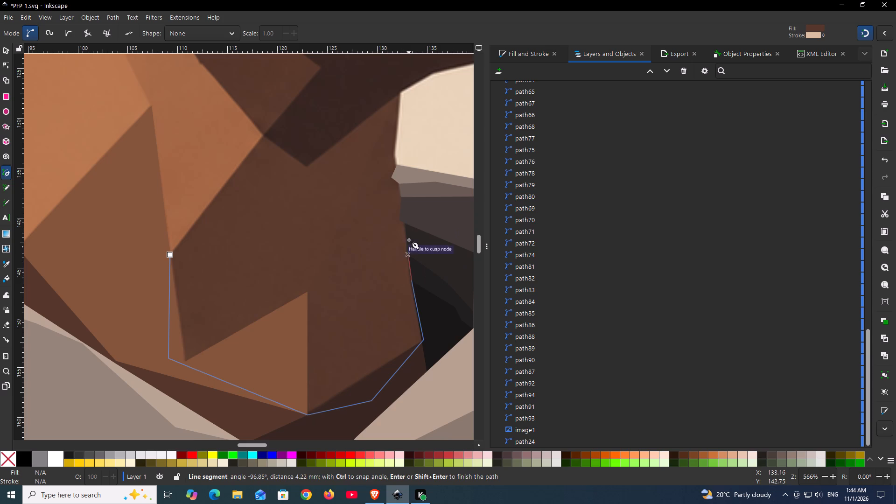
pyautogui.click(403, 224)
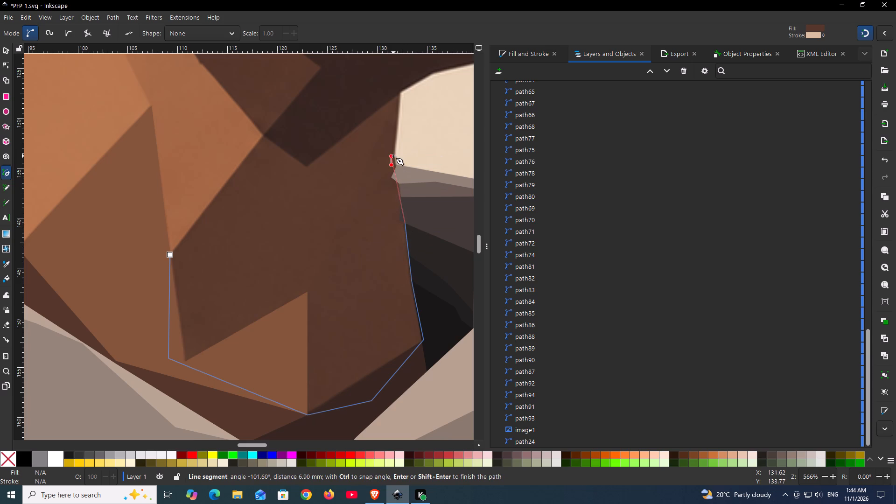
pyautogui.click(394, 152)
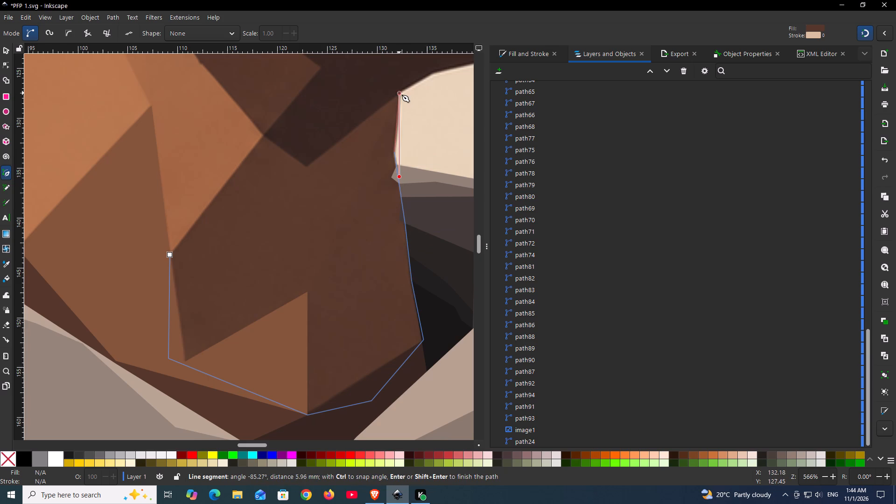
pyautogui.keyDown('ctrl'); pyautogui.scroll(1, 399, 93); pyautogui.keyUp('ctrl')
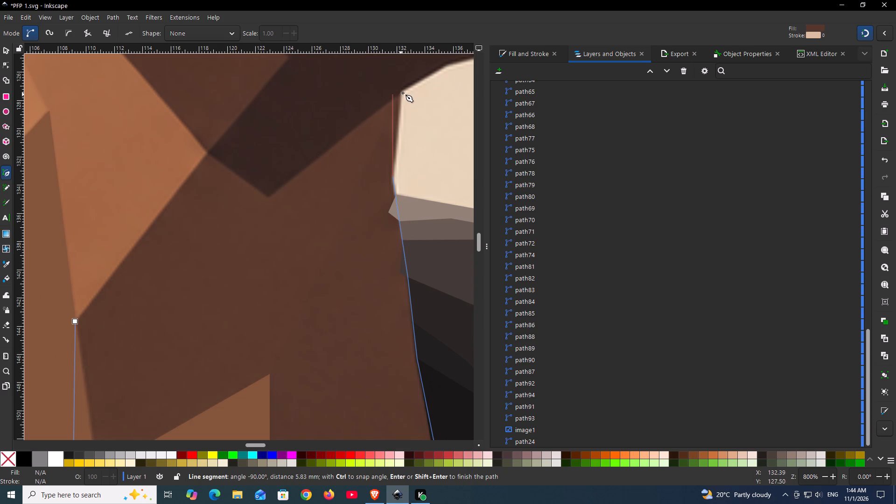
pyautogui.keyDown('ctrl'); pyautogui.scroll(2, 403, 91); pyautogui.keyUp('ctrl')
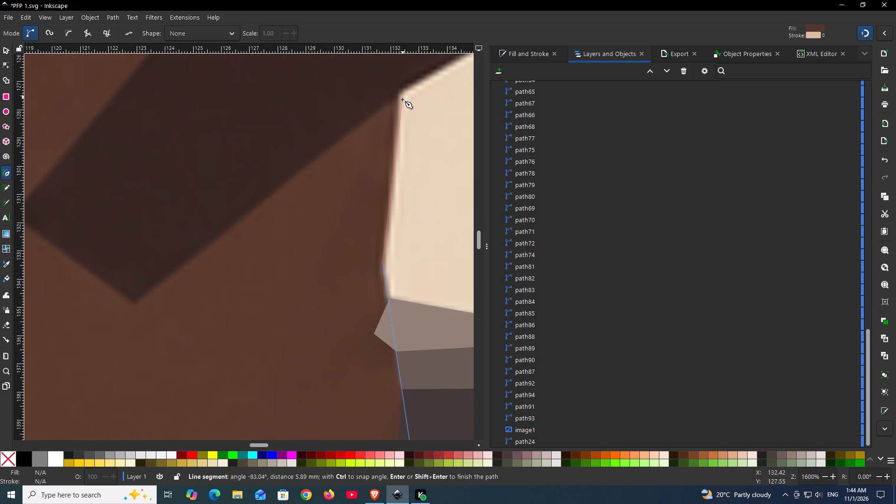
pyautogui.click(399, 91)
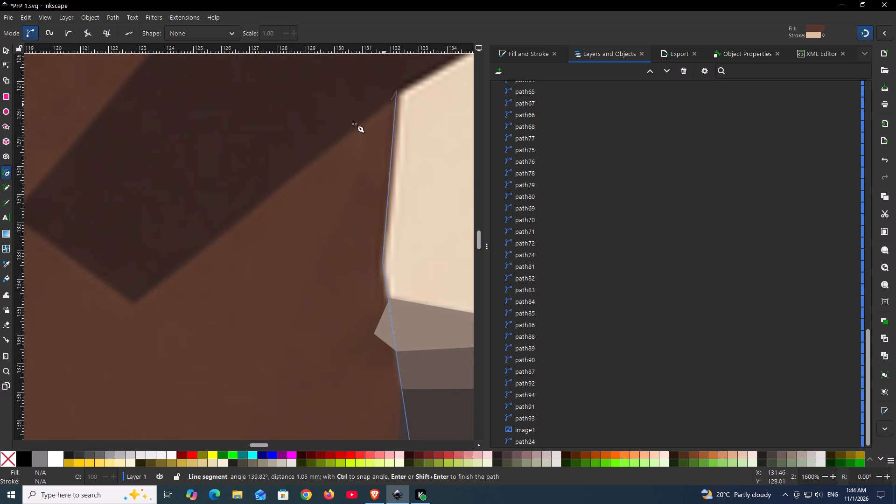
pyautogui.click(136, 306)
pyautogui.press('space')
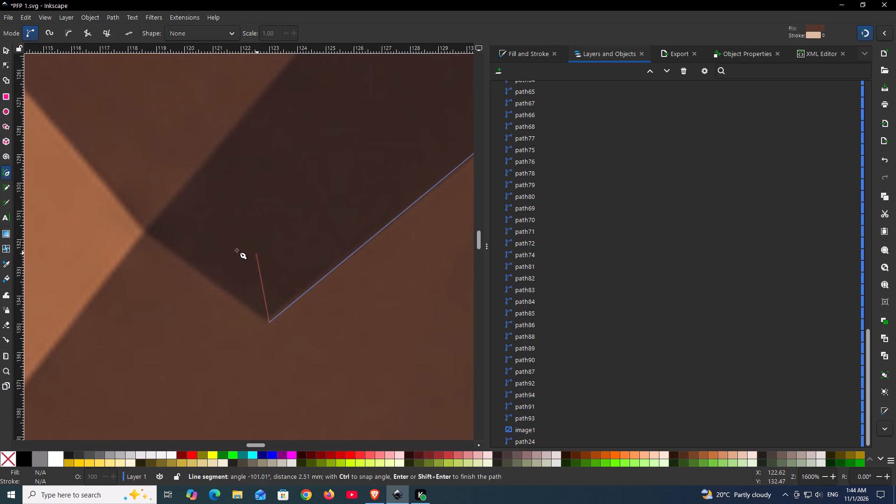
pyautogui.click(147, 230)
pyautogui.keyDown('ctrl'); pyautogui.scroll(-4, 175, 216); pyautogui.keyUp('ctrl')
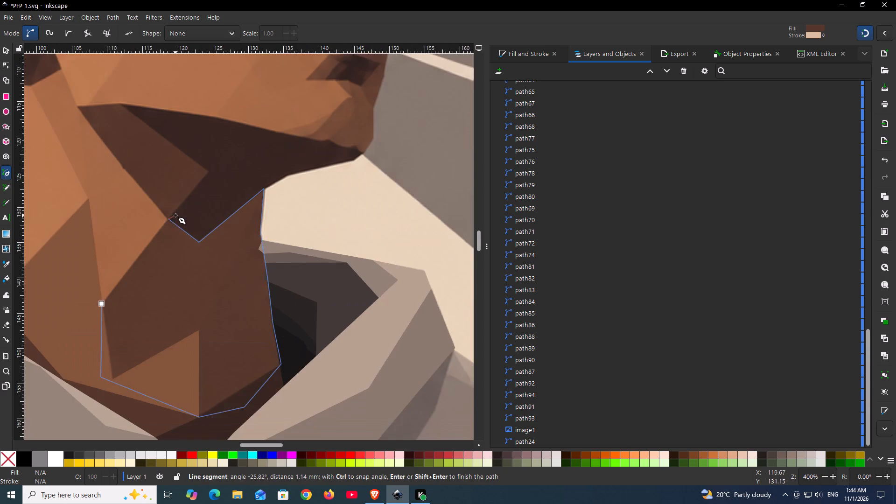
pyautogui.press('space')
pyautogui.click(208, 249)
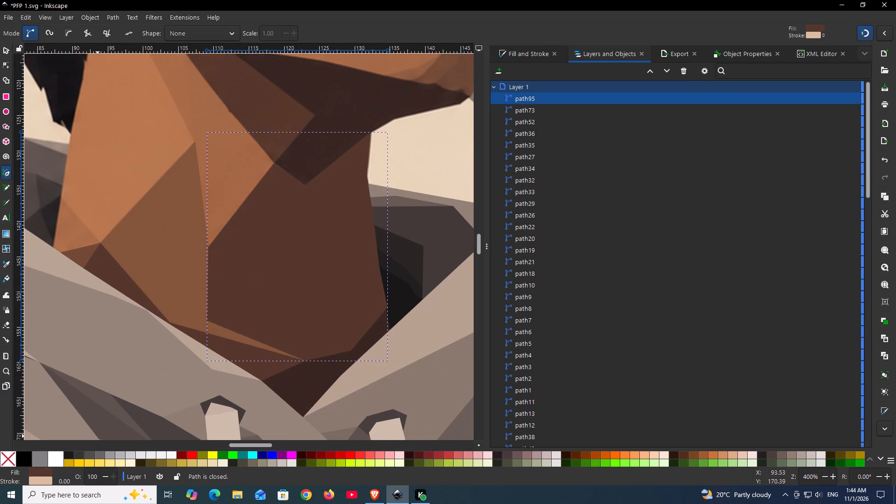
# Fill the neck's large dark-brown front facet with the sampled colour #5a3b2c and lower it behind the other traced facets, just above the reference image.
pyautogui.click(5, 459)
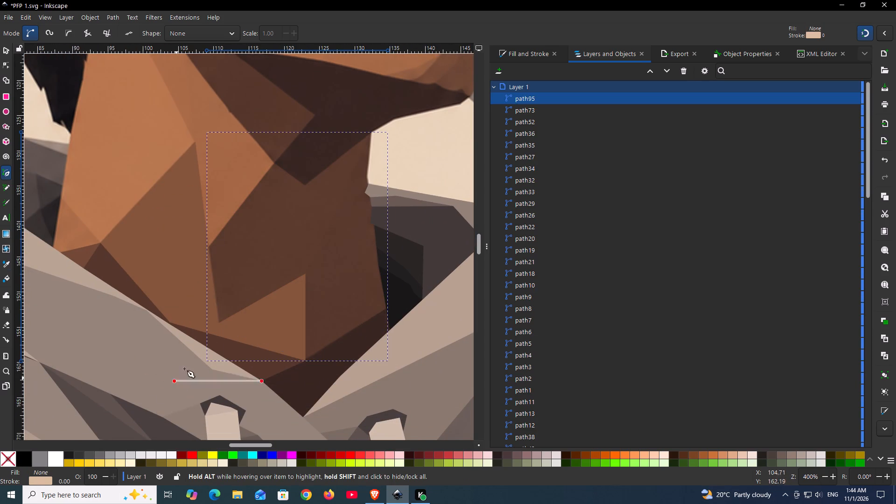
pyautogui.press('d')
pyautogui.click(255, 253)
pyautogui.press('pagedown')
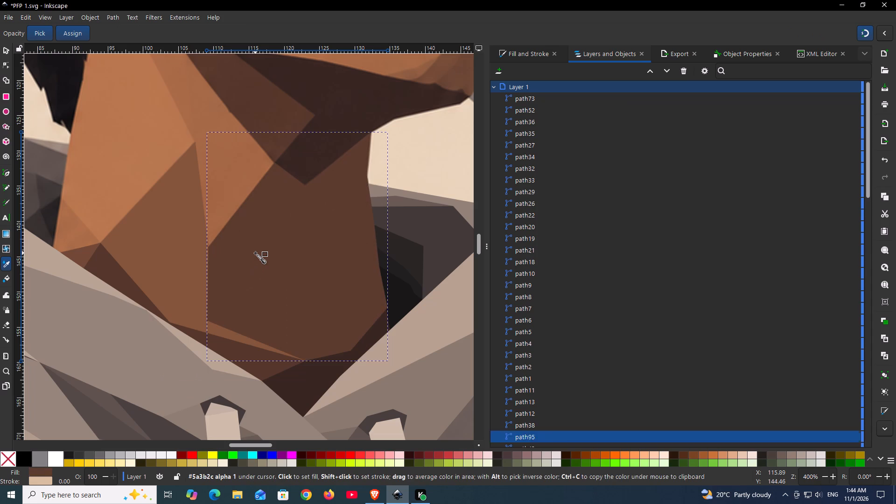
pyautogui.press('pagedown')
pyautogui.press('pagedown')
pyautogui.press('pagedown')
pyautogui.press('pagedown')
pyautogui.press('pagedown')
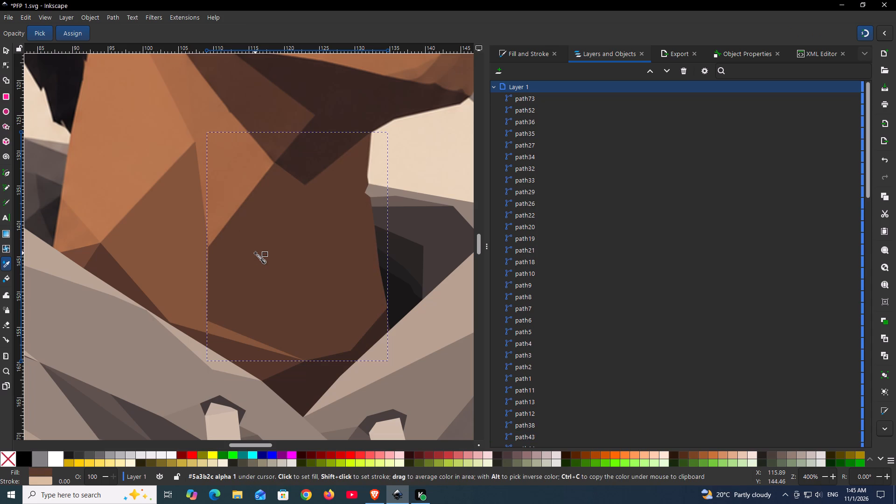
pyautogui.press('pagedown')
pyautogui.press('pagedown')
pyautogui.press('pagedown')
pyautogui.press('pagedown')
pyautogui.press('pagedown')
pyautogui.press('pagedown')
pyautogui.press('pagedown')
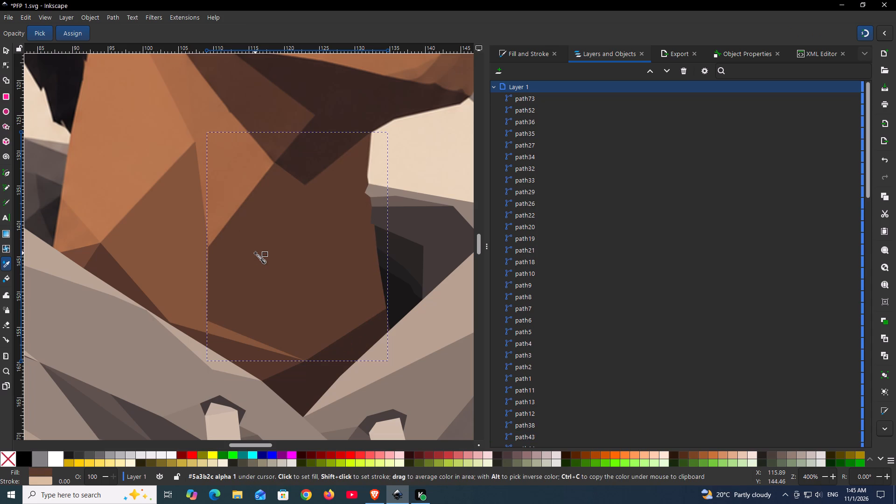
pyautogui.press('pagedown')
pyautogui.press('pagedown')
pyautogui.press('pagedown')
pyautogui.press('pageup')
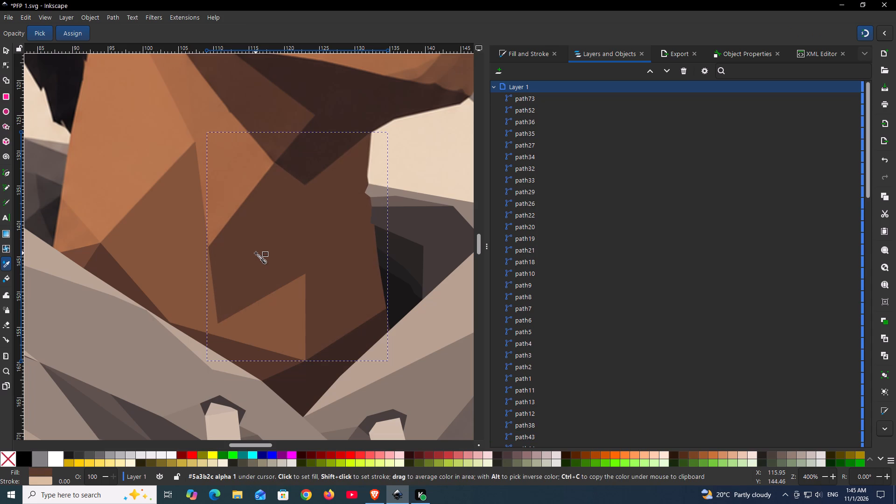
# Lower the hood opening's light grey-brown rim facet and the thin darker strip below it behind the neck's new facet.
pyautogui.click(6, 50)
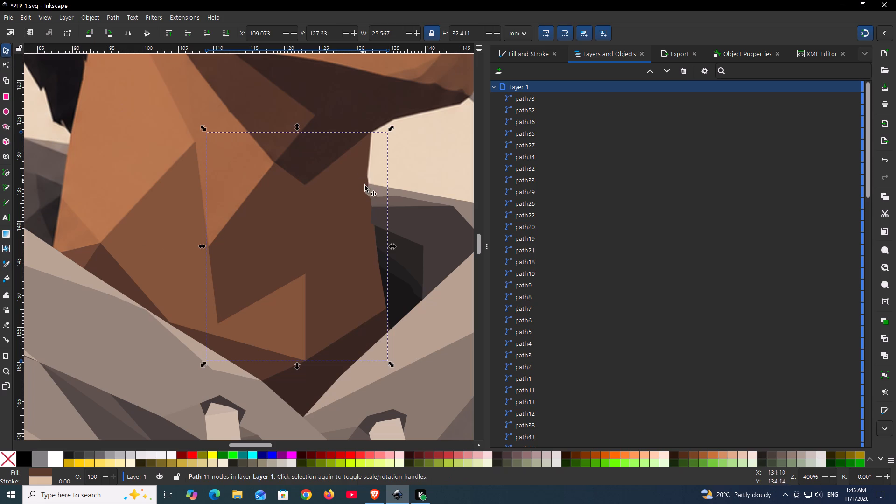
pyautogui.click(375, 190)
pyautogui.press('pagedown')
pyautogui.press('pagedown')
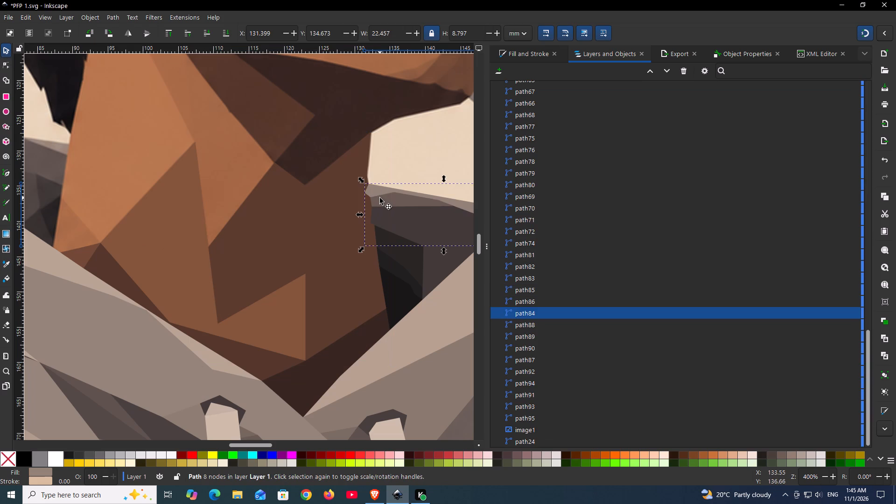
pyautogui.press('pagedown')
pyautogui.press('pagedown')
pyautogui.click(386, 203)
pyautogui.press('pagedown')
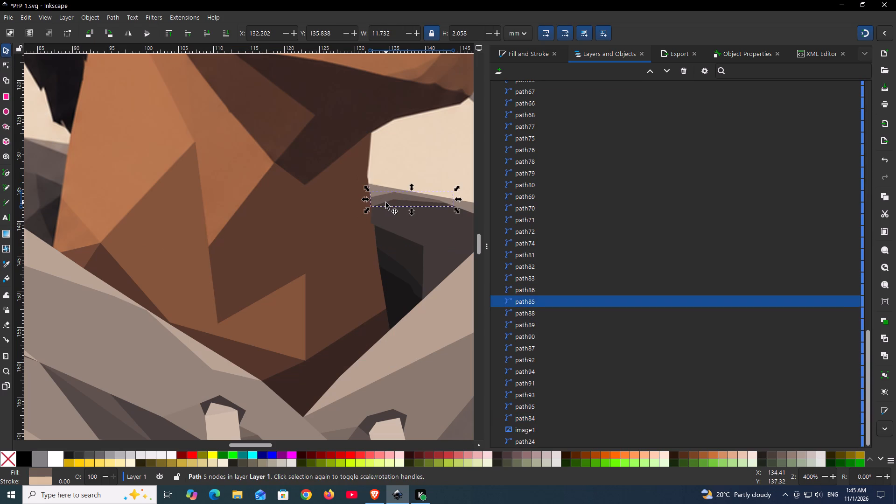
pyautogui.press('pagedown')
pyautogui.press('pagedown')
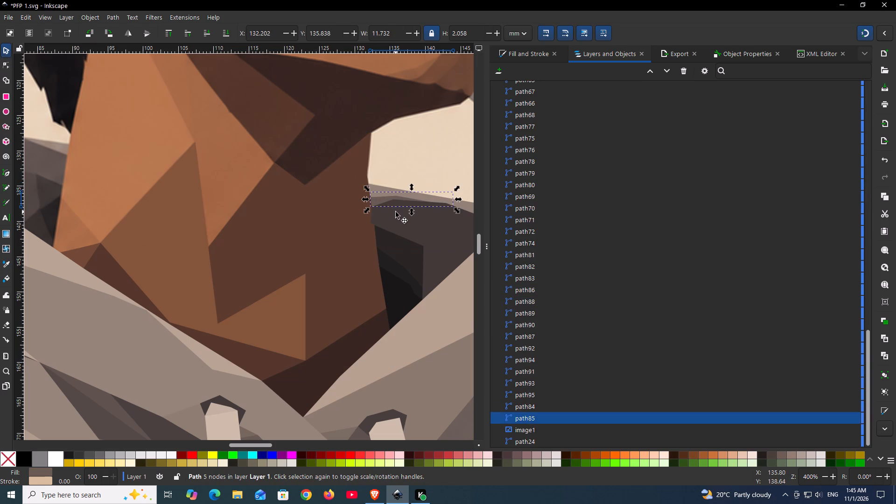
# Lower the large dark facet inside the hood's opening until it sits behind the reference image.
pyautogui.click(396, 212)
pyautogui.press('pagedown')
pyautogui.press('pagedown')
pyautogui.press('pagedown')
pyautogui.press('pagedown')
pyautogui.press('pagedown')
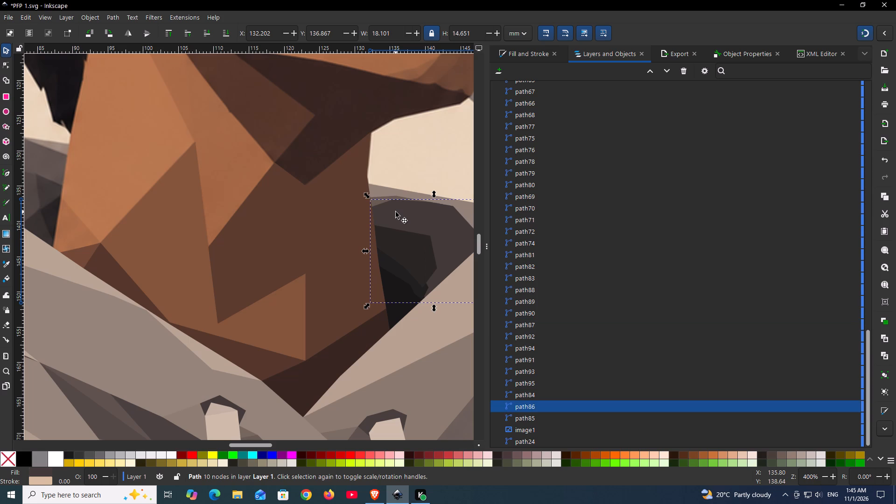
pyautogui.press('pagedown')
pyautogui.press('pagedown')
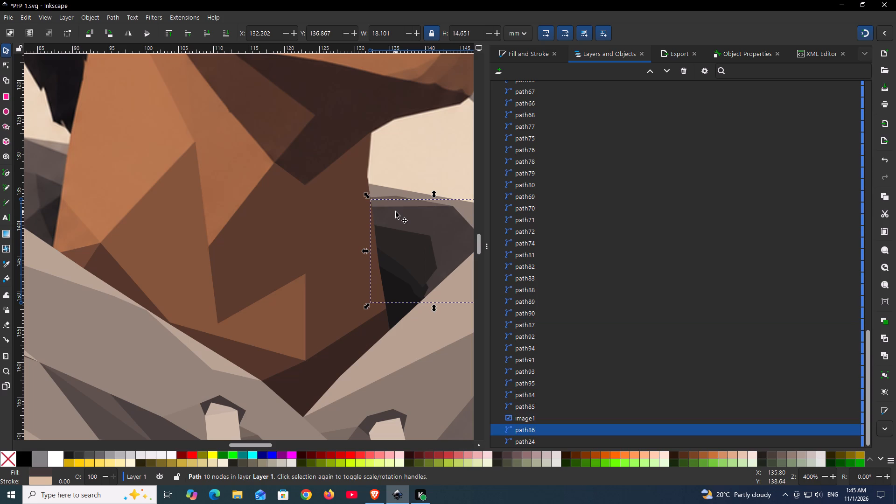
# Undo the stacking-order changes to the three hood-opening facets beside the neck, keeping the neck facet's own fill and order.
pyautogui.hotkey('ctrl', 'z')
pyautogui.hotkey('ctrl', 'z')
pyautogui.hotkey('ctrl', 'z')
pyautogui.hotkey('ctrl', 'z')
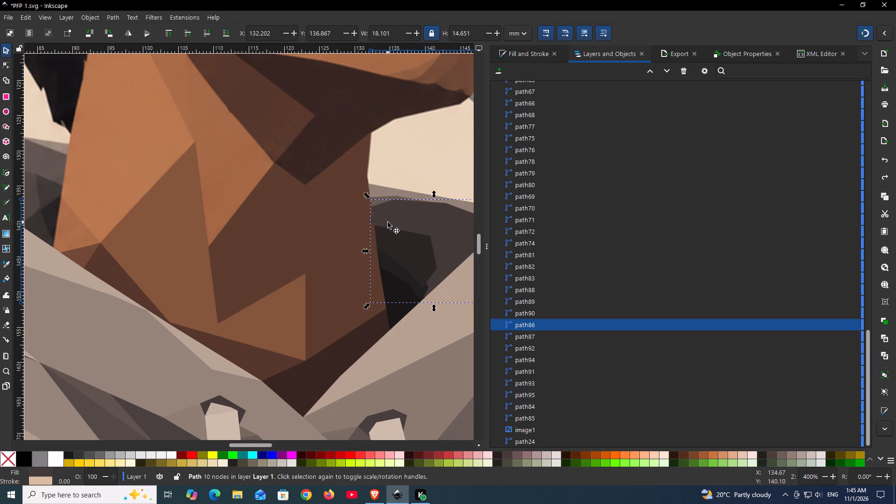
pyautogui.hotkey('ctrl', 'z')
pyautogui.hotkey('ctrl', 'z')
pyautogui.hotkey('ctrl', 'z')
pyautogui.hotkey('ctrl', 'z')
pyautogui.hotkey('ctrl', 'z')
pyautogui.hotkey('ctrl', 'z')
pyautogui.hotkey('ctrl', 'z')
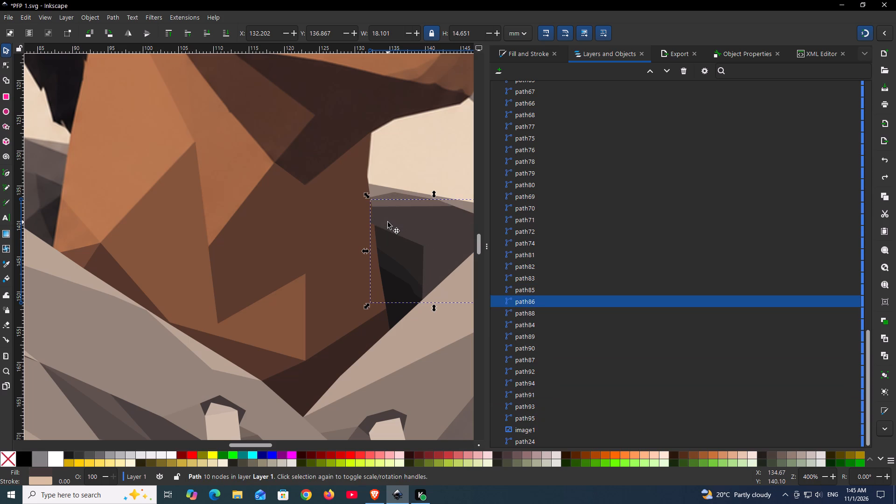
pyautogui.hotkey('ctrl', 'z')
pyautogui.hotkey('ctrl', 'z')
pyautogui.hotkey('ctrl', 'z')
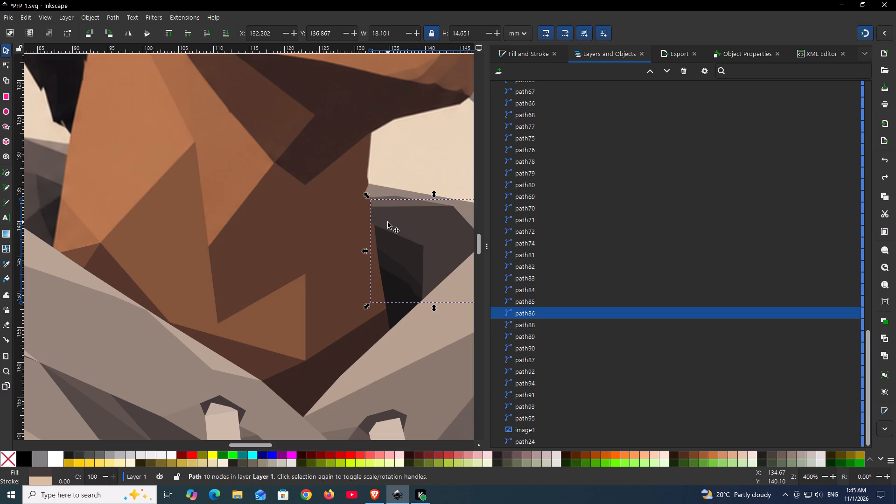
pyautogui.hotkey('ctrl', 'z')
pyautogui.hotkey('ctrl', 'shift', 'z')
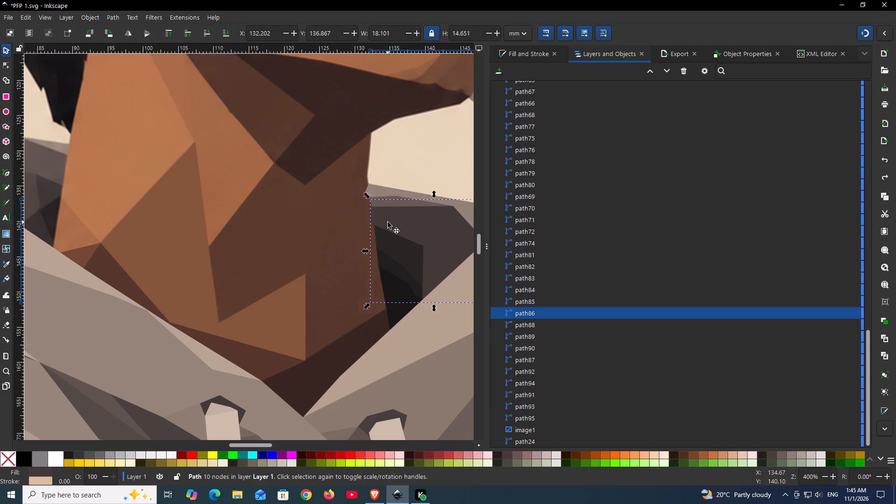
# Capture a screen snip of the hood's opening beside the neck and open it in Snip & Sketch.
pyautogui.click(397, 168)
pyautogui.press('space')
pyautogui.press('space')
pyautogui.press('space')
pyautogui.press('space')
pyautogui.press('space')
pyautogui.press('space')
pyautogui.press('space')
pyautogui.press('space')
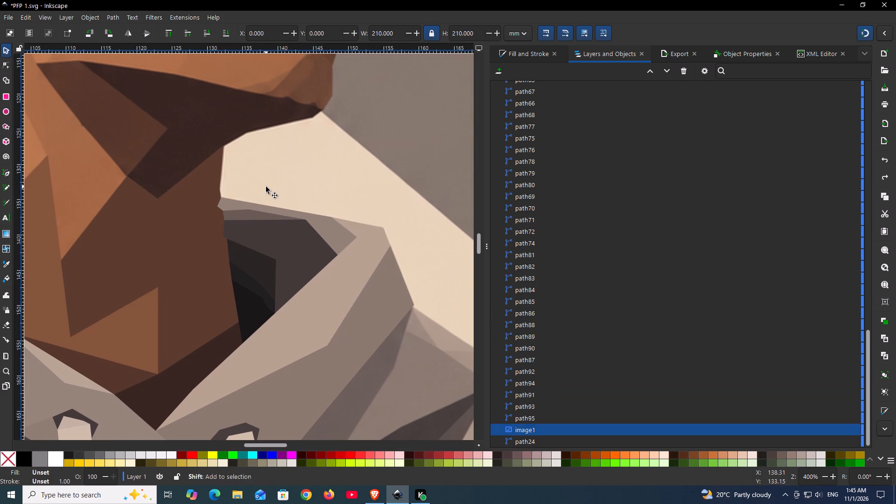
pyautogui.press('shift+super+s')
pyautogui.moveTo(202, 158); pyautogui.dragTo(419, 339)
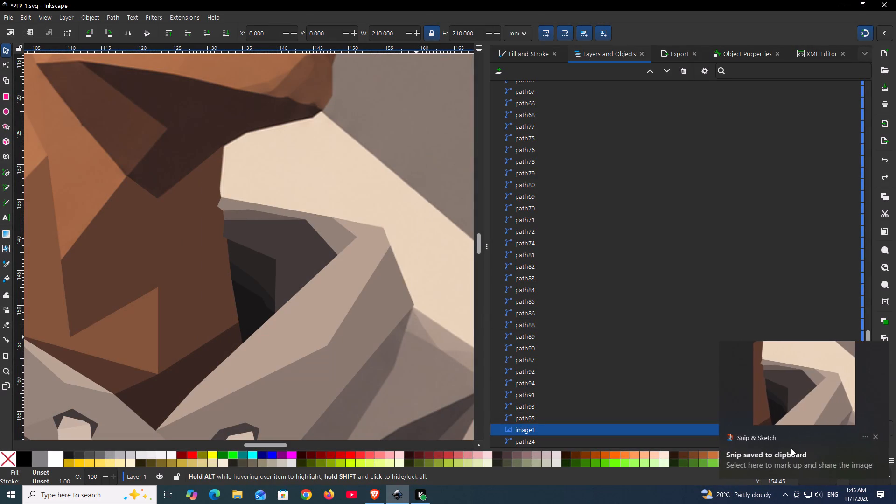
pyautogui.click(791, 448)
# Arrange the drawing and the snip side by side, narrowing the snip window and enlarging the drawing's canvas area.
pyautogui.click(863, 5)
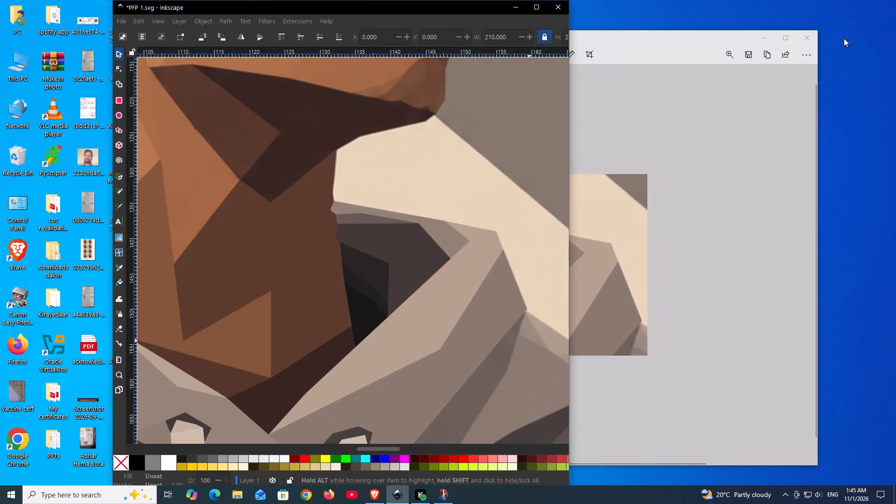
pyautogui.click(688, 152)
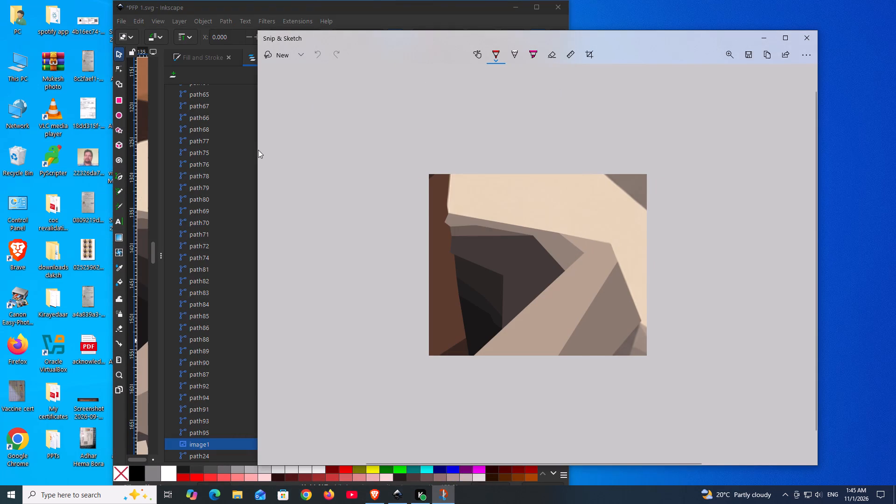
pyautogui.moveTo(257, 154); pyautogui.dragTo(532, 168)
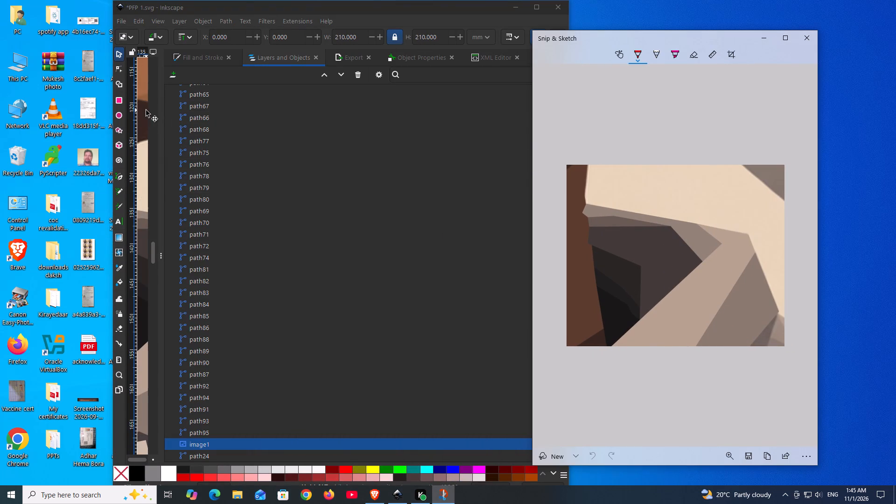
pyautogui.moveTo(162, 117); pyautogui.dragTo(412, 149)
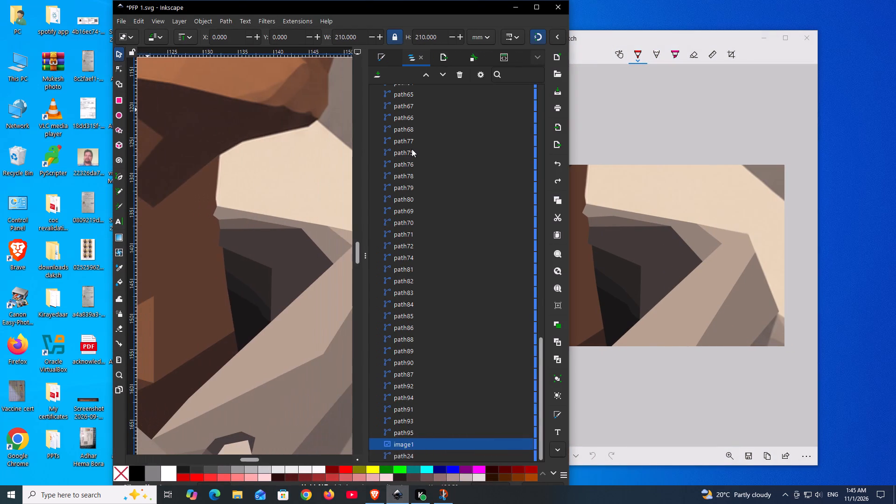
pyautogui.moveTo(412, 149); pyautogui.dragTo(460, 155)
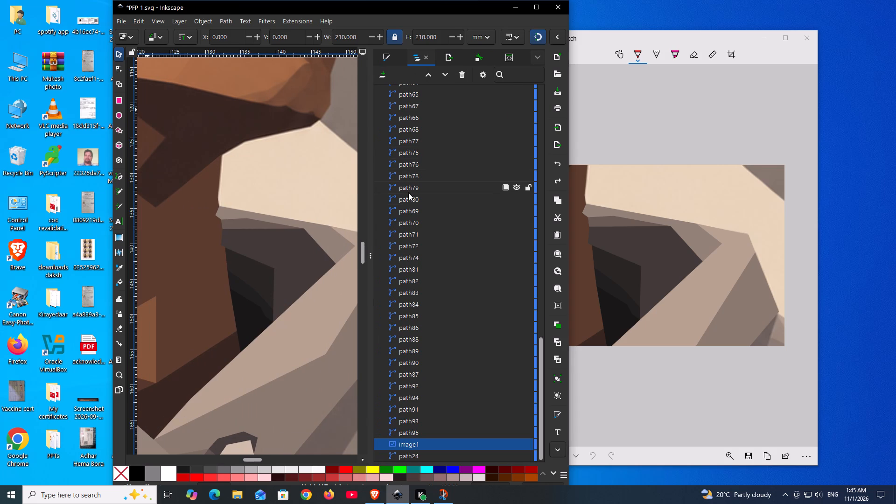
# Lower the hood opening's light grey-brown rim facet behind the neck's dark-brown front facet, keeping it just above the reference image.
pyautogui.click(242, 216)
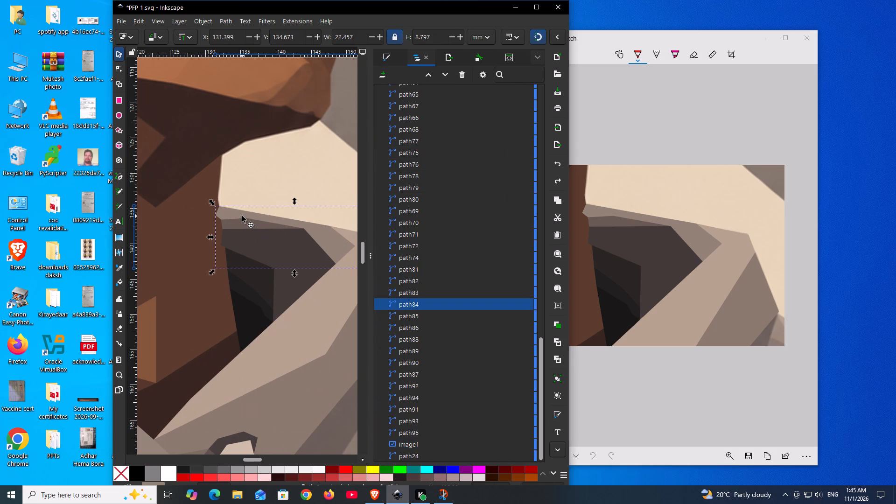
pyautogui.press('pagedown')
pyautogui.press('pagedown')
pyautogui.press('pagedown')
pyautogui.press('pagedown')
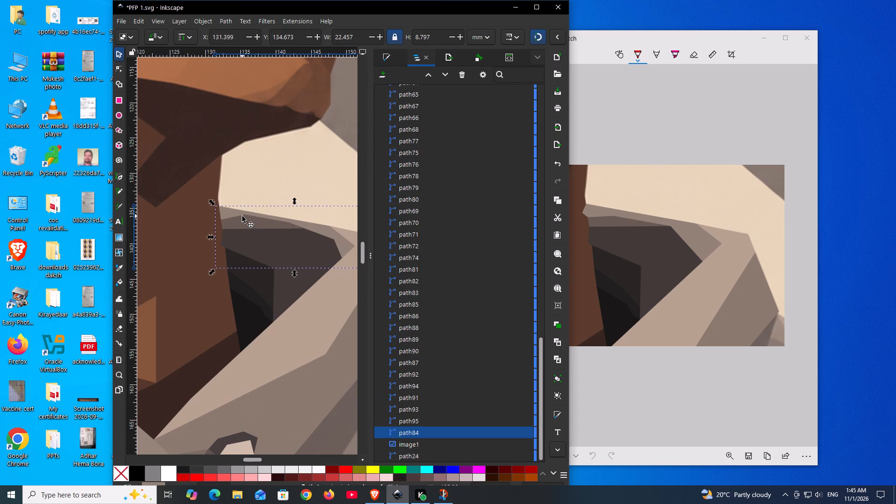
pyautogui.press('pagedown')
pyautogui.press('pageup')
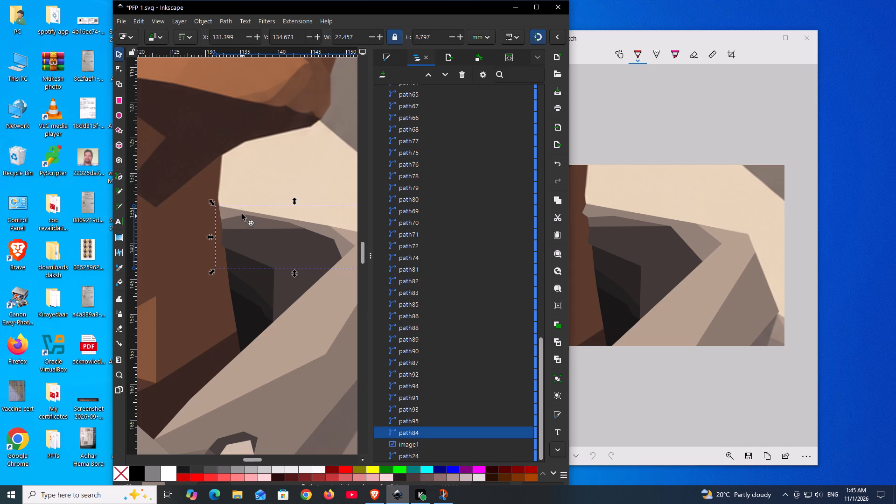
# Lower the thin darker strip below the hood's rim behind the rim facet, just above the reference image.
pyautogui.click(242, 217)
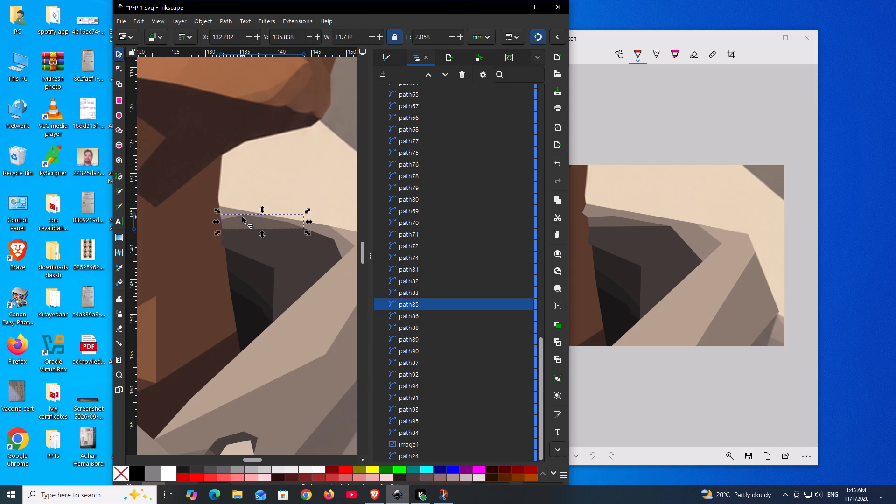
pyautogui.press('pagedown')
pyautogui.press('pagedown')
pyautogui.press('pagedown')
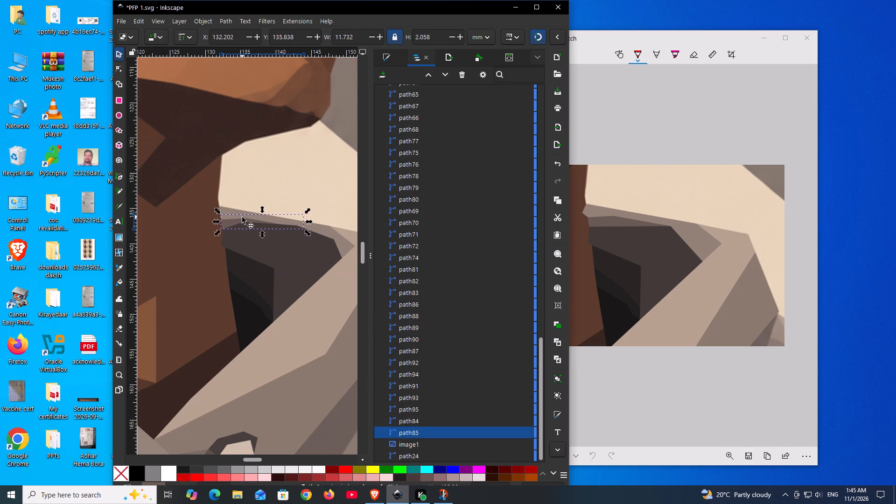
# Lower the large dark facet inside the hood's opening behind the thin strip, just above the reference image, and deselect it.
pyautogui.click(244, 230)
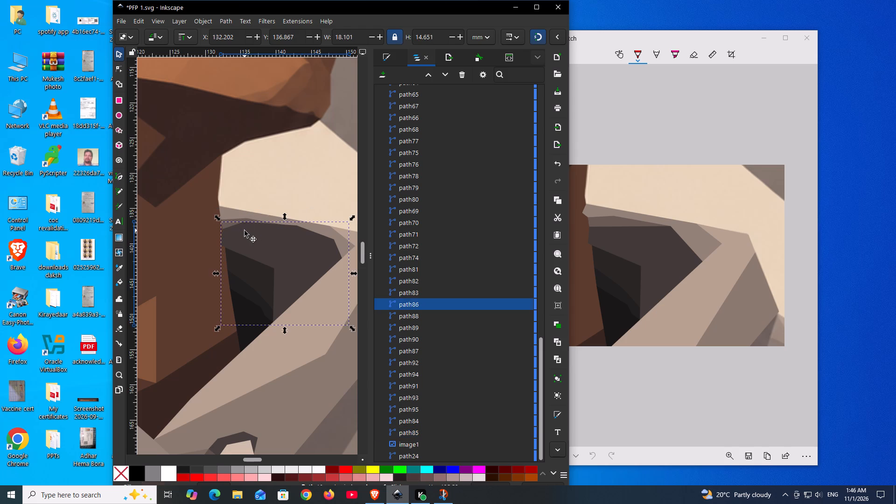
pyautogui.press('pagedown')
pyautogui.press('pagedown')
pyautogui.press('pagedown')
pyautogui.press('pagedown')
pyautogui.press('pagedown')
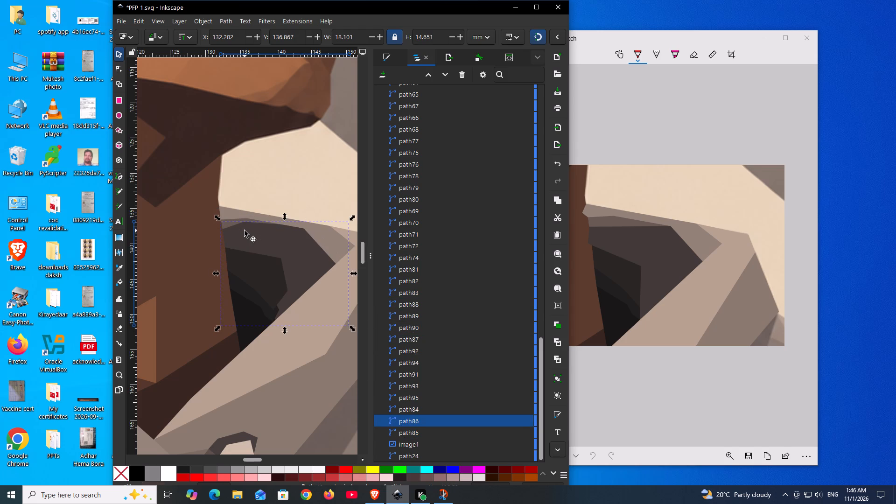
pyautogui.press('pagedown')
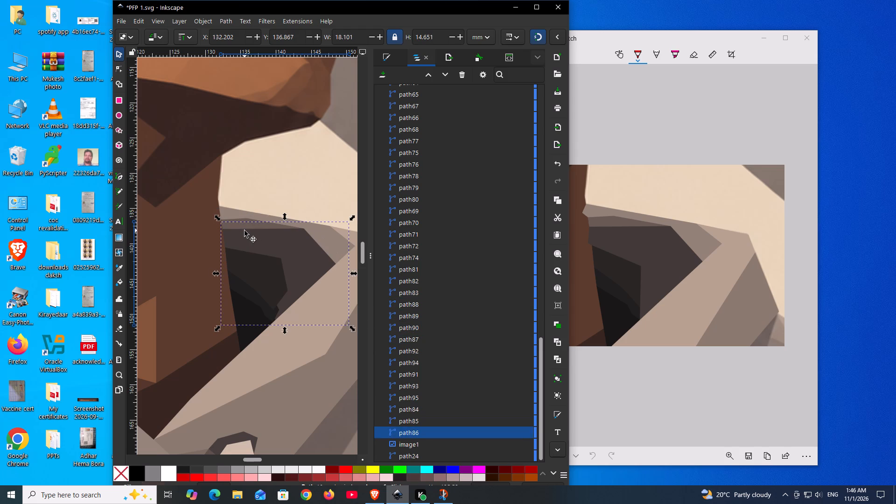
pyautogui.click(270, 193)
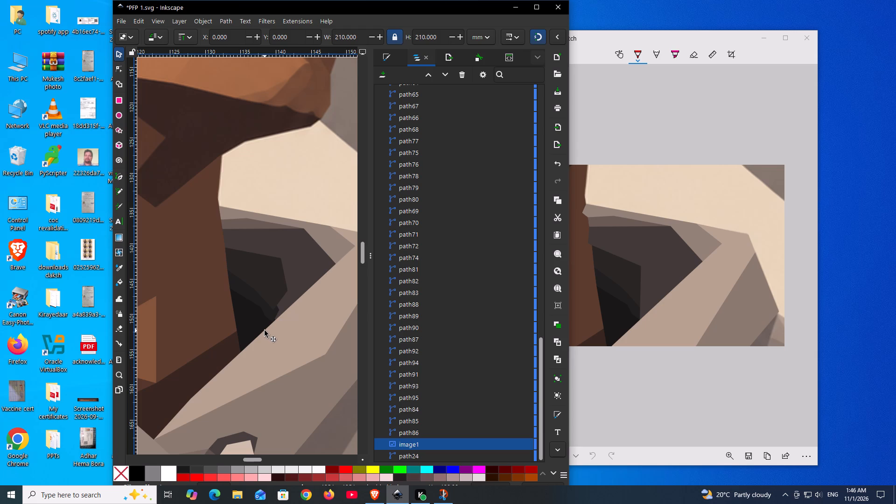
# Lower the smaller, darker facet inside the hood's opening to directly behind the neck's dark-brown front facet.
pyautogui.click(270, 284)
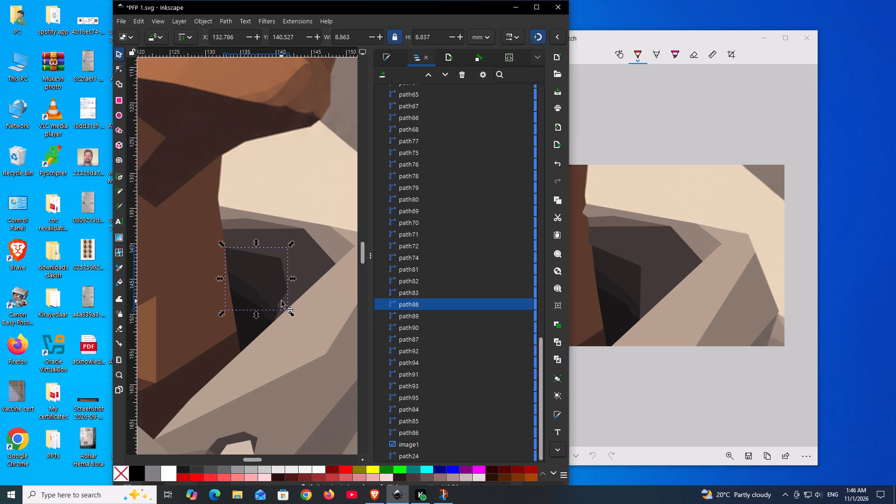
pyautogui.press('pagedown')
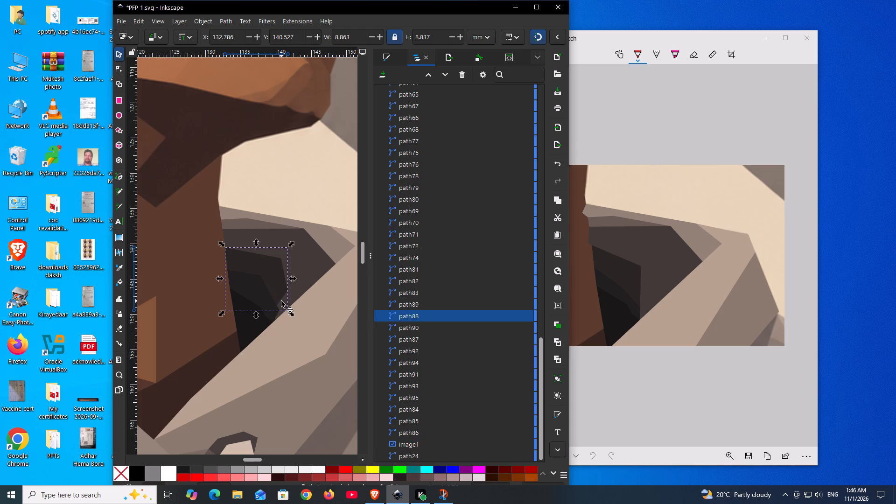
pyautogui.press('pagedown')
pyautogui.press('pagedown')
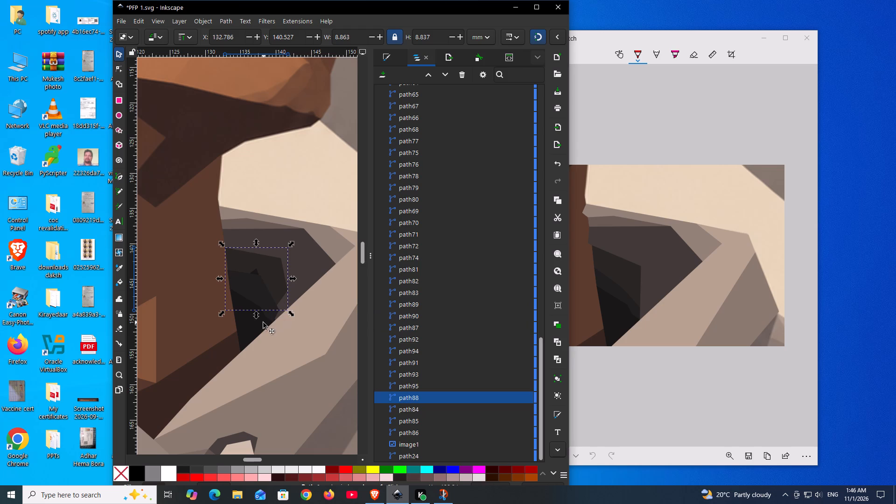
# Lower the near-black facet deepest in the hood's opening behind all other facets, keeping it just above the reference image.
pyautogui.click(258, 325)
pyautogui.press('pagedown')
pyautogui.press('pagedown')
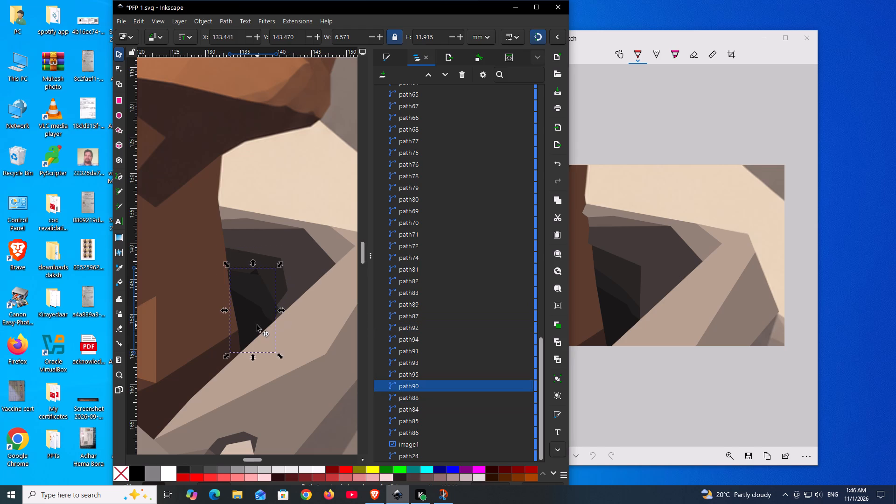
pyautogui.press('pagedown')
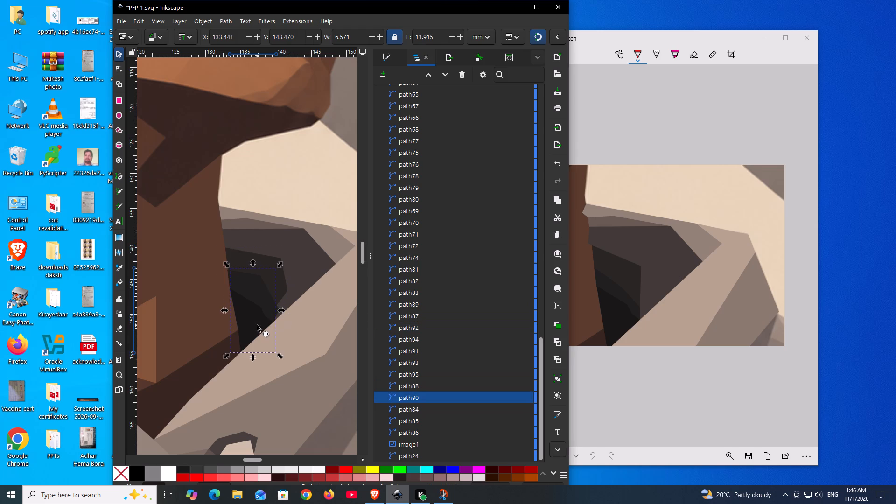
pyautogui.press('pagedown')
pyautogui.press('pagedown')
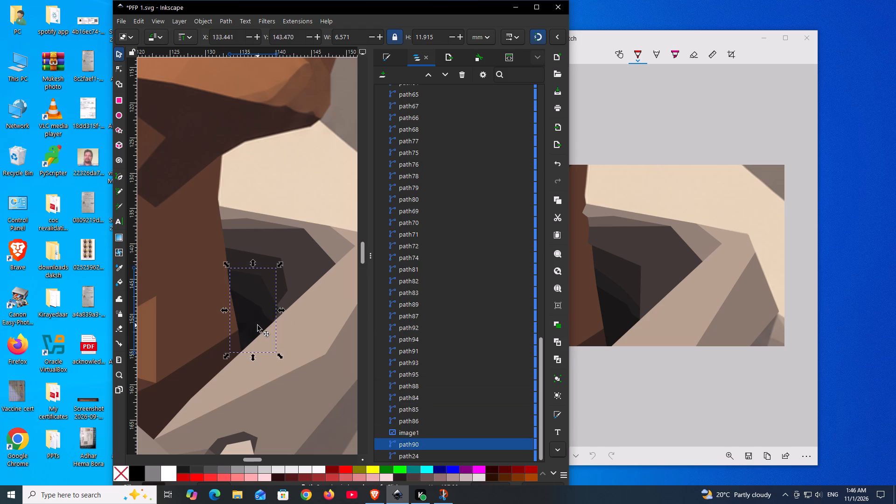
pyautogui.press('pagedown')
pyautogui.press('pageup')
# Lower the very dark middle facet inside the hood's opening to directly above the near-black facet in the stack.
pyautogui.click(264, 300)
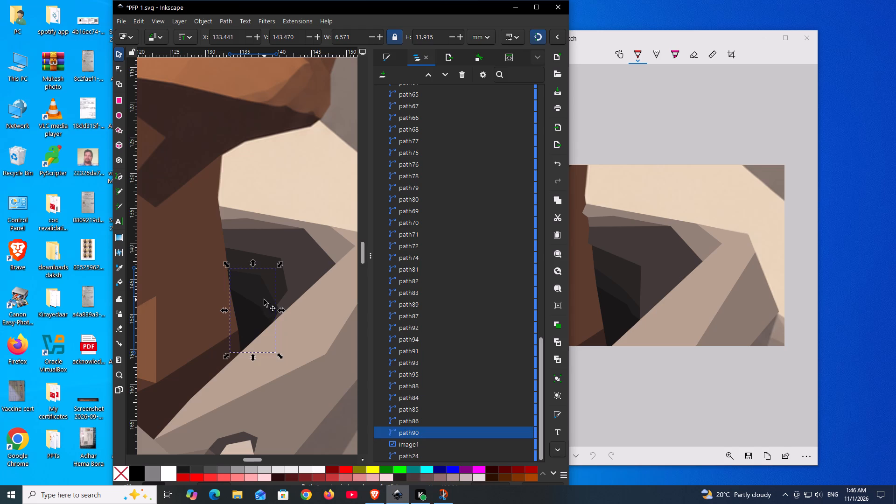
pyautogui.press('pagedown')
pyautogui.press('pagedown')
pyautogui.press('pagedown')
pyautogui.press('pagedown')
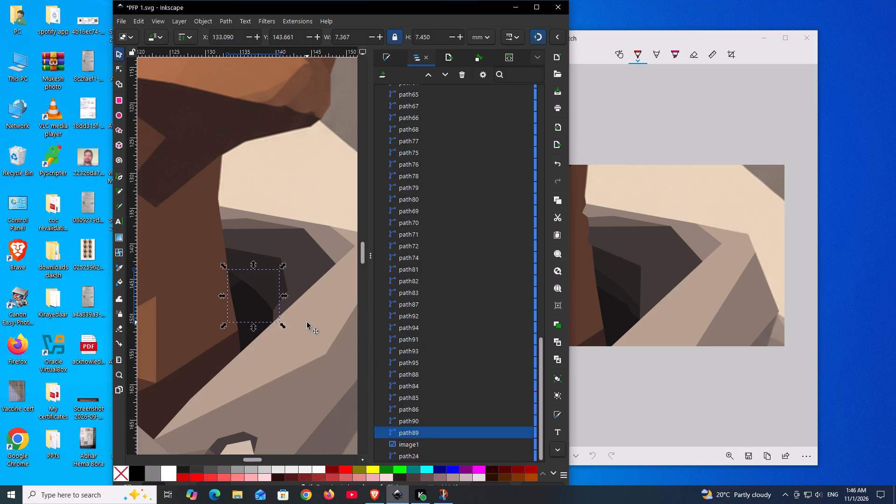
pyautogui.press('pageup')
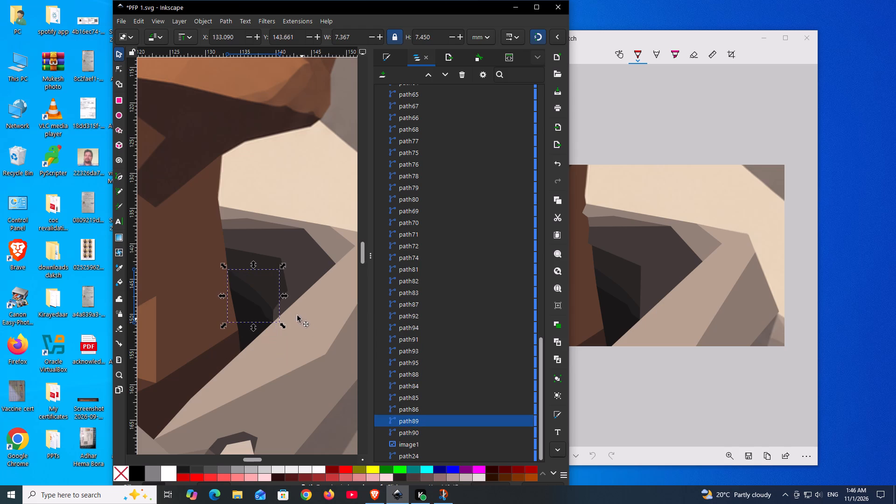
# Lower the smaller dark facet inside the hood's opening behind the rim, strip and large dark facets, directly above the very dark middle facet.
pyautogui.click(272, 285)
pyautogui.press('pagedown')
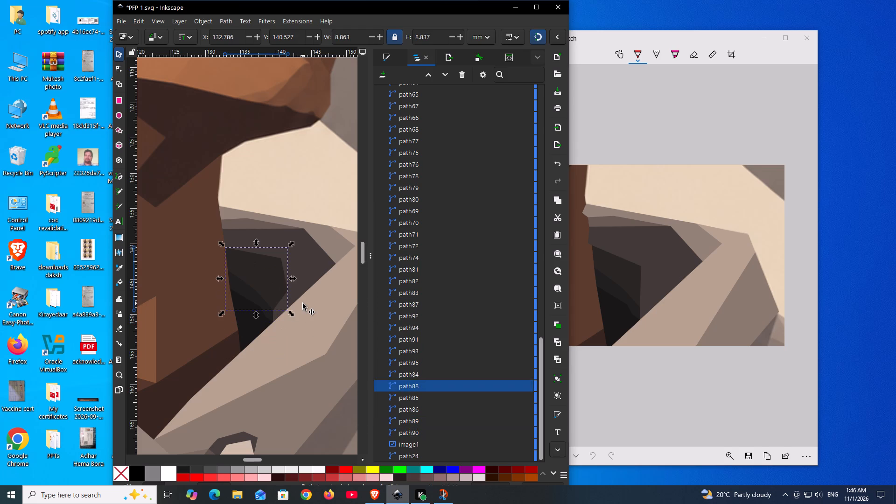
pyautogui.press('pagedown')
pyautogui.press('pagedown')
pyautogui.press('pageup')
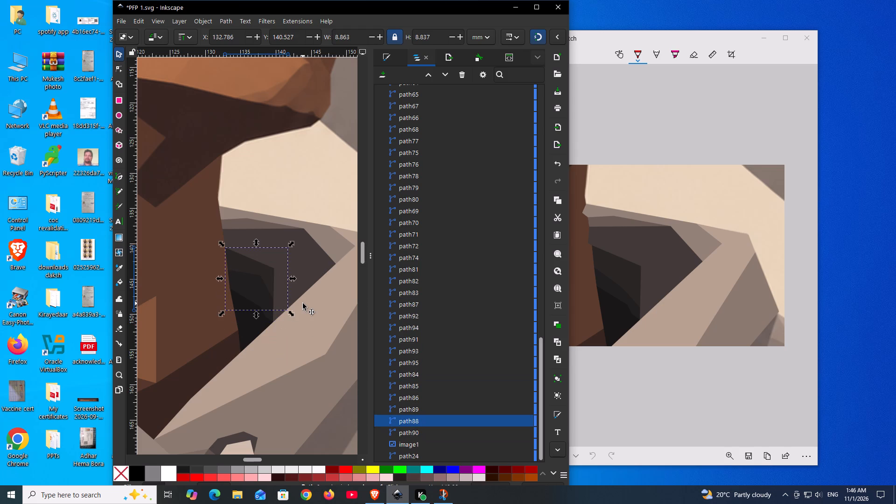
# Examine the restacked hood-opening facets where they meet the neck's edge and the light collar facet.
pyautogui.keyDown('ctrl'); pyautogui.scroll(-2, 263, 307); pyautogui.keyUp('ctrl')
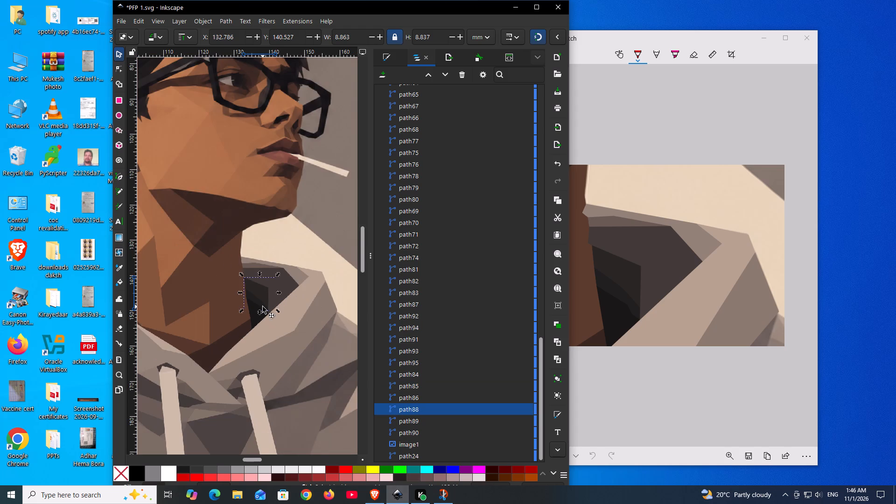
pyautogui.click(274, 340)
pyautogui.keyDown('ctrl'); pyautogui.scroll(5, 243, 312); pyautogui.keyUp('ctrl')
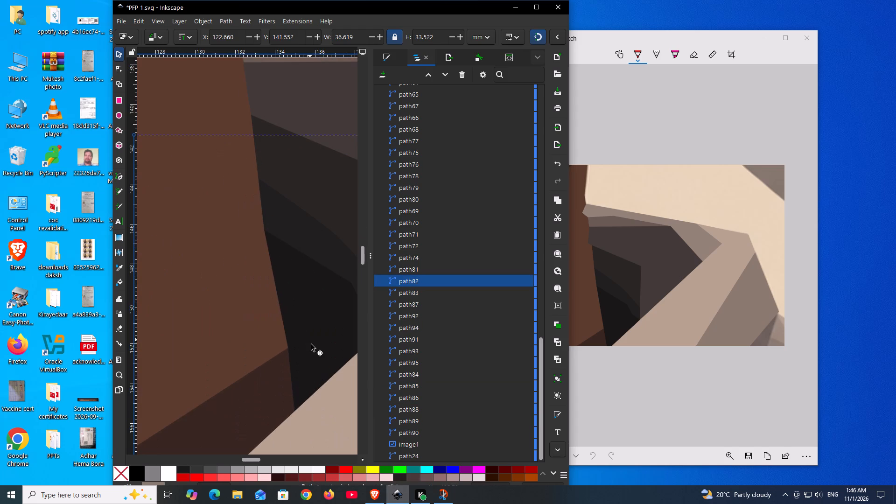
pyautogui.keyDown('ctrl'); pyautogui.scroll(-1, 312, 353); pyautogui.keyUp('ctrl')
pyautogui.keyDown('ctrl'); pyautogui.scroll(1, 312, 353); pyautogui.keyUp('ctrl')
pyautogui.keyDown('ctrl'); pyautogui.scroll(-5, 312, 353); pyautogui.keyUp('ctrl')
pyautogui.keyDown('ctrl'); pyautogui.scroll(6, 312, 354); pyautogui.keyUp('ctrl')
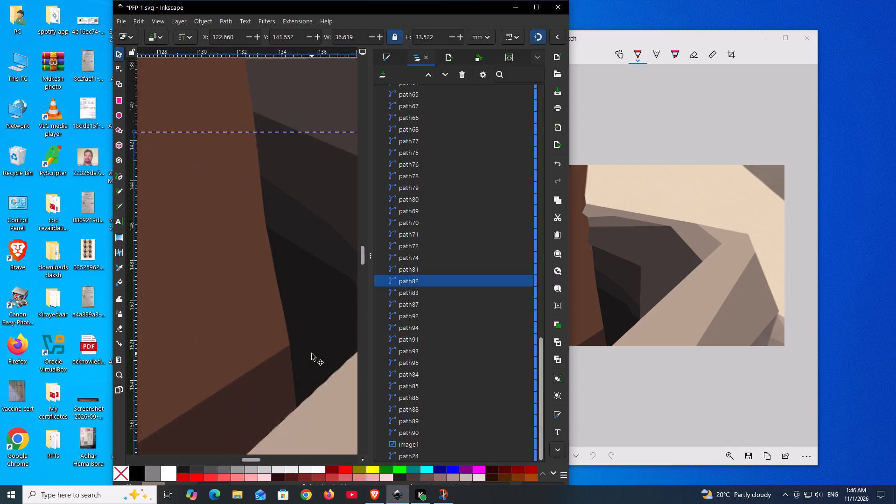
pyautogui.keyDown('ctrl'); pyautogui.scroll(2, 312, 354); pyautogui.keyUp('ctrl')
pyautogui.keyDown('ctrl'); pyautogui.scroll(-9, 312, 354); pyautogui.keyUp('ctrl')
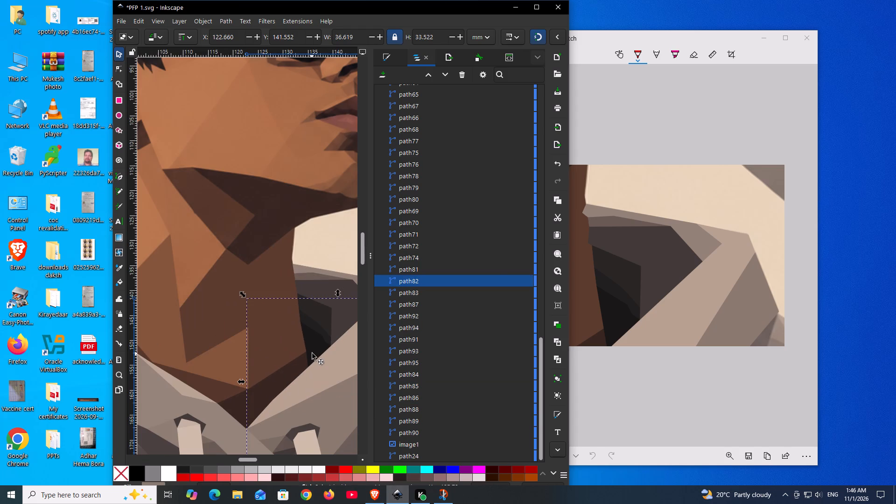
# Close the Snip & Sketch snip without saving it and maximize the Inkscape window.
pyautogui.click(813, 39)
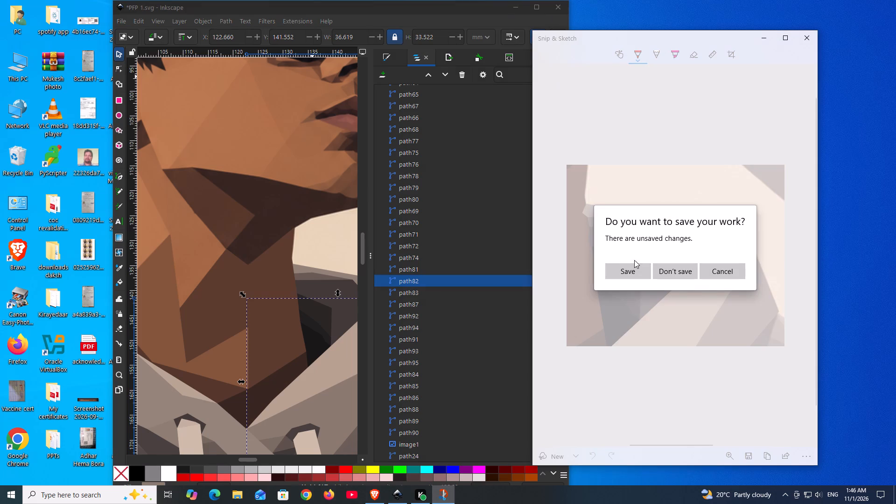
pyautogui.click(692, 272)
pyautogui.click(537, 1)
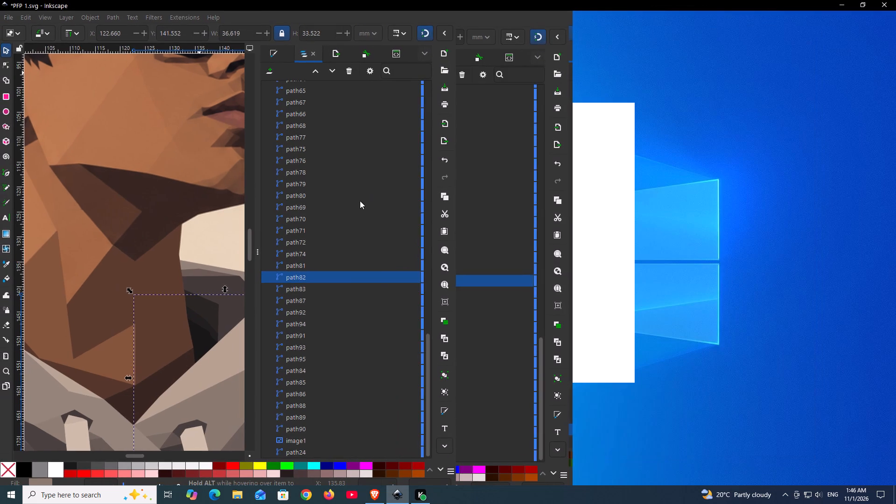
# Hide the reference image image1 to expose gaps between the traced facets.
pyautogui.keyDown('ctrl'); pyautogui.scroll(-2, 347, 227); pyautogui.keyUp('ctrl')
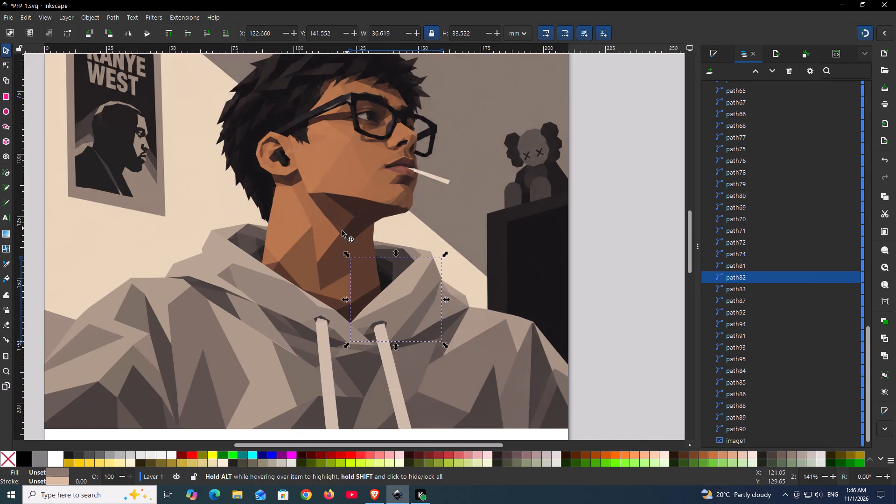
pyautogui.scroll(-6, 774, 374)
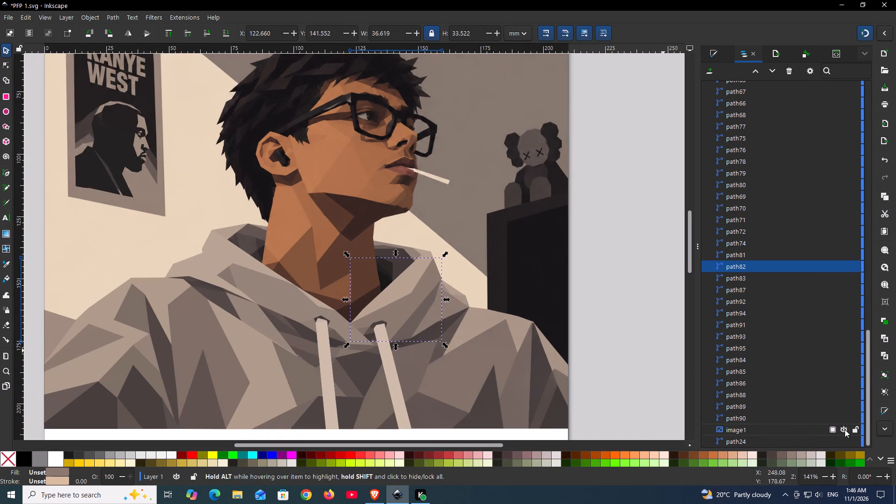
pyautogui.click(845, 429)
# Move the light grey-brown rim facet's two neck-side nodes under the neck's edge with the Node tool.
pyautogui.keyDown('ctrl'); pyautogui.scroll(5, 379, 251); pyautogui.keyUp('ctrl')
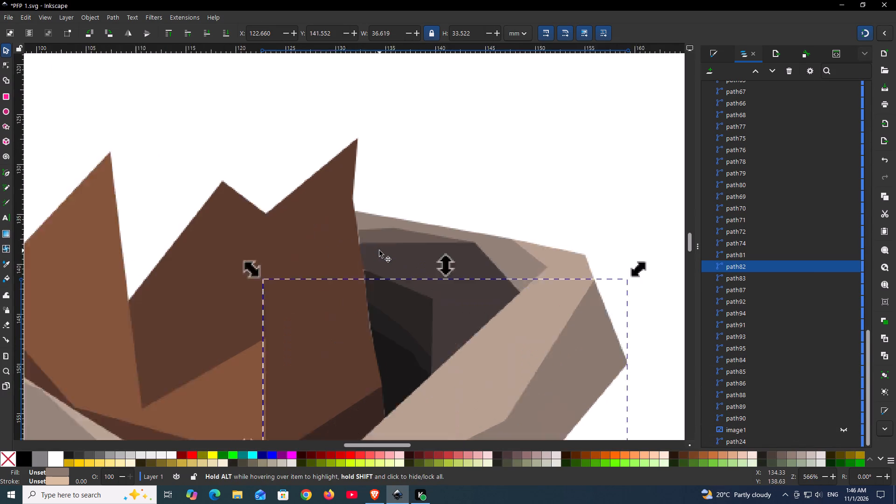
pyautogui.scroll(-1, 379, 251)
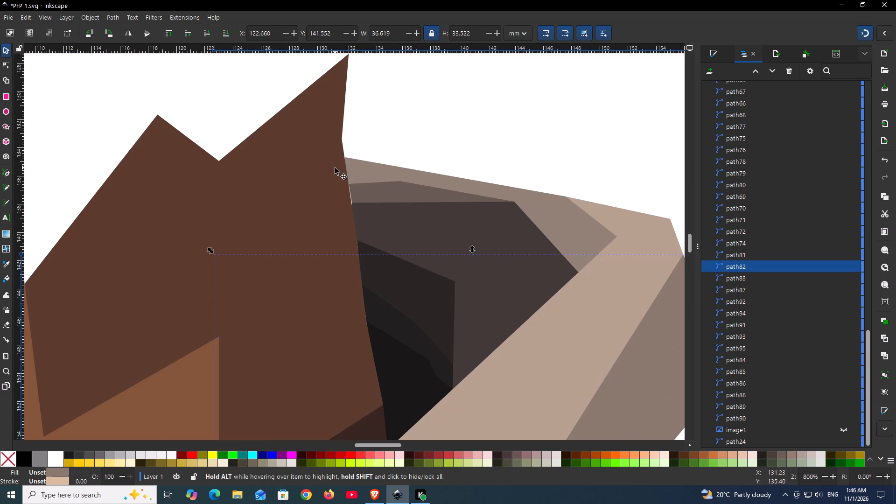
pyautogui.click(353, 165)
pyautogui.keyDown('ctrl'); pyautogui.scroll(5, 353, 165); pyautogui.keyUp('ctrl')
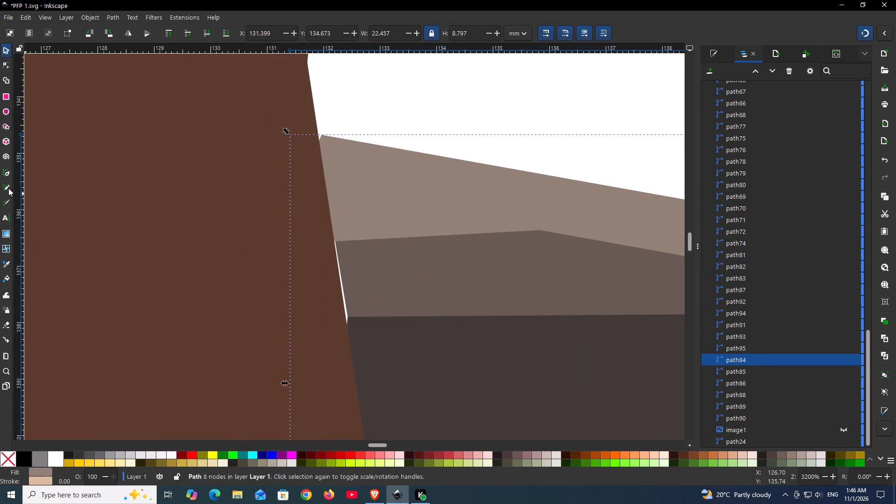
pyautogui.click(7, 65)
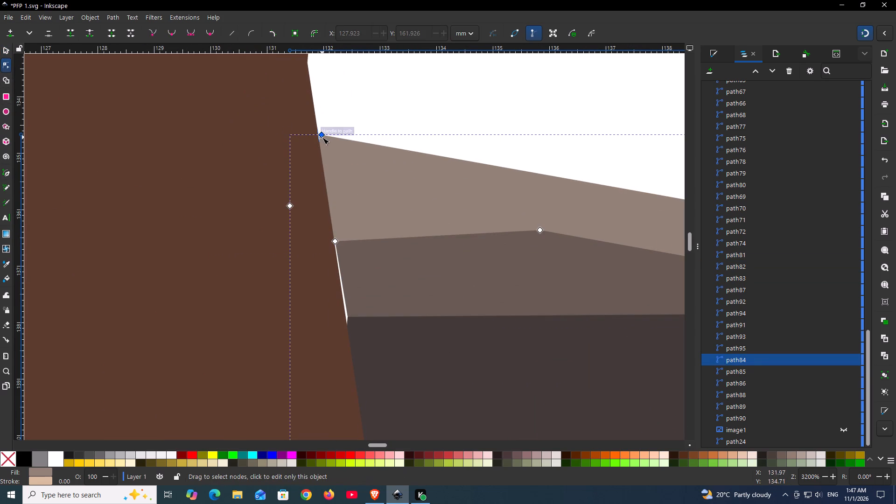
pyautogui.moveTo(322, 135); pyautogui.dragTo(313, 135)
pyautogui.moveTo(336, 244); pyautogui.dragTo(330, 244)
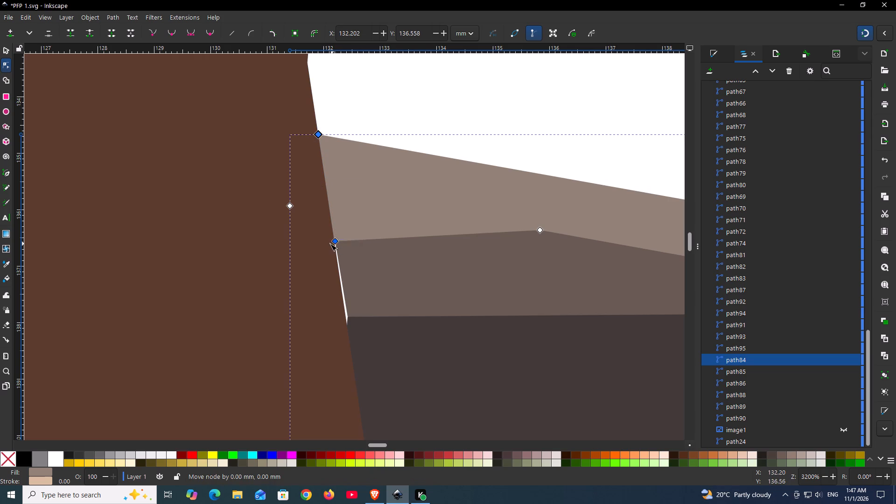
pyautogui.moveTo(330, 244); pyautogui.dragTo(324, 244)
# Move both neck-side nodes of the thin darker strip below the rim under the neck's edge to close the white gap.
pyautogui.click(350, 283)
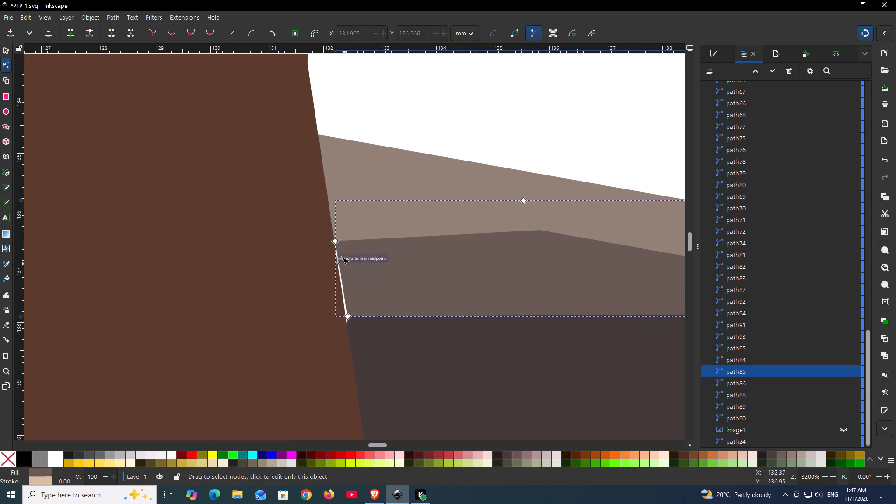
pyautogui.moveTo(335, 240); pyautogui.dragTo(319, 243)
pyautogui.moveTo(347, 317); pyautogui.dragTo(334, 318)
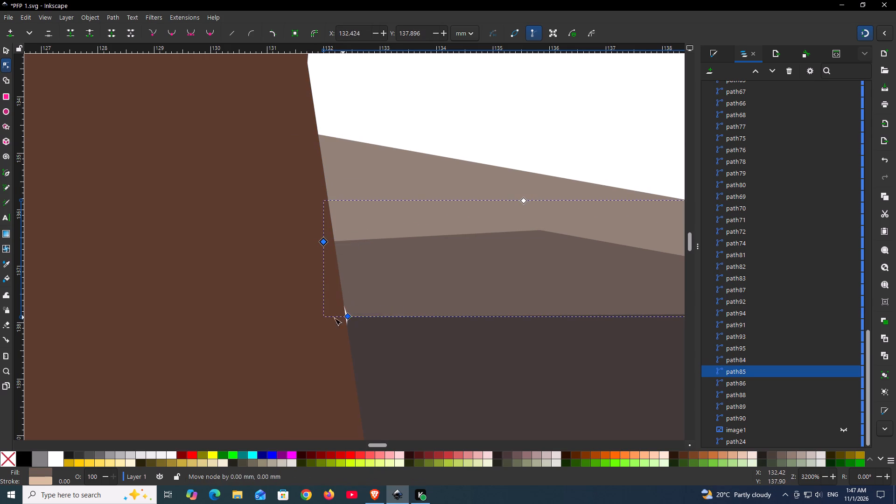
pyautogui.moveTo(334, 318); pyautogui.dragTo(327, 319)
# Move the large dark facet's upper neck-side node under the neck, following the thin strip's lower edge.
pyautogui.click(370, 338)
pyautogui.moveTo(347, 315); pyautogui.dragTo(320, 319)
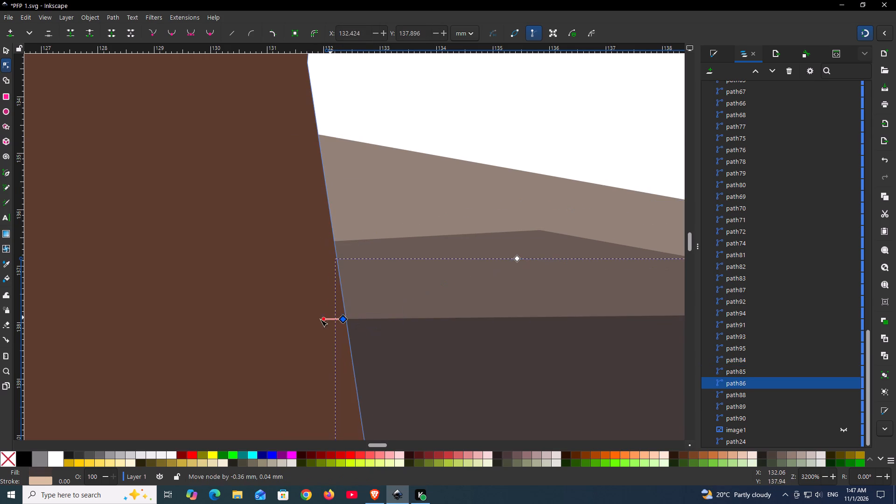
pyautogui.moveTo(320, 319); pyautogui.dragTo(318, 319)
# Extend the smaller dark facet's upper neck-side corner under the neck, along the line of its top edge.
pyautogui.click(445, 321)
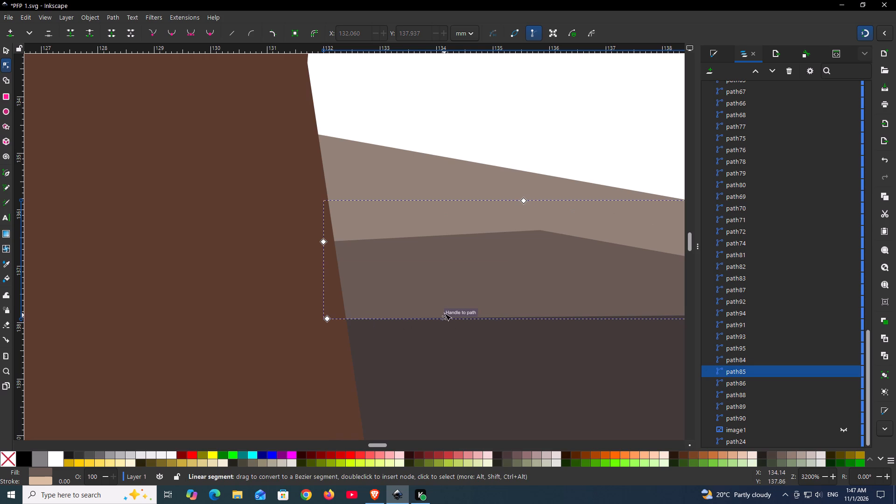
pyautogui.keyDown('ctrl'); pyautogui.scroll(-6, 444, 313); pyautogui.keyUp('ctrl')
pyautogui.keyDown('ctrl'); pyautogui.scroll(3, 436, 286); pyautogui.keyUp('ctrl')
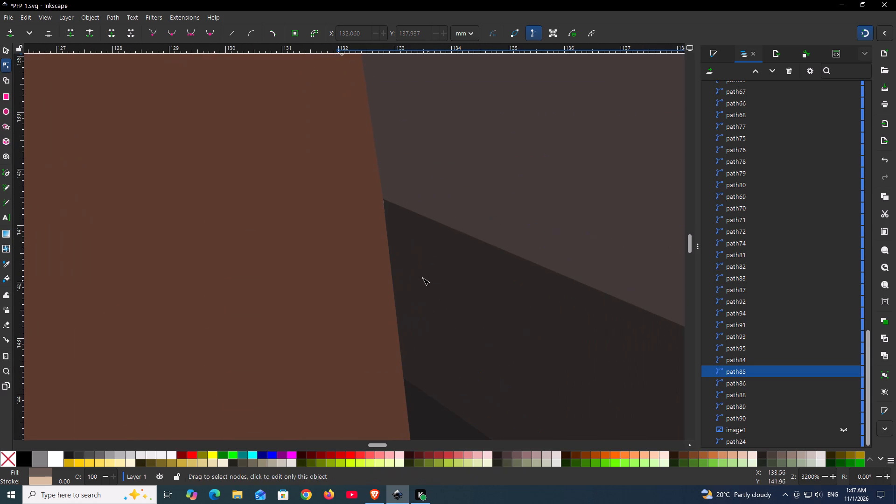
pyautogui.click(420, 275)
pyautogui.moveTo(384, 200); pyautogui.dragTo(343, 185)
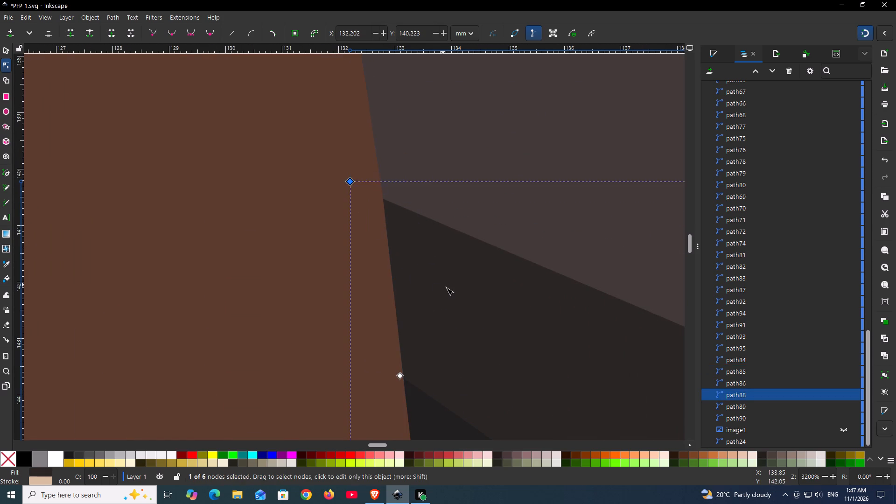
# Move the very dark middle facet's lower neck-side corner under the neck and slightly upward, keeping its lower edge's slope.
pyautogui.scroll(-5, 447, 288)
pyautogui.click(446, 306)
pyautogui.moveTo(419, 337); pyautogui.dragTo(388, 341)
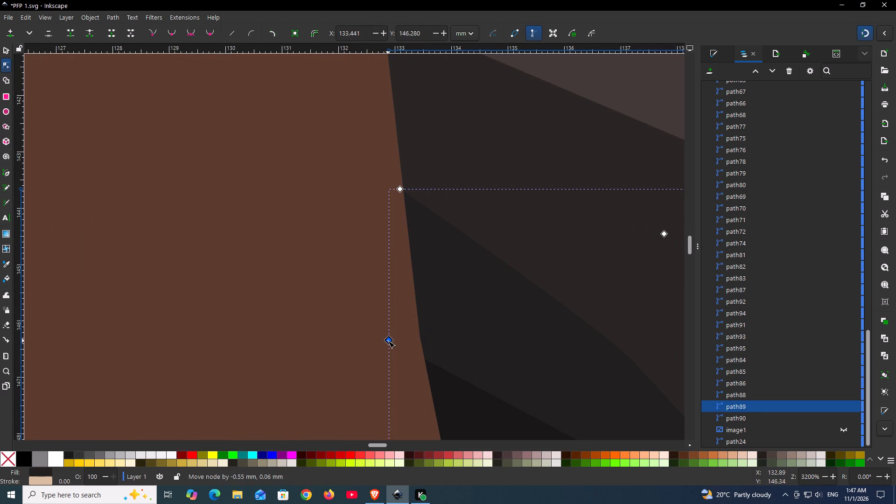
pyautogui.moveTo(388, 341); pyautogui.dragTo(388, 317)
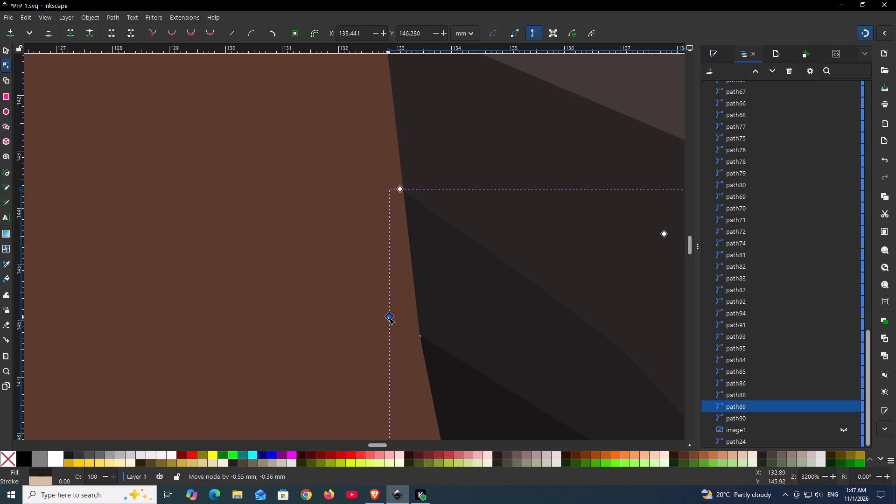
pyautogui.moveTo(388, 317); pyautogui.dragTo(387, 319)
# Move the near-black facet's upper neck-side node under the neck, beyond the very dark middle facet's corner.
pyautogui.scroll(-3, 486, 329)
pyautogui.click(486, 329)
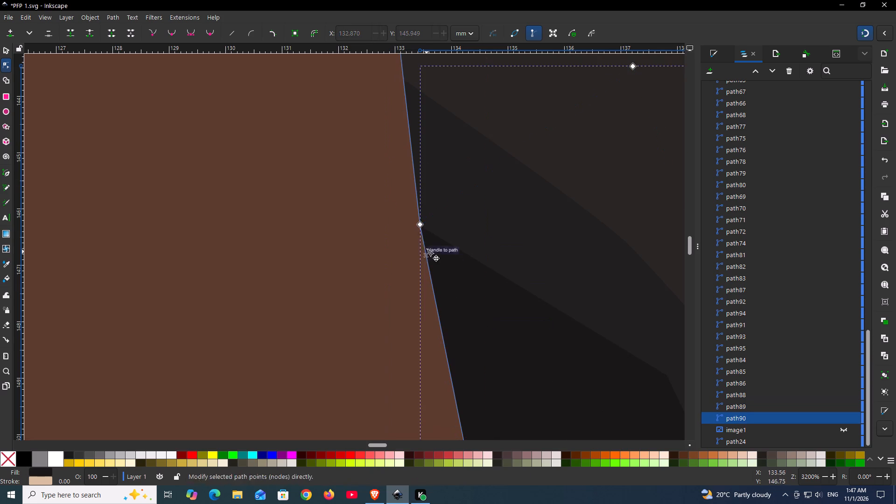
pyautogui.moveTo(419, 225); pyautogui.dragTo(376, 197)
pyautogui.scroll(1, 532, 269)
pyautogui.scroll(-3, 532, 269)
pyautogui.scroll(1, 532, 269)
pyautogui.scroll(-1, 532, 269)
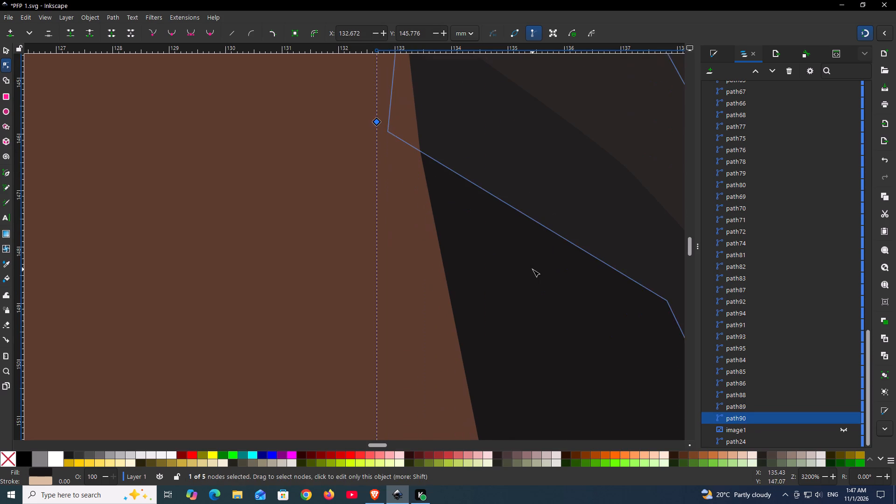
# Show the reference image image1 again behind the traced facets, toggling its visibility to compare.
pyautogui.scroll(-4, 532, 269)
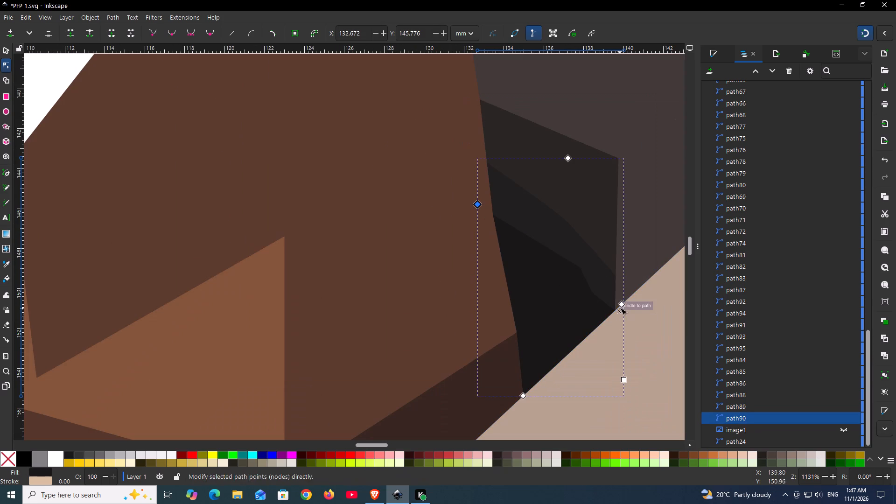
pyautogui.keyDown('ctrl'); pyautogui.scroll(-3, 516, 248); pyautogui.keyUp('ctrl')
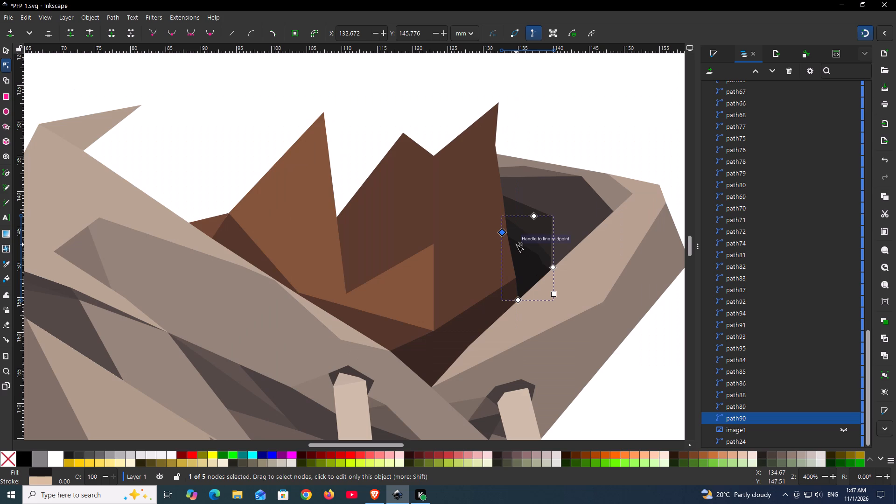
pyautogui.keyDown('ctrl'); pyautogui.scroll(-3, 515, 252); pyautogui.keyUp('ctrl')
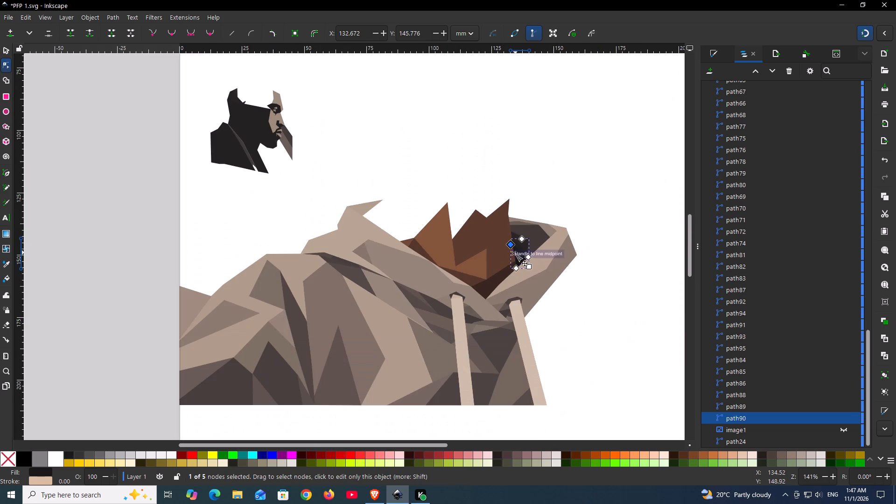
pyautogui.click(843, 428)
pyautogui.click(843, 428)
pyautogui.click(844, 429)
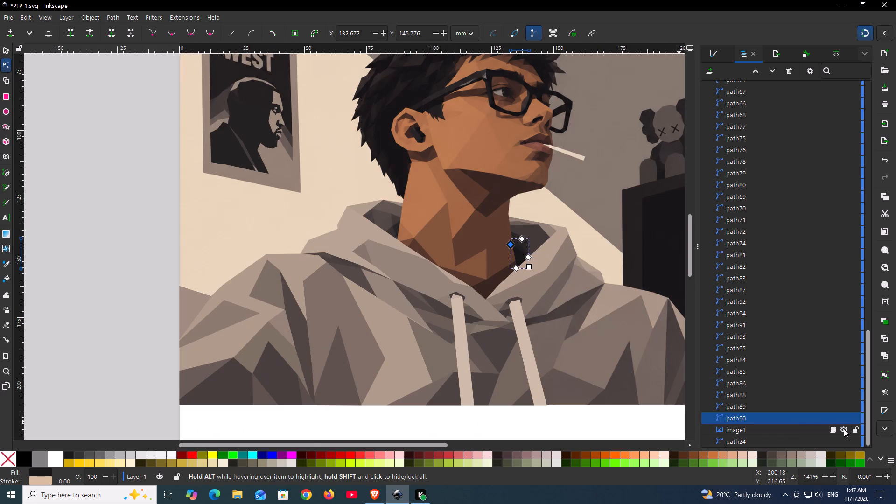
# Compare the traced neck and hood facets with the reference by toggling the visibility of image1.
pyautogui.click(844, 429)
pyautogui.click(844, 429)
pyautogui.click(844, 429)
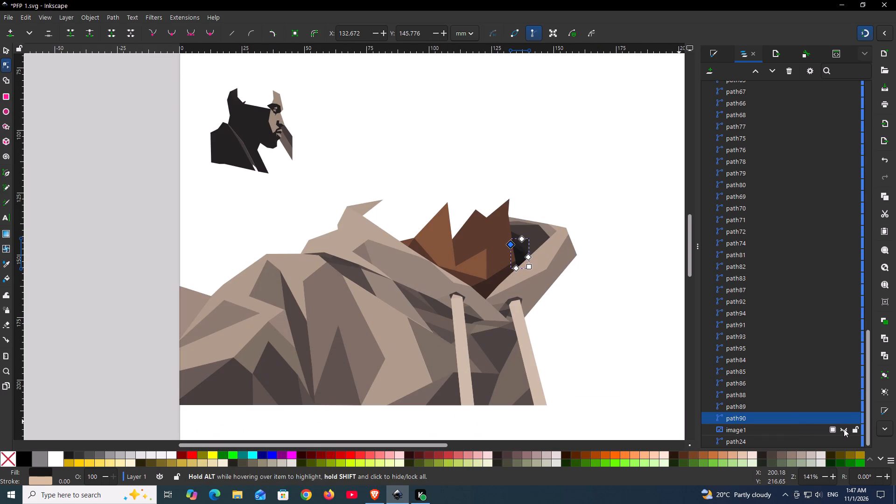
pyautogui.click(844, 429)
pyautogui.click(844, 429)
pyautogui.click(844, 429)
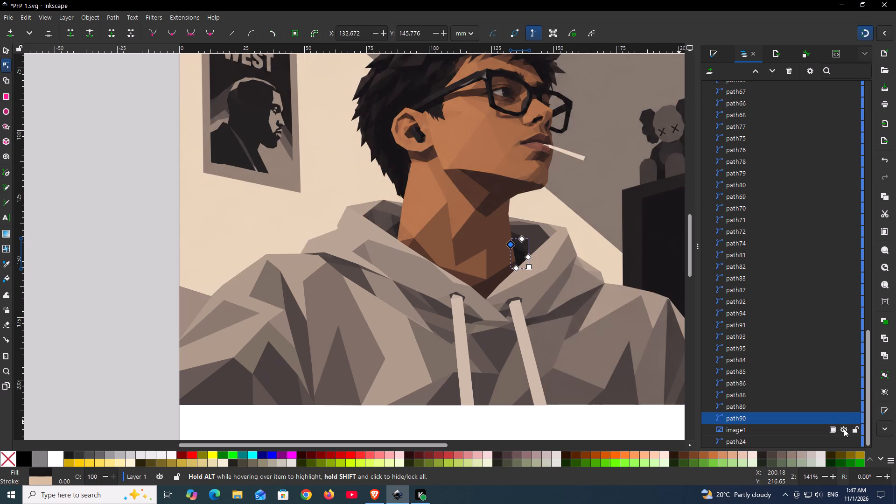
pyautogui.click(844, 429)
pyautogui.click(844, 429)
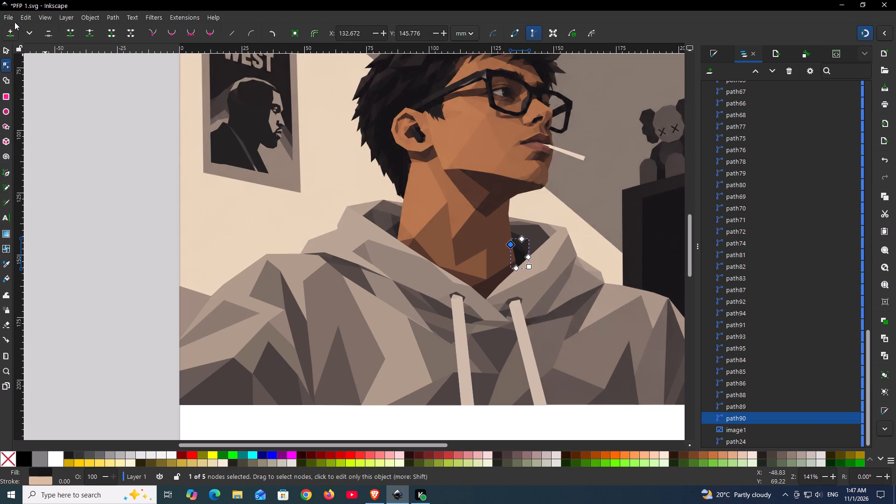
# Save the document.
pyautogui.click(11, 17)
pyautogui.click(42, 85)
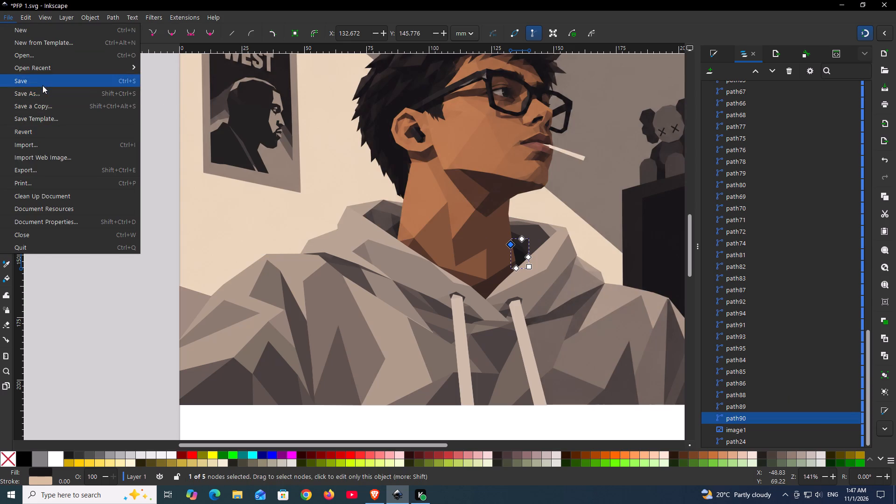
# Examine the whole artwork and the poster portrait with image1 hidden and shown, to find areas still untraced.
pyautogui.keyDown('ctrl'); pyautogui.scroll(-3, 605, 114); pyautogui.keyUp('ctrl')
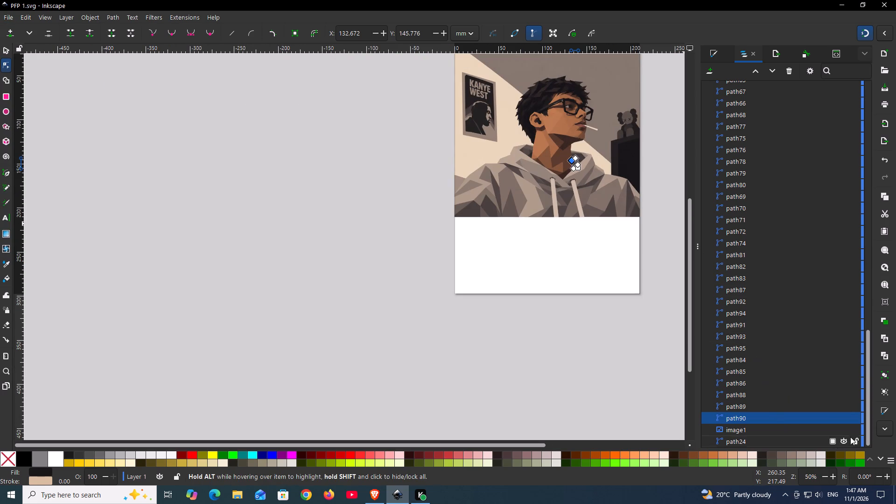
pyautogui.click(846, 430)
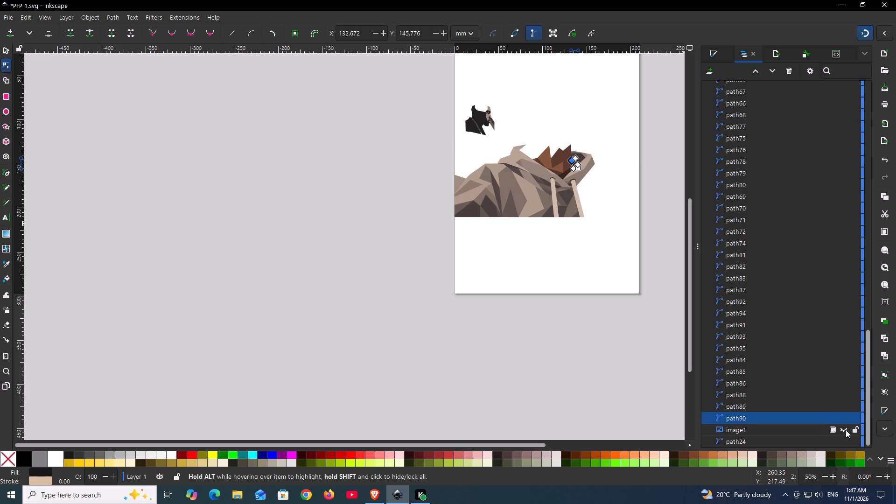
pyautogui.click(846, 430)
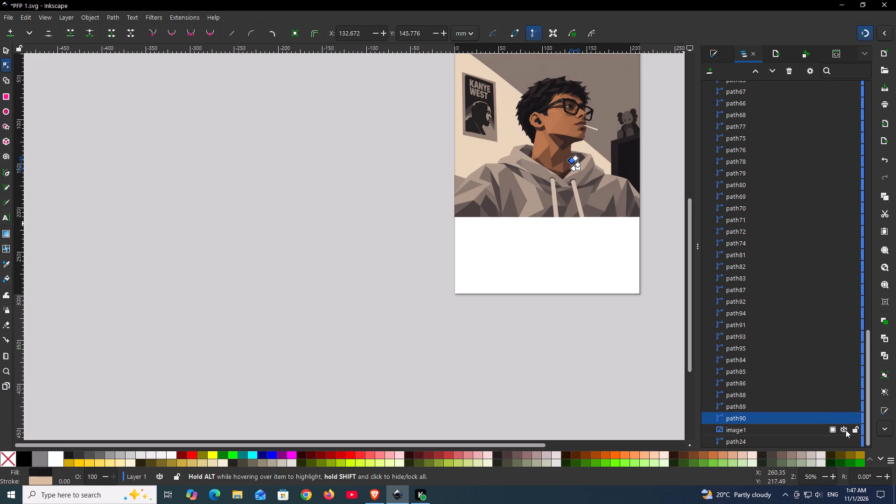
pyautogui.click(846, 430)
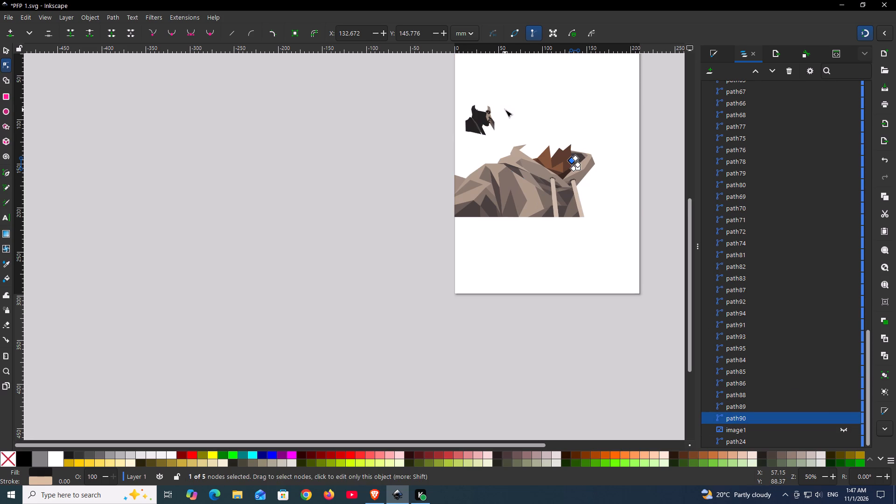
pyautogui.keyDown('ctrl'); pyautogui.scroll(5, 505, 110); pyautogui.keyUp('ctrl')
pyautogui.keyDown('ctrl'); pyautogui.scroll(1, 425, 161); pyautogui.keyUp('ctrl')
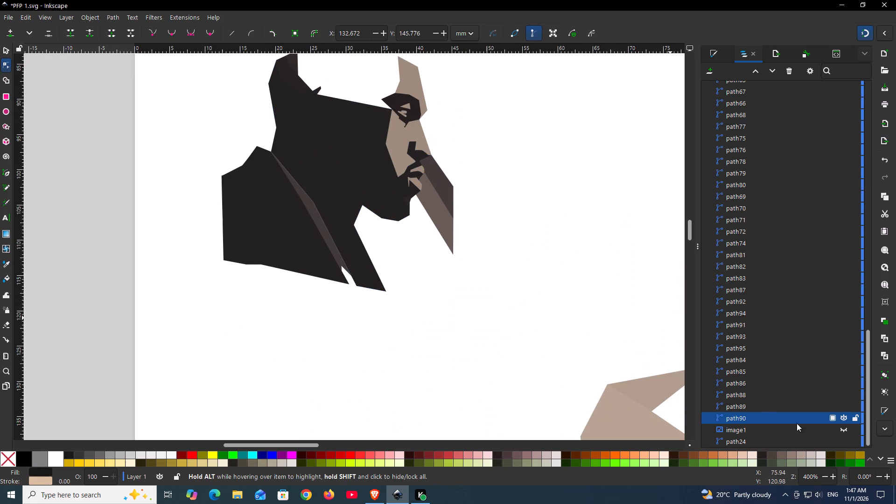
pyautogui.click(844, 430)
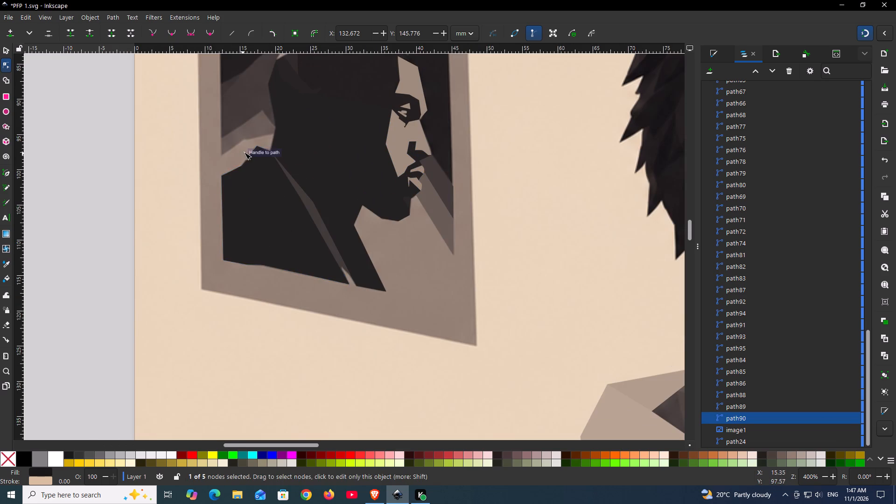
# Start a straight-segment Pen outline of the poster's lower background, from its left edge along the light-dark boundary, behind the portrait, to the right edge.
pyautogui.keyDown('ctrl'); pyautogui.scroll(3, 244, 152); pyautogui.keyUp('ctrl')
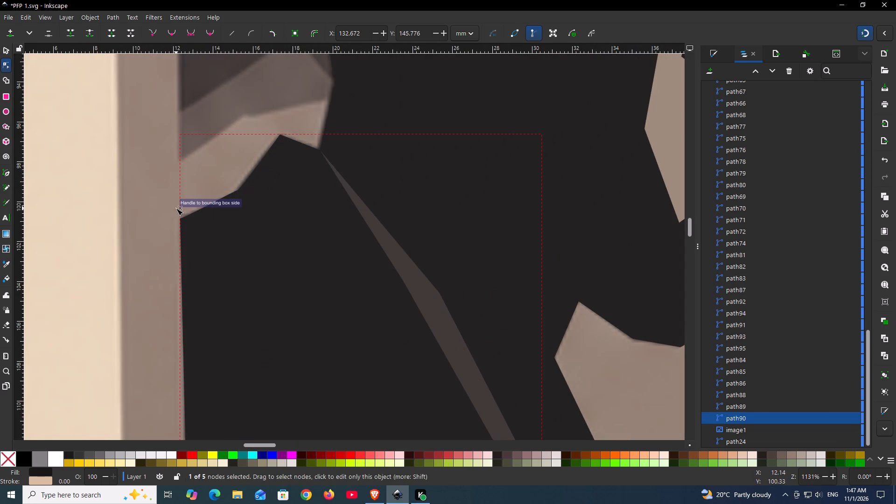
pyautogui.click(5, 172)
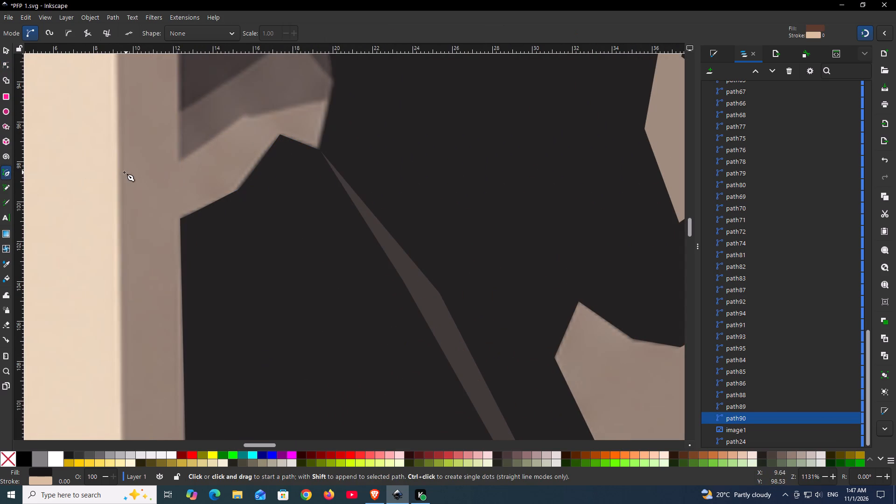
pyautogui.click(118, 172)
pyautogui.click(181, 162)
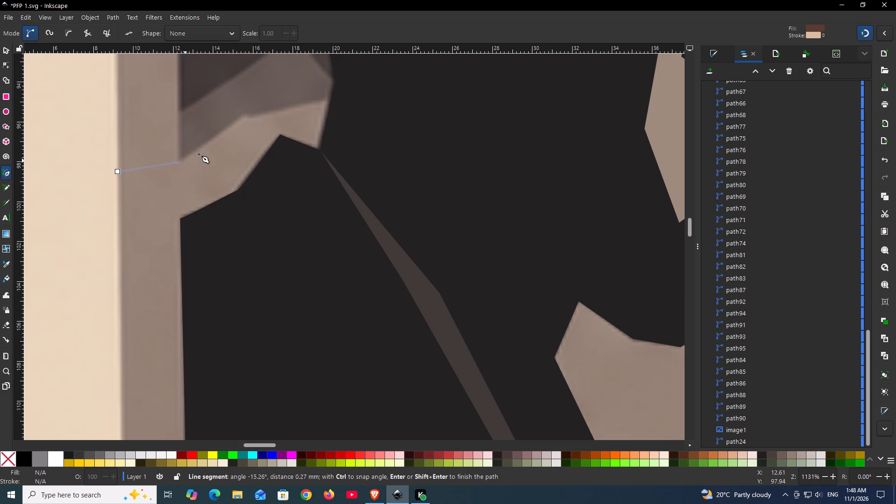
pyautogui.click(245, 116)
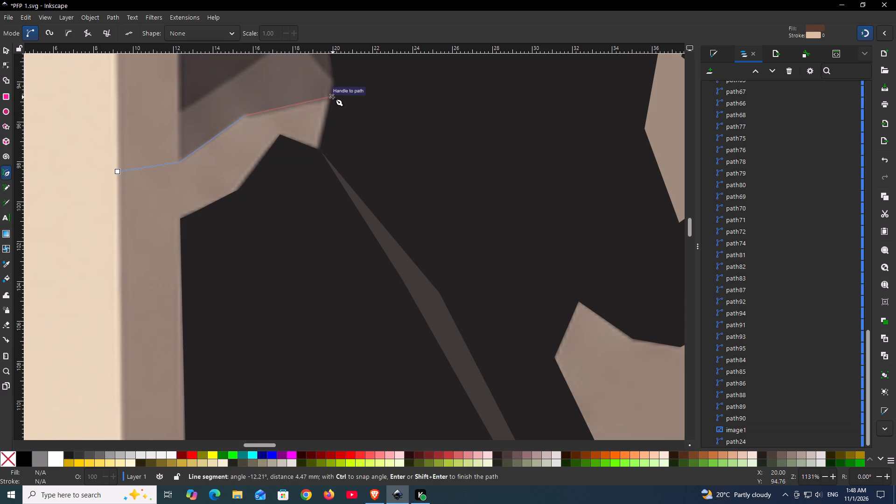
pyautogui.click(333, 97)
pyautogui.click(620, 215)
pyautogui.press('space')
pyautogui.press('space')
pyautogui.press('space')
pyautogui.press('space')
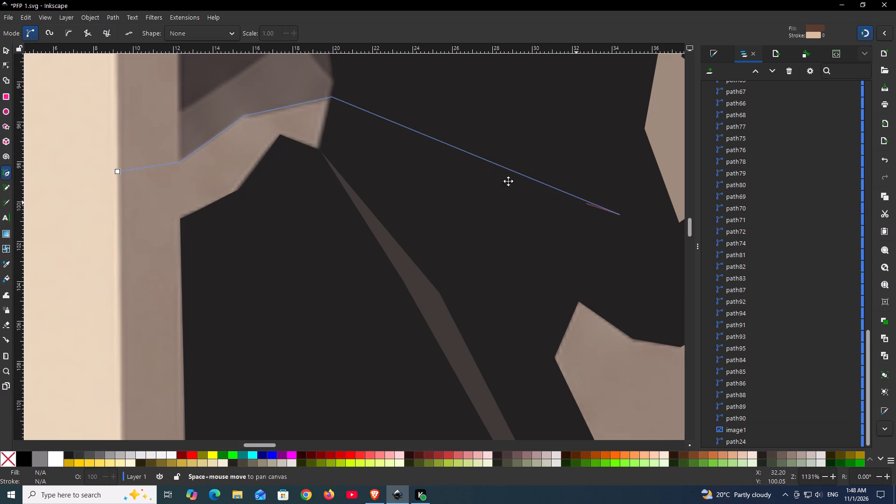
pyautogui.click(353, 126)
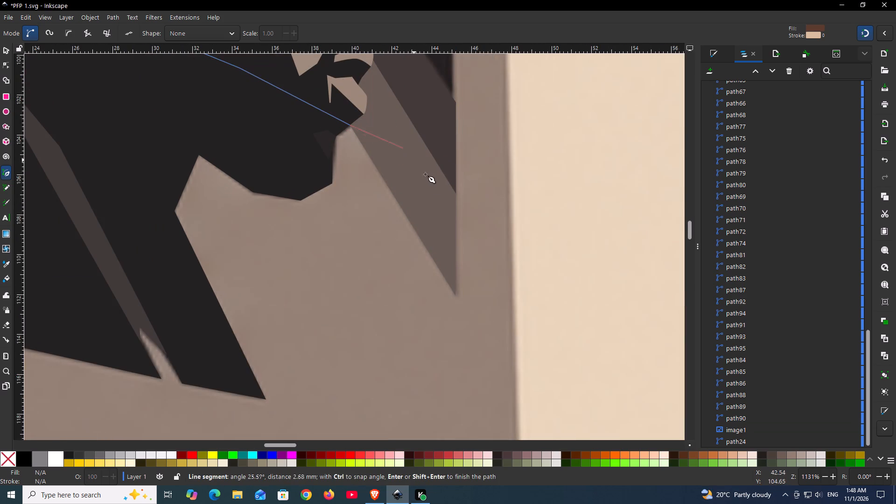
pyautogui.click(458, 193)
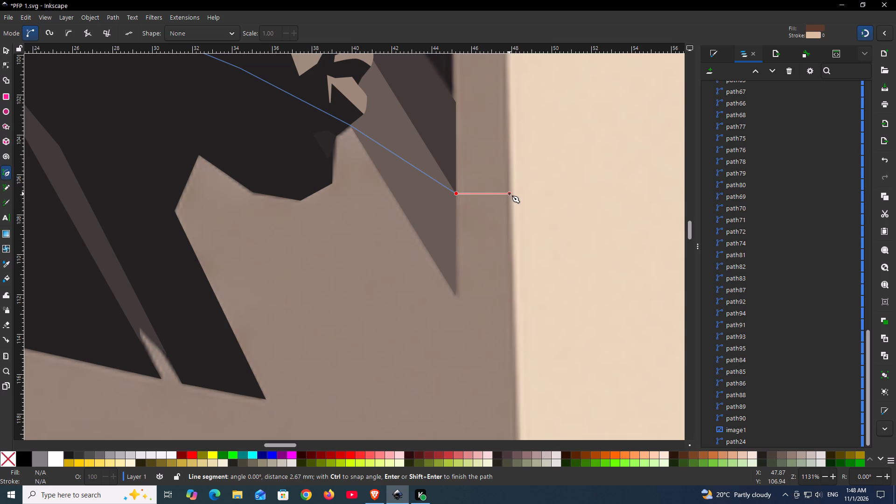
pyautogui.click(509, 194)
# Continue the outline down the poster's right edge, along its bottom edge and up its left edge, closing it at the start point.
pyautogui.scroll(-7, 525, 272)
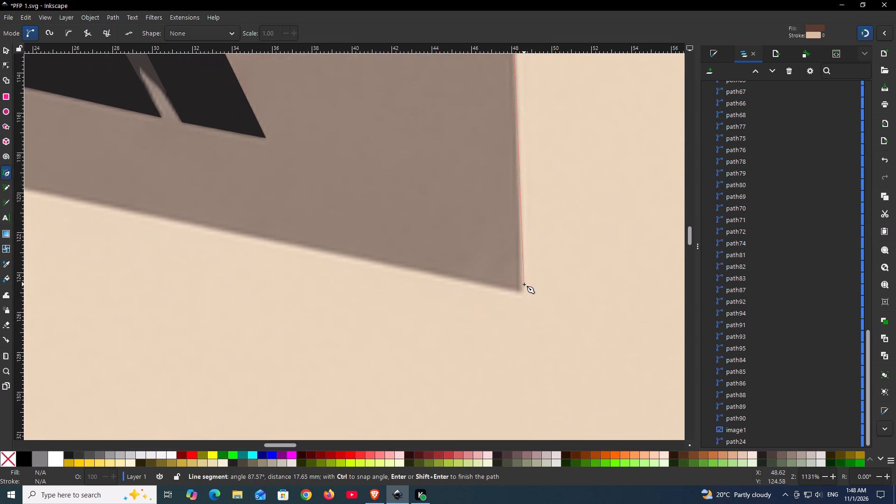
pyautogui.click(522, 293)
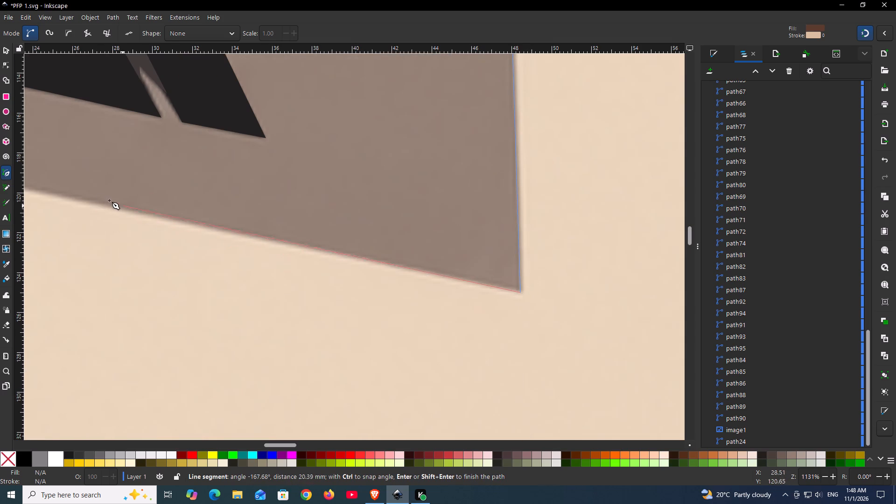
pyautogui.press('space')
pyautogui.press('space')
pyautogui.press('space')
pyautogui.press('space')
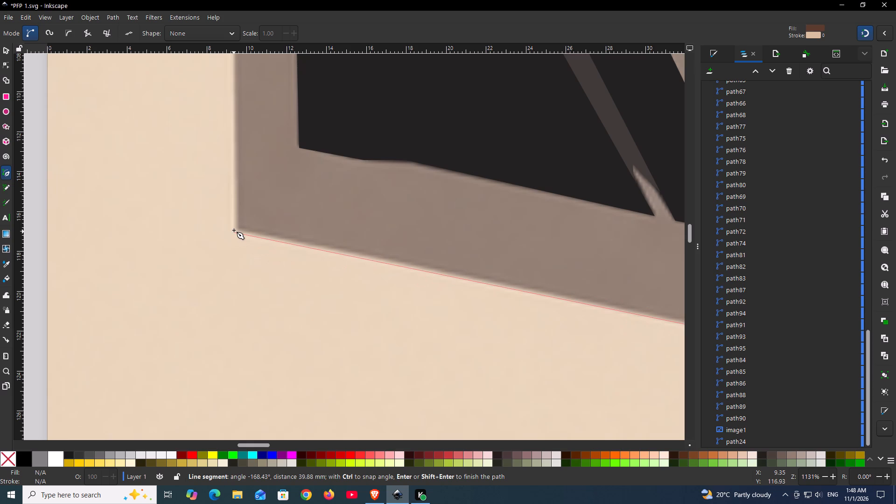
pyautogui.click(234, 230)
pyautogui.scroll(2, 237, 153)
pyautogui.scroll(-1, 237, 153)
pyautogui.scroll(8, 237, 153)
pyautogui.scroll(-1, 237, 152)
pyautogui.scroll(1, 237, 152)
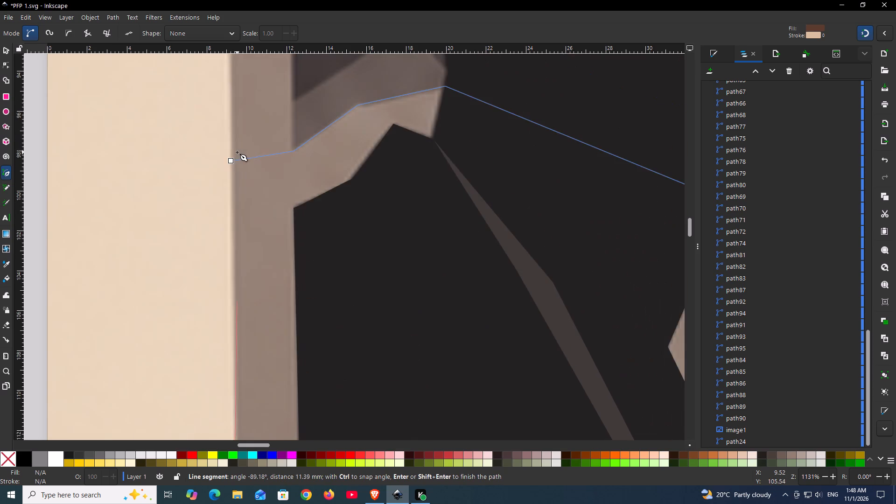
pyautogui.click(230, 198)
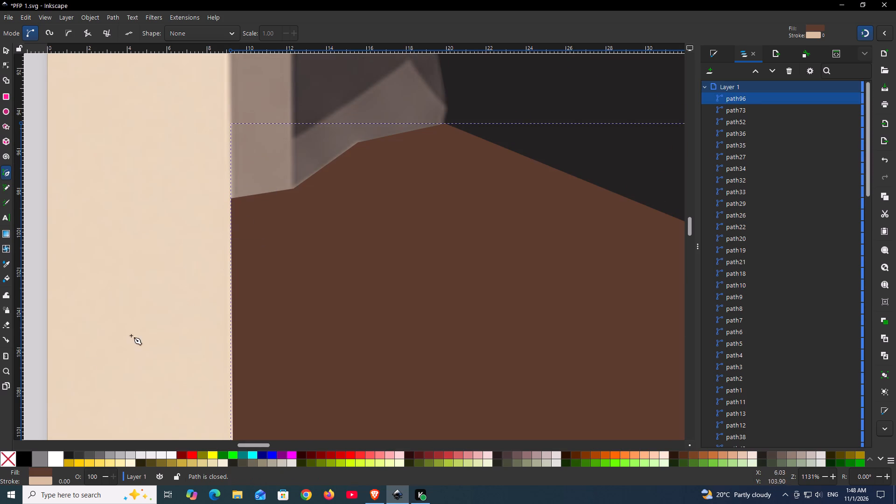
# Fill the lower poster background shape with the taupe #938173 sampled from the poster frame in the reference.
pyautogui.click(14, 455)
pyautogui.press('d')
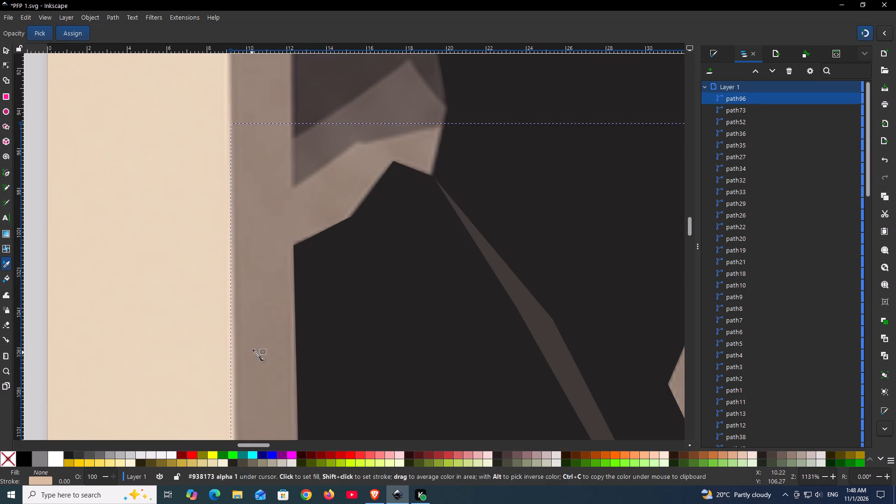
pyautogui.click(255, 347)
# Lower the taupe background shape in the stacking order beneath all the traced portrait shapes, keeping it just above the reference image.
pyautogui.keyDown('ctrl'); pyautogui.scroll(-5, 417, 315); pyautogui.keyUp('ctrl')
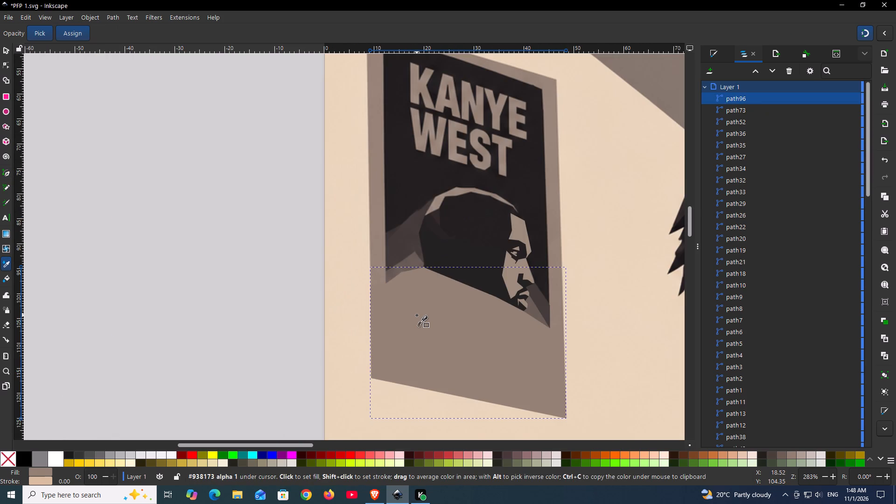
pyautogui.press('pagedown')
pyautogui.press('pagedown')
pyautogui.press('pagedown')
pyautogui.press('pagedown')
pyautogui.press('pagedown')
pyautogui.press('pagedown')
pyautogui.press('pagedown')
pyautogui.press('pagedown')
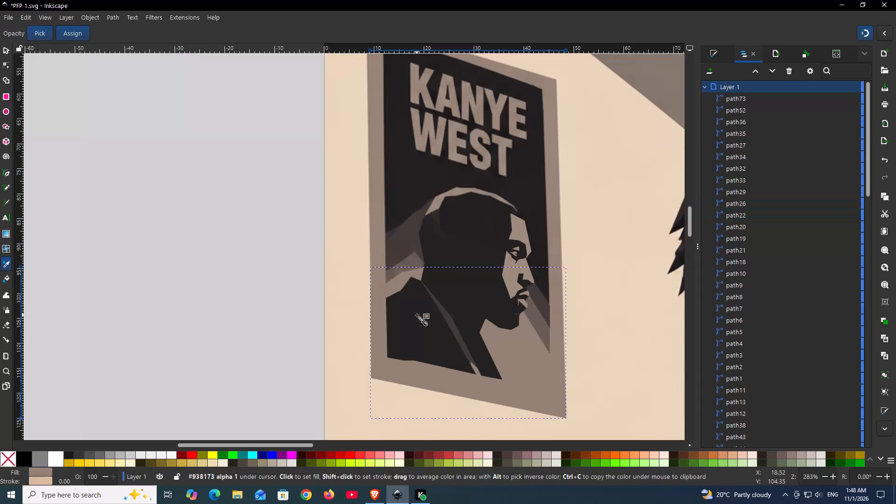
pyautogui.press('pagedown')
pyautogui.press('pagedown')
pyautogui.press('pagedown')
pyautogui.press('pagedown')
pyautogui.press('pagedown')
pyautogui.press('pagedown')
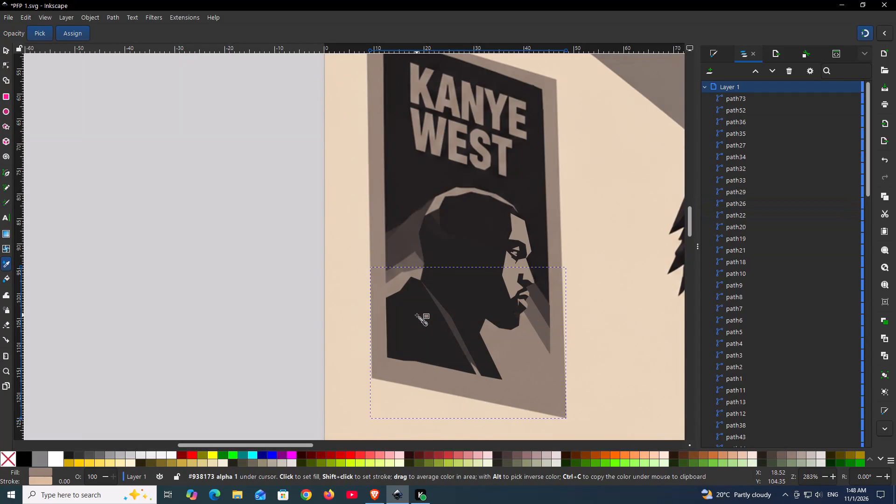
pyautogui.press('pagedown')
pyautogui.press('pagedown')
pyautogui.press('pagedown')
pyautogui.press('pagedown')
pyautogui.press('pagedown')
pyautogui.press('pagedown')
pyautogui.press('pagedown')
pyautogui.press('pagedown')
pyautogui.press('pagedown')
pyautogui.press('pagedown')
pyautogui.press('pagedown')
pyautogui.press('pagedown')
pyautogui.press('pagedown')
pyautogui.press('pagedown')
pyautogui.press('pagedown')
pyautogui.press('pagedown')
pyautogui.press('pagedown')
pyautogui.press('pagedown')
pyautogui.press('pageup')
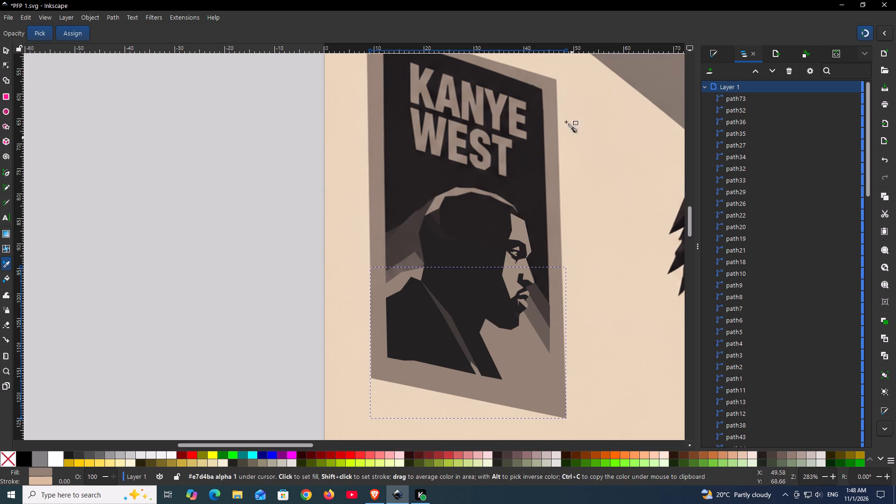
# Draw a closed taupe strip over the poster frame's right border, from its upper corner down to overlap the lower background shape.
pyautogui.click(8, 172)
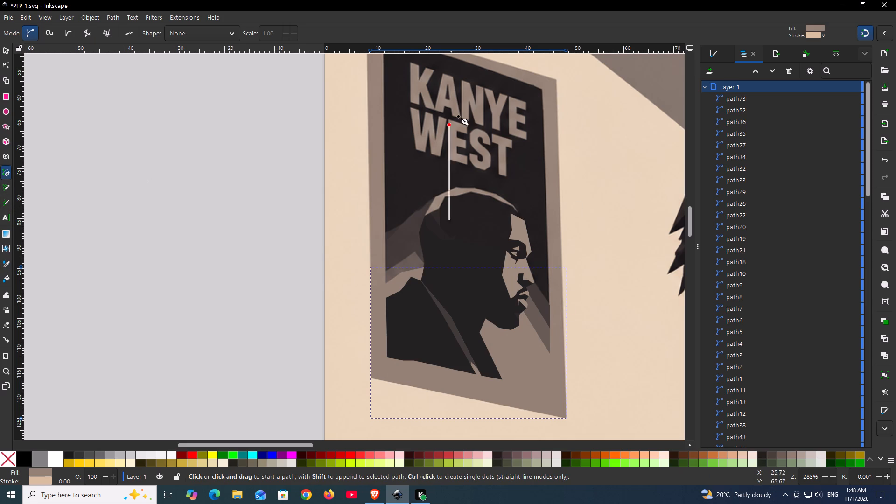
pyautogui.click(542, 89)
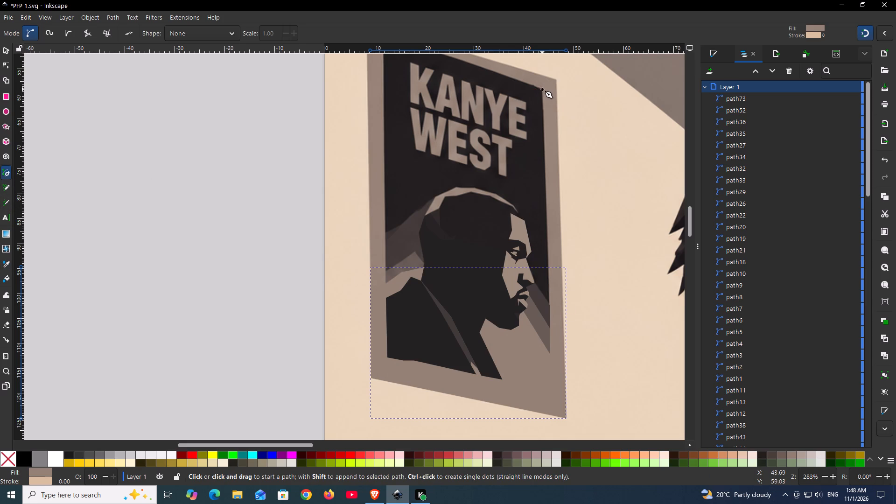
pyautogui.click(557, 79)
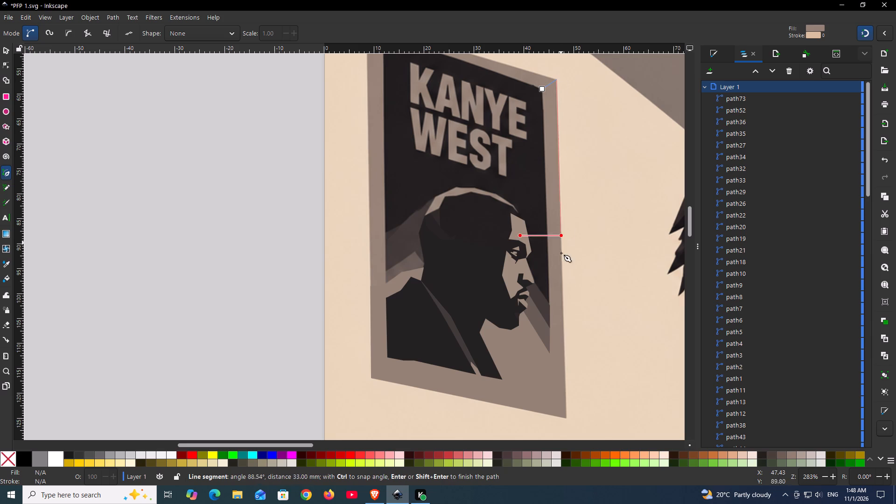
pyautogui.click(563, 333)
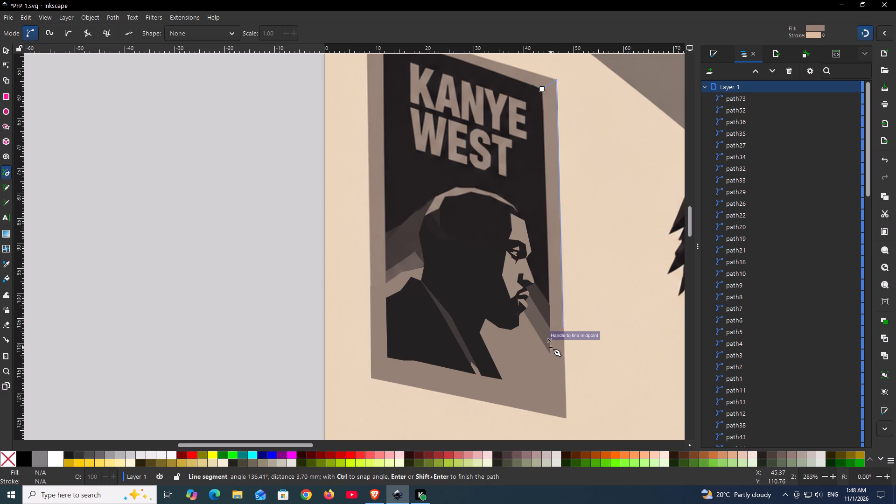
pyautogui.click(551, 347)
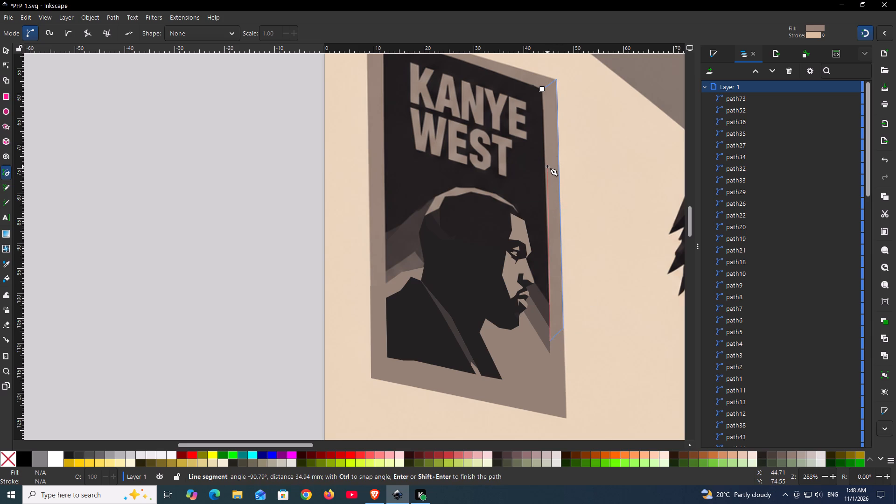
pyautogui.click(545, 137)
pyautogui.click(542, 89)
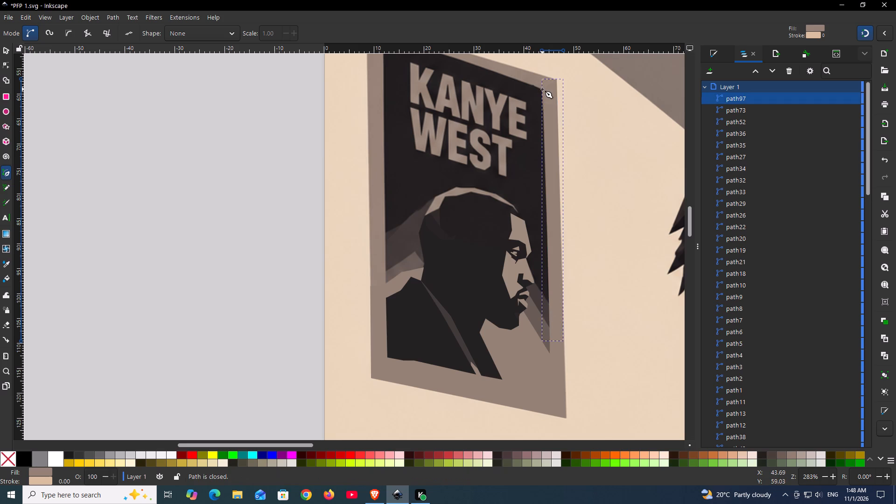
# Start outlining the taupe frame's top border from the black panel's upper-left corner along its top edge to the frame's outer upper-right corner.
pyautogui.scroll(2, 502, 148)
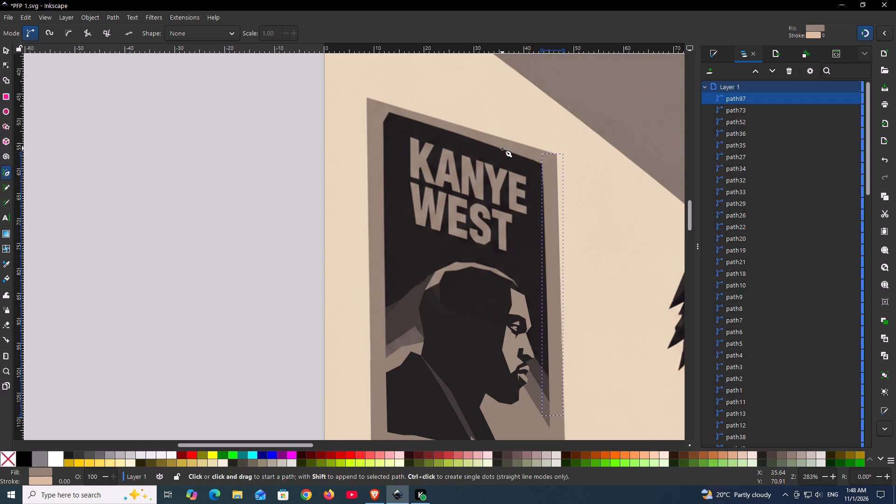
pyautogui.click(383, 122)
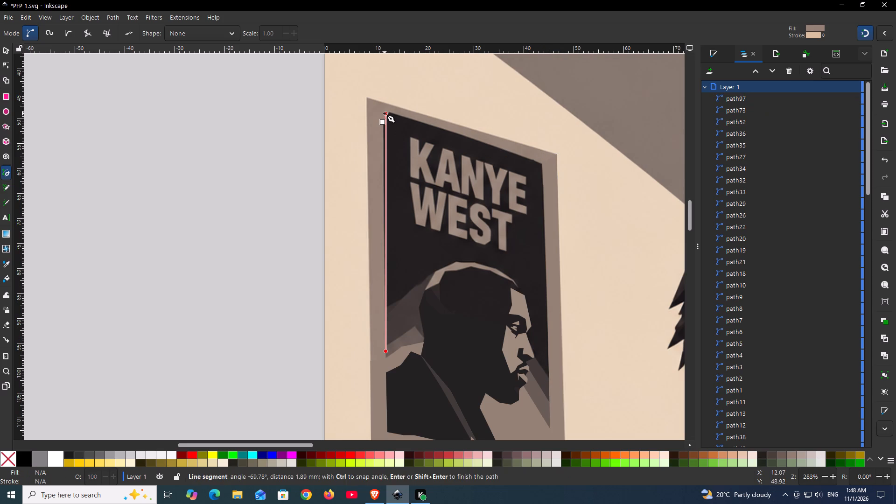
pyautogui.click(389, 112)
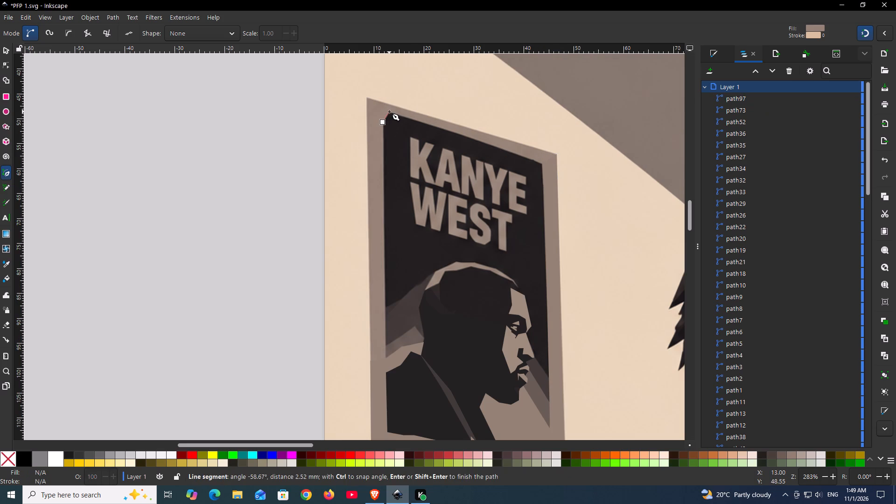
pyautogui.click(544, 166)
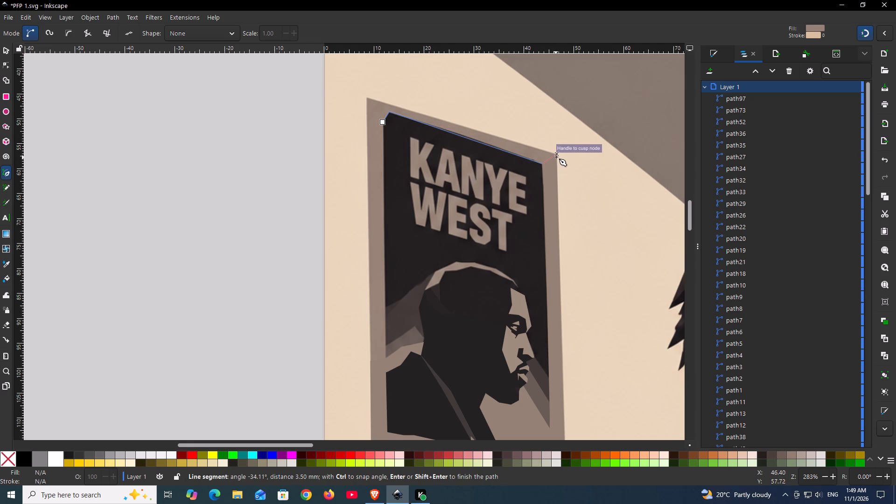
pyautogui.click(557, 156)
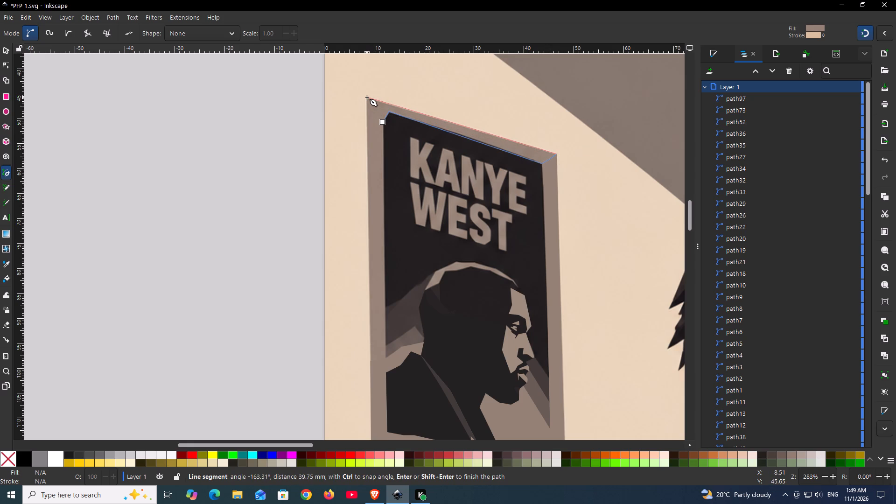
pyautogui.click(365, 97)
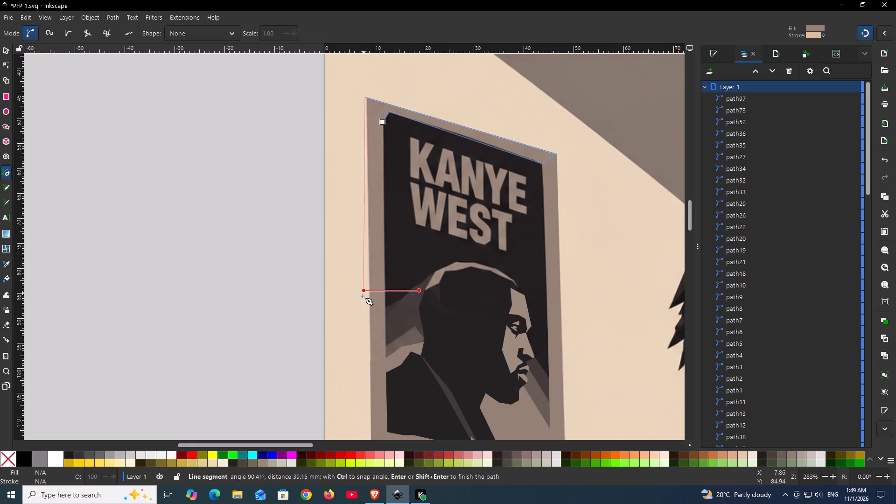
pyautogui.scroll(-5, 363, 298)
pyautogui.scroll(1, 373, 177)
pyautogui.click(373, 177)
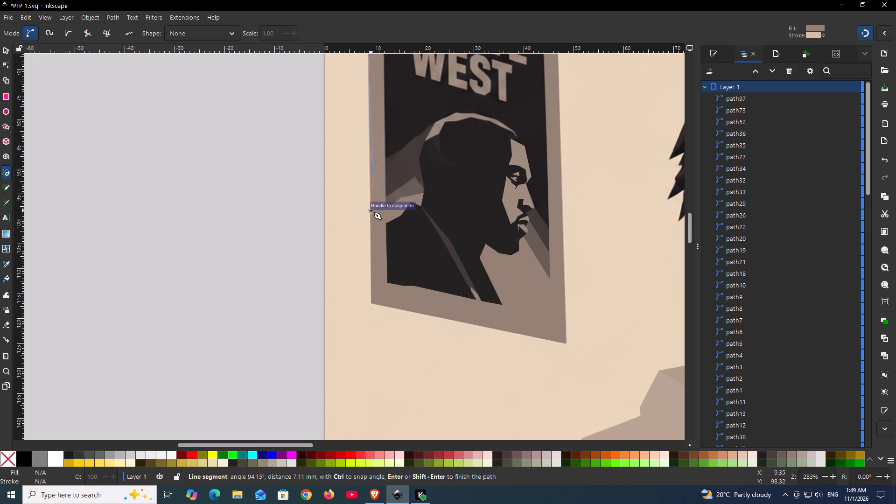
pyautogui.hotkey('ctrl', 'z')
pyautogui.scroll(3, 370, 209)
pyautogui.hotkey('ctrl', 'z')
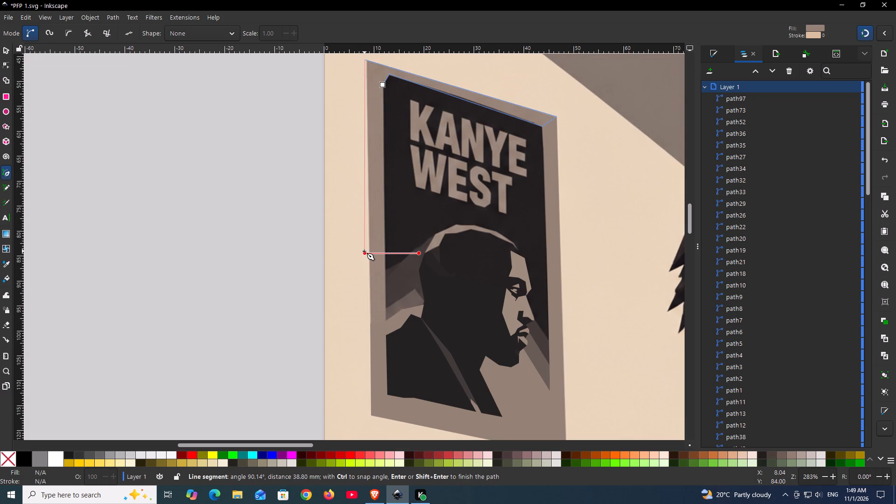
# Continue the taupe frame outline along the outer top edge, down the left border and back up its inner edge, closing it at the start point.
pyautogui.click(366, 60)
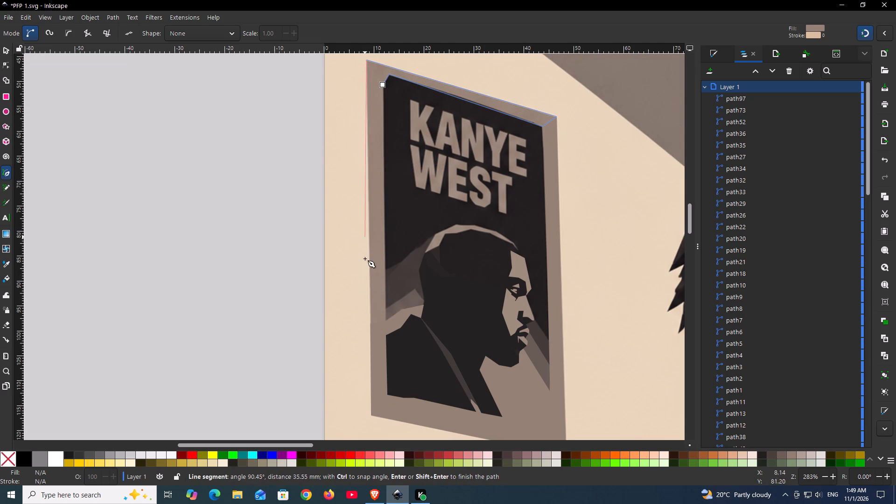
pyautogui.click(369, 323)
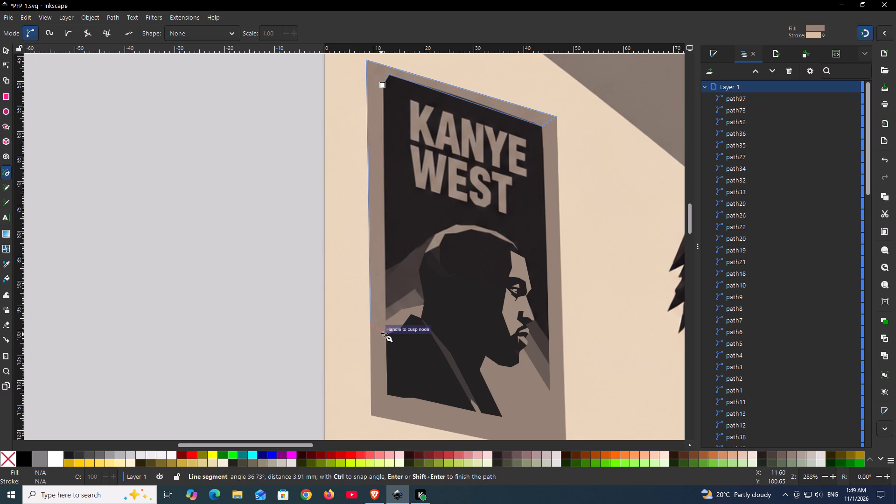
pyautogui.click(387, 323)
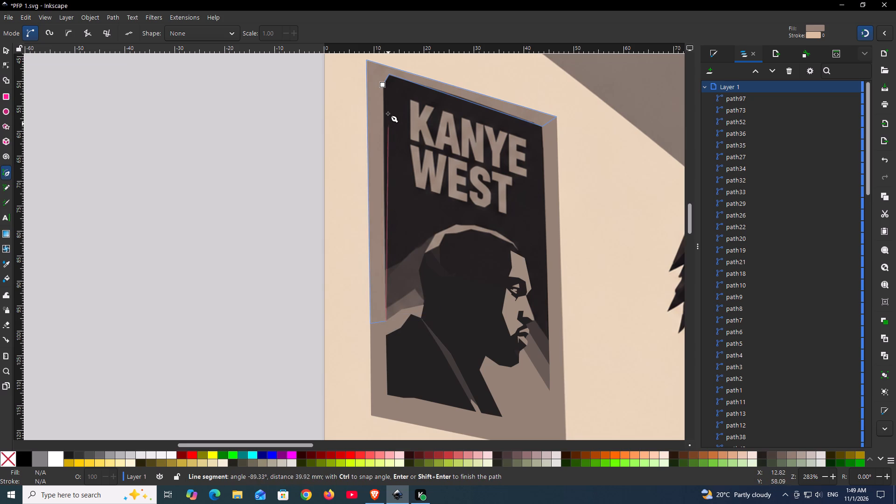
pyautogui.keyDown('ctrl'); pyautogui.scroll(4, 381, 98); pyautogui.keyUp('ctrl')
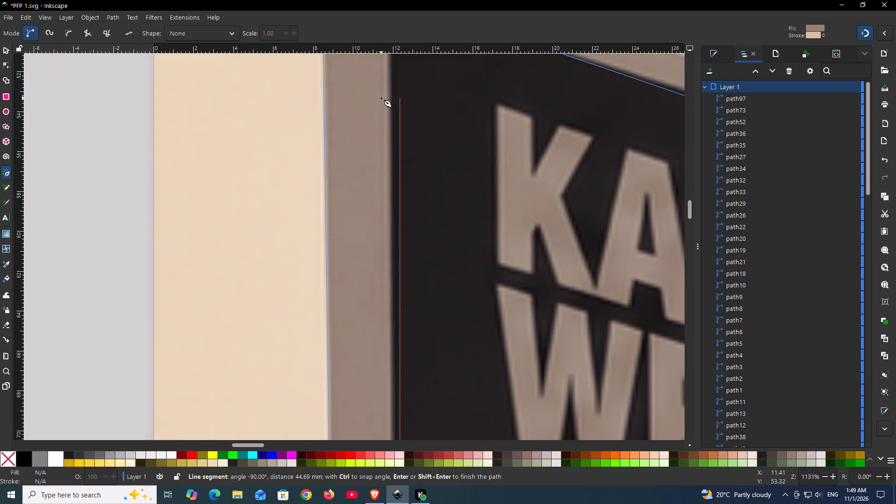
pyautogui.click(390, 84)
pyautogui.scroll(1, 390, 84)
pyautogui.scroll(-1, 390, 84)
pyautogui.scroll(3, 390, 84)
pyautogui.click(388, 157)
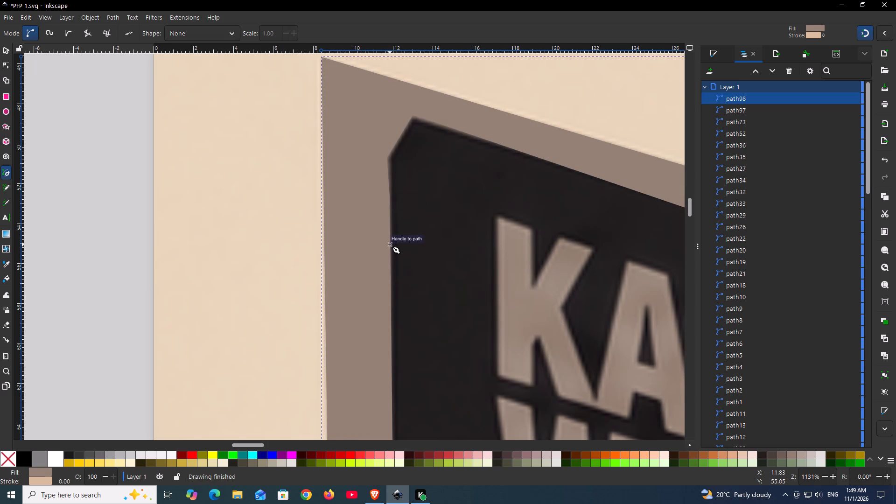
# Toggle the reference image's visibility to check which parts of the poster are still untraced.
pyautogui.keyDown('ctrl'); pyautogui.scroll(-3, 390, 245); pyautogui.keyUp('ctrl')
pyautogui.scroll(-4, 389, 245)
pyautogui.scroll(-1, 601, 287)
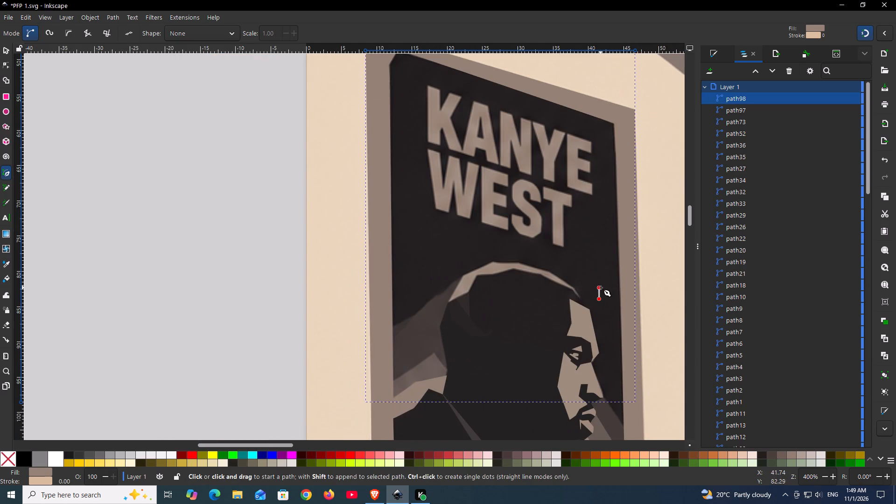
pyautogui.scroll(-3, 601, 287)
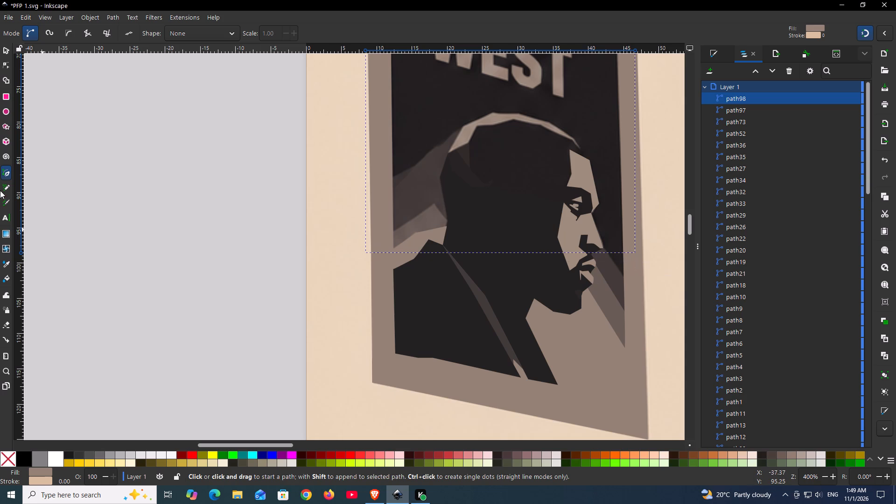
pyautogui.scroll(-4, 835, 428)
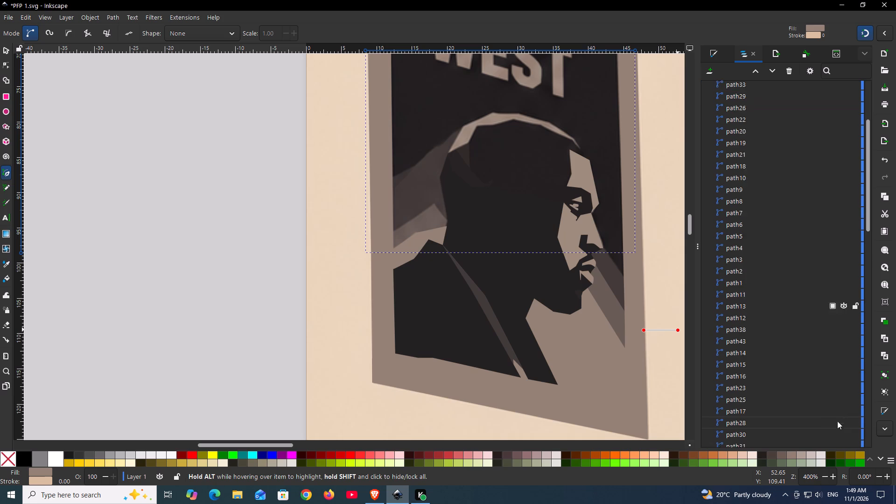
pyautogui.moveTo(868, 234); pyautogui.dragTo(893, 476)
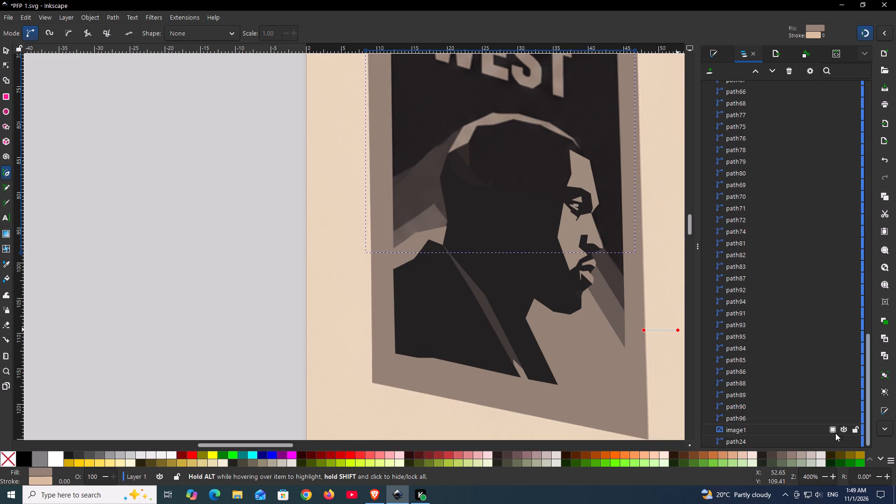
pyautogui.click(842, 430)
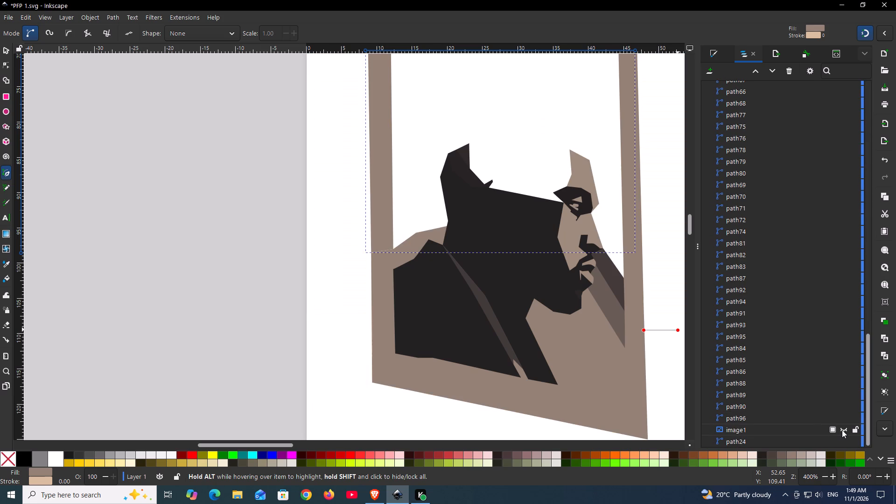
pyautogui.click(842, 430)
pyautogui.click(842, 430)
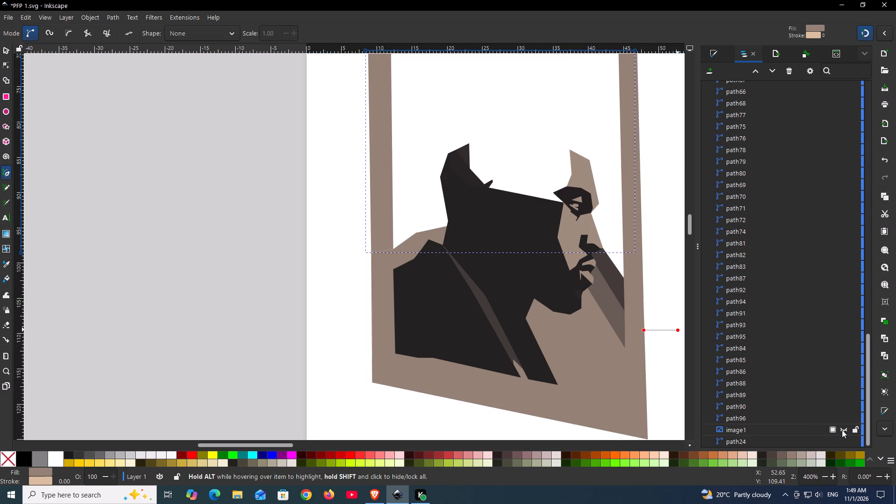
pyautogui.click(842, 430)
# Start a new outline on the poster portrait's head, tracing the underside of the light hair highlight to the upper corner of the forehead shape.
pyautogui.keyDown('ctrl'); pyautogui.scroll(2, 564, 200); pyautogui.keyUp('ctrl')
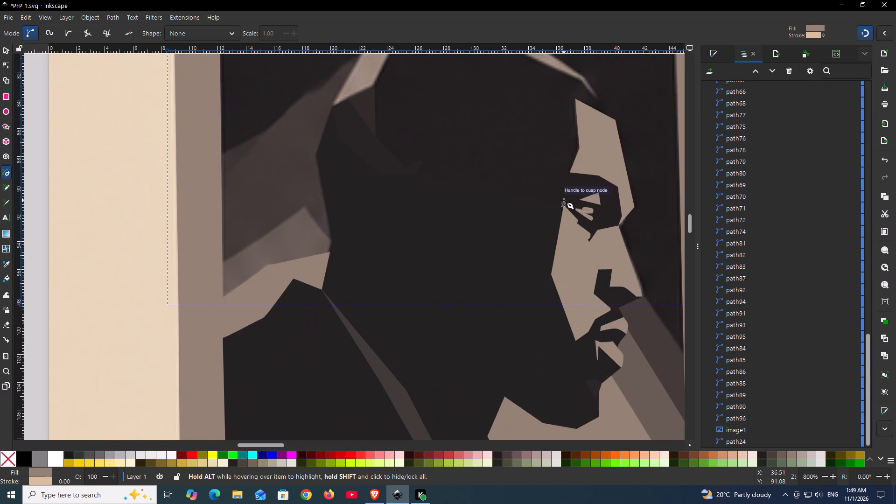
pyautogui.scroll(5, 564, 200)
pyautogui.keyDown('ctrl'); pyautogui.scroll(2, 394, 275); pyautogui.keyUp('ctrl')
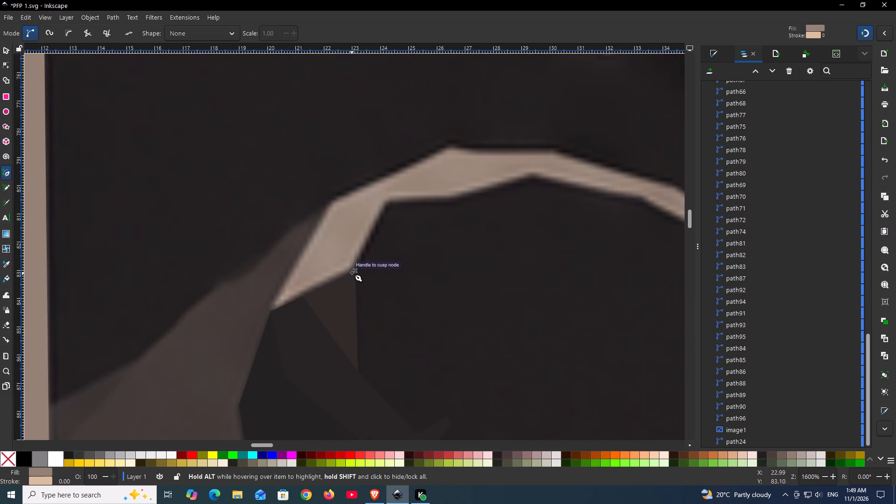
pyautogui.scroll(1, 352, 273)
pyautogui.moveTo(352, 273); pyautogui.dragTo(355, 268)
pyautogui.hotkey('ctrl', 'z')
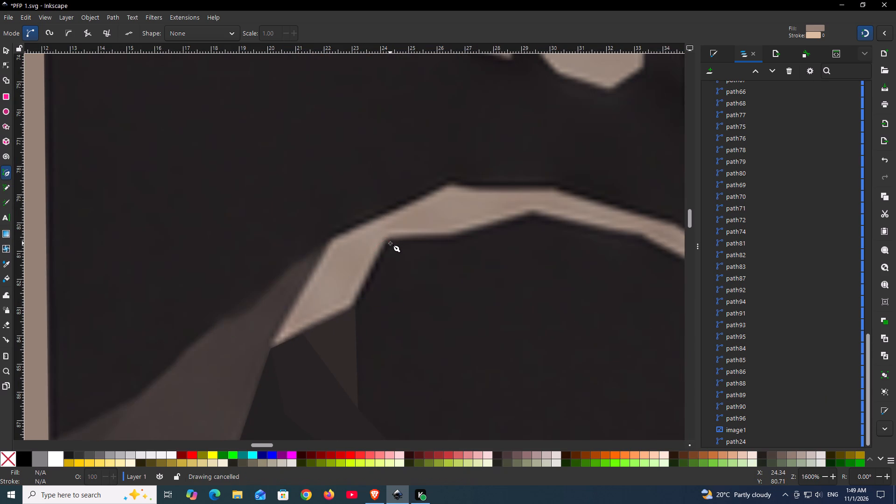
pyautogui.click(357, 310)
pyautogui.click(388, 238)
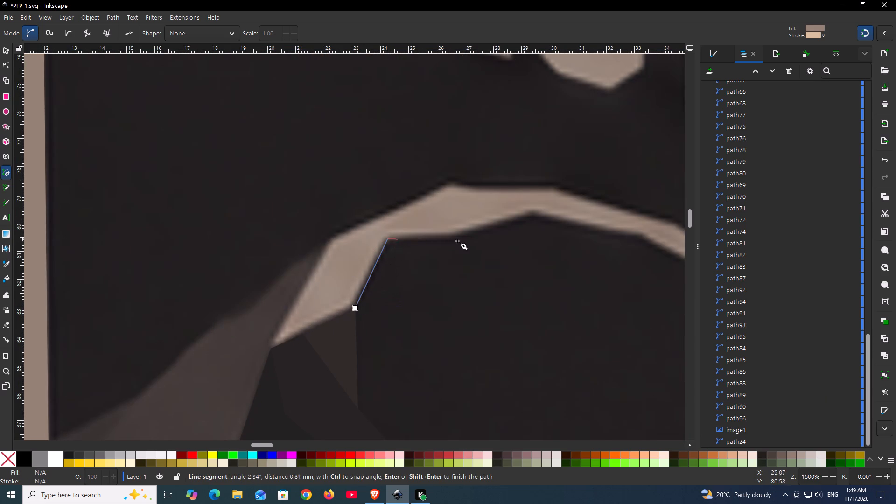
pyautogui.click(457, 240)
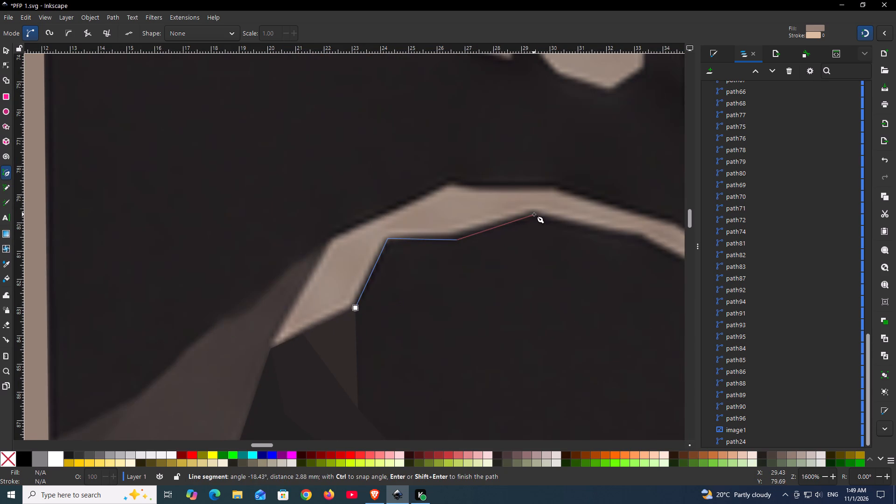
pyautogui.click(534, 214)
pyautogui.press('space')
pyautogui.press('space')
pyautogui.press('space')
pyautogui.press('space')
pyautogui.press('space')
pyautogui.press('space')
pyautogui.press('space')
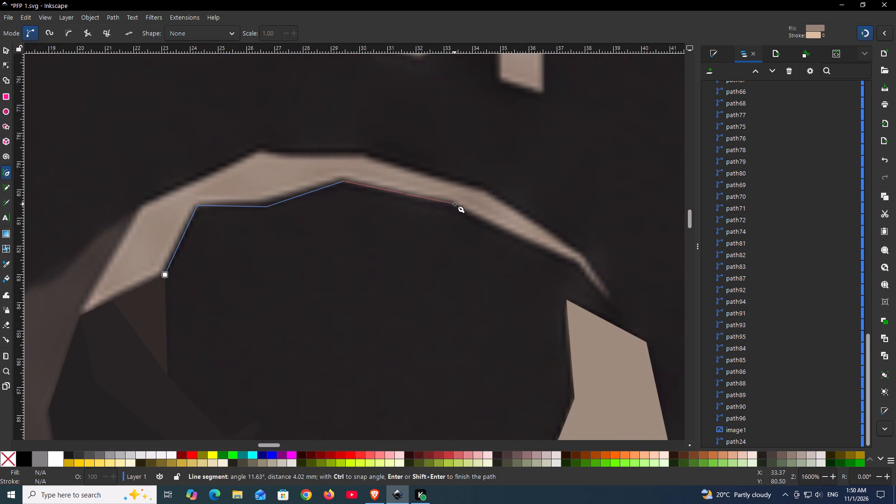
pyautogui.click(455, 204)
pyautogui.click(579, 266)
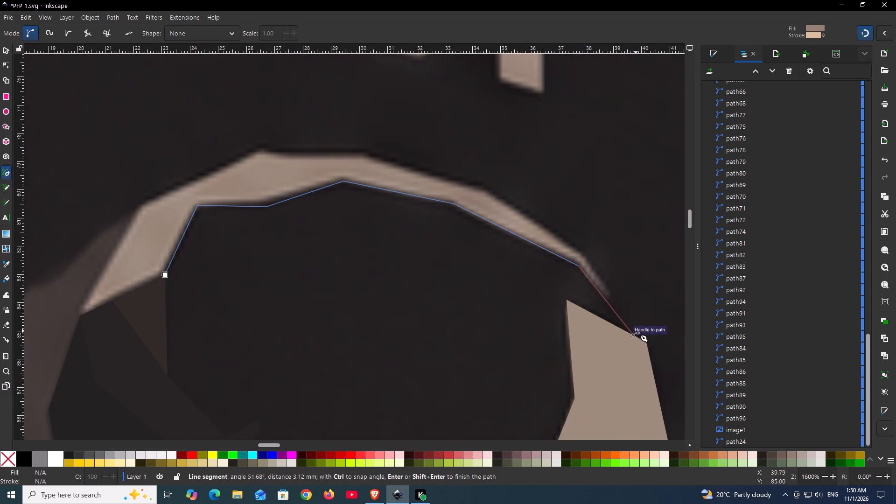
pyautogui.click(645, 339)
# Continue the head outline across the forehead, along the middle of the dark head and up its back side, closing it at the start point.
pyautogui.click(605, 388)
pyautogui.press('space')
pyautogui.press('space')
pyautogui.press('space')
pyautogui.press('space')
pyautogui.press('space')
pyautogui.press('space')
pyautogui.press('space')
pyautogui.press('space')
pyautogui.press('space')
pyautogui.scroll(-4, 605, 380)
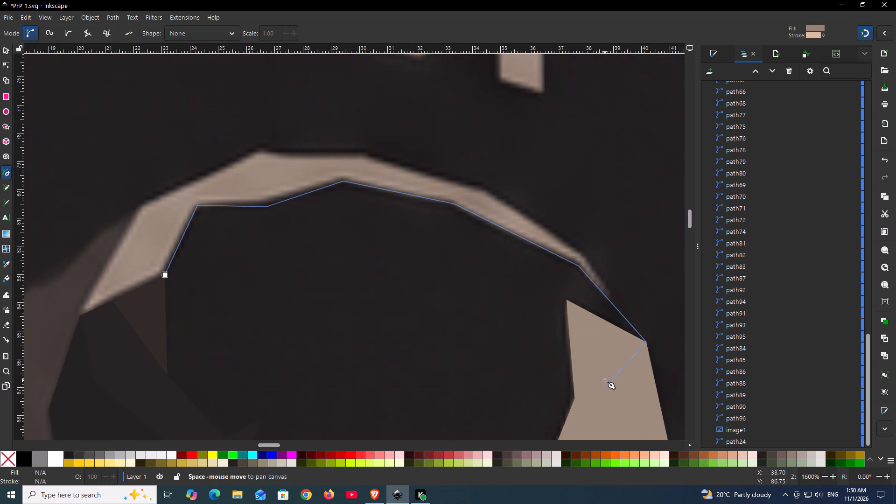
pyautogui.keyDown('ctrl'); pyautogui.scroll(-3, 608, 364); pyautogui.keyUp('ctrl')
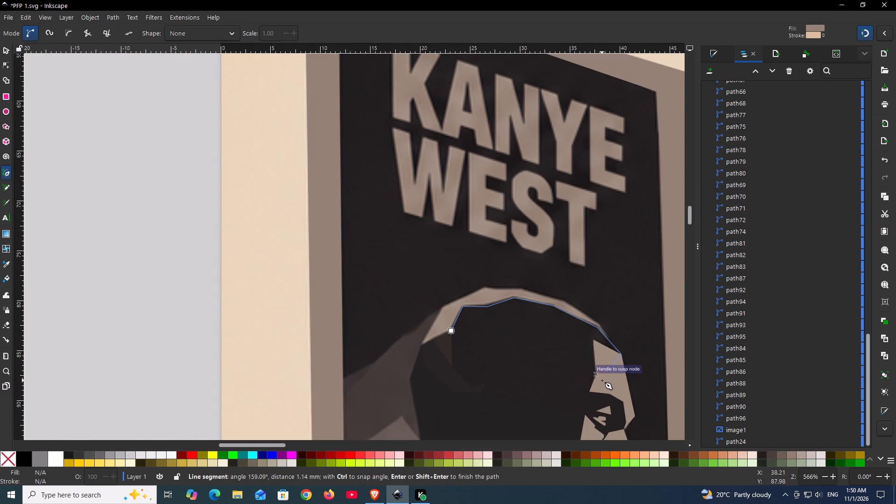
pyautogui.keyDown('ctrl'); pyautogui.scroll(-3, 615, 379); pyautogui.keyUp('ctrl')
pyautogui.keyDown('ctrl'); pyautogui.scroll(5, 616, 376); pyautogui.keyUp('ctrl')
pyautogui.scroll(-4, 615, 374)
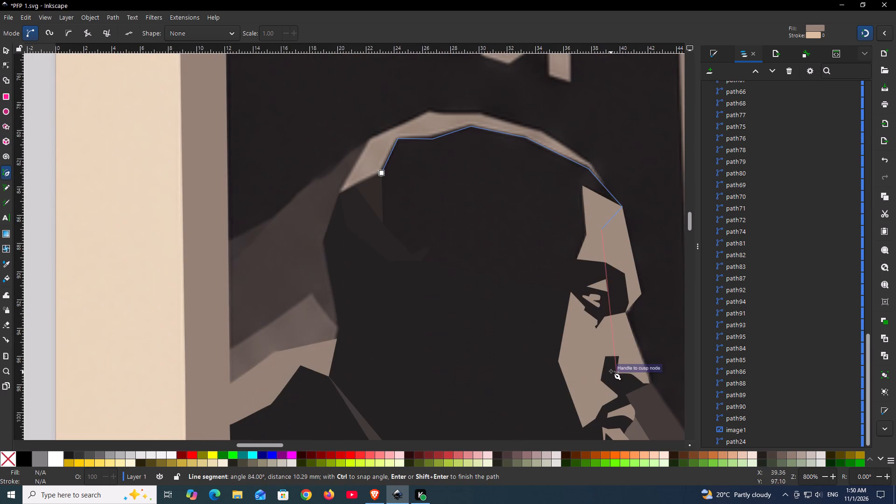
pyautogui.click(545, 311)
pyautogui.click(407, 315)
pyautogui.click(381, 236)
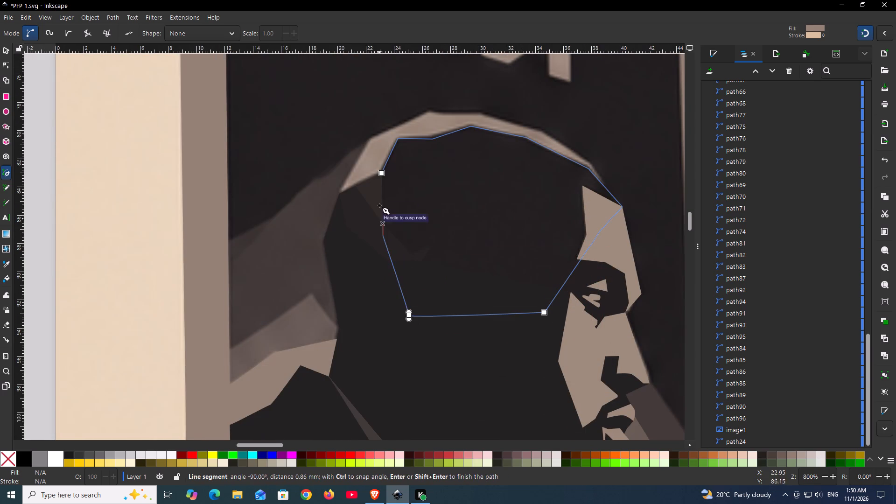
pyautogui.click(366, 186)
pyautogui.click(381, 174)
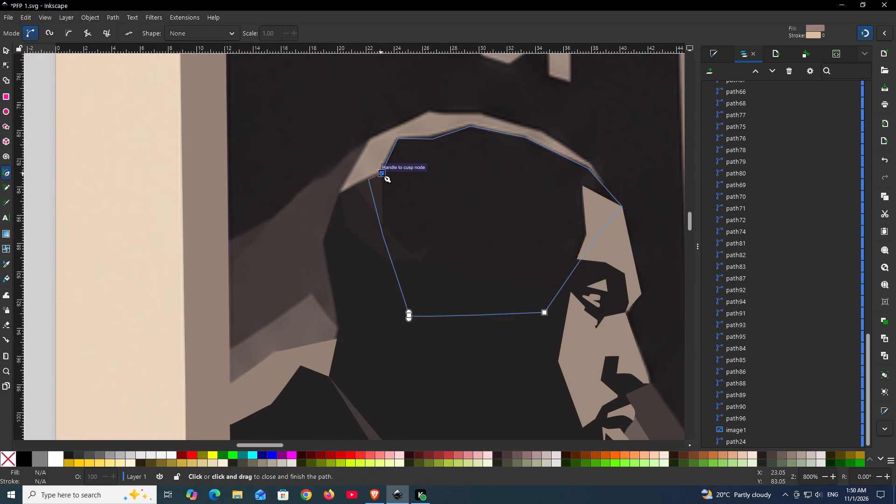
# Replace the new head shape's fill with the near-black #242020 sampled from the head area.
pyautogui.click(4, 459)
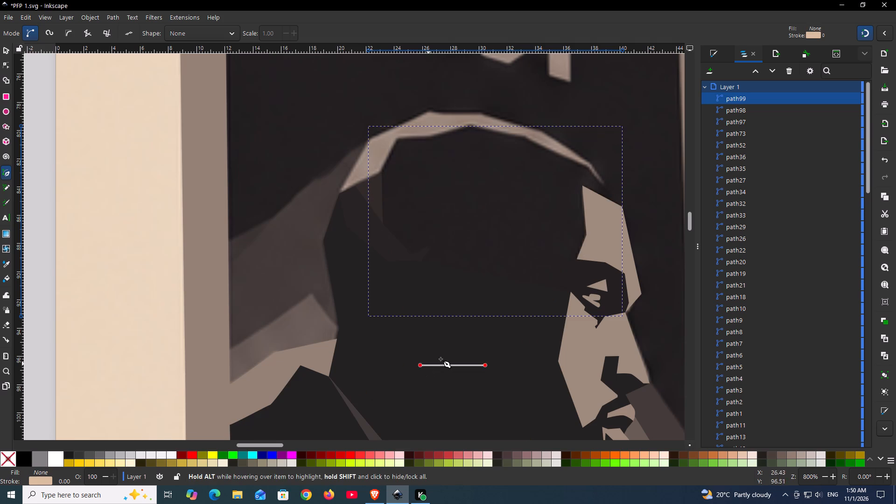
pyautogui.press('d')
pyautogui.click(503, 222)
# Lower the near-black head shape in the stacking order beneath the light forehead shape and the brown hair details.
pyautogui.press('pagedown')
pyautogui.press('pagedown')
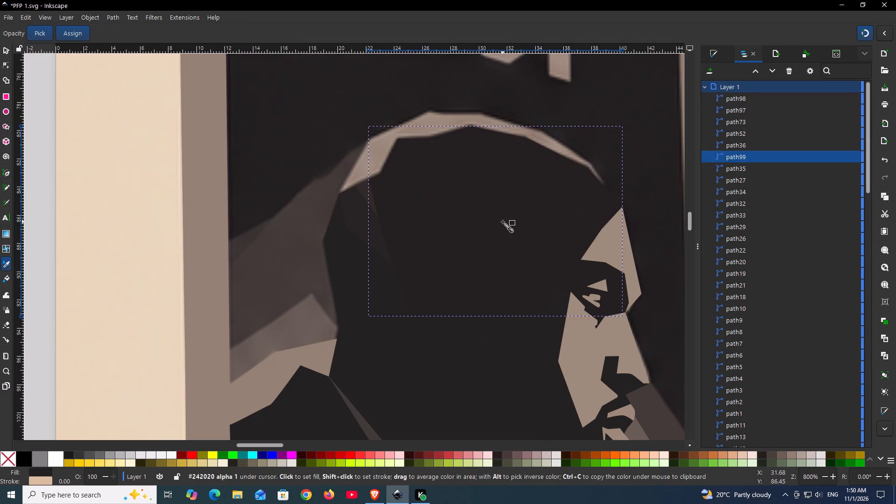
pyautogui.press('pagedown')
pyautogui.press('pagedown')
pyautogui.press('pagedown')
pyautogui.press('pagedown')
pyautogui.press('pagedown')
pyautogui.press('pagedown')
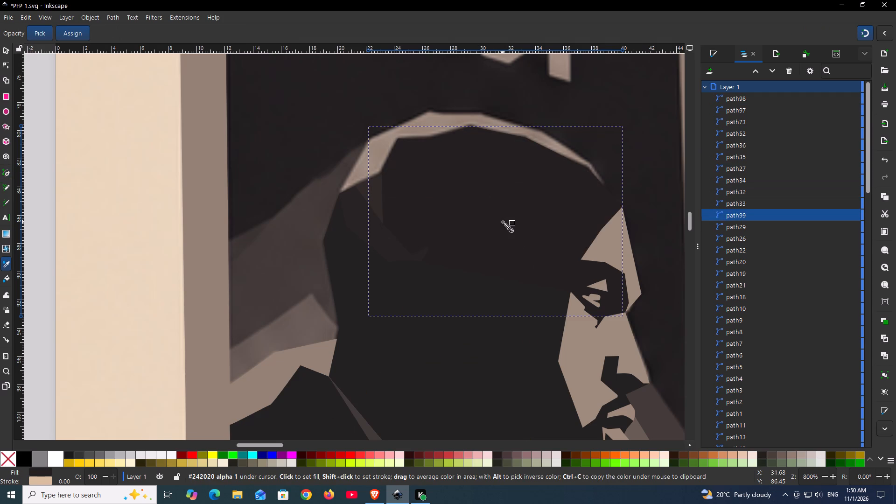
pyautogui.press('pagedown')
pyautogui.press('pagedown')
pyautogui.press('pageup')
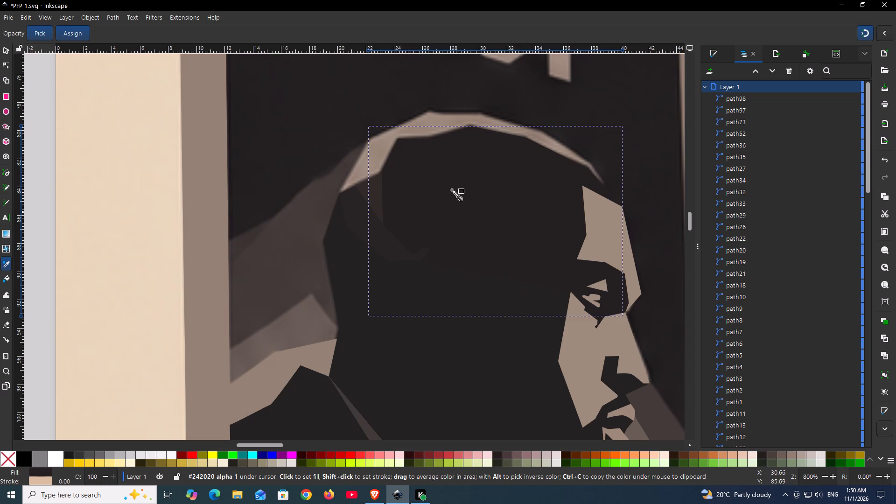
# Start a new outline on the poster portrait's light hair highlight, tracing its outer edge from the back tip to the forehead shape's upper corner.
pyautogui.keyDown('ctrl'); pyautogui.scroll(4, 396, 152); pyautogui.keyUp('ctrl')
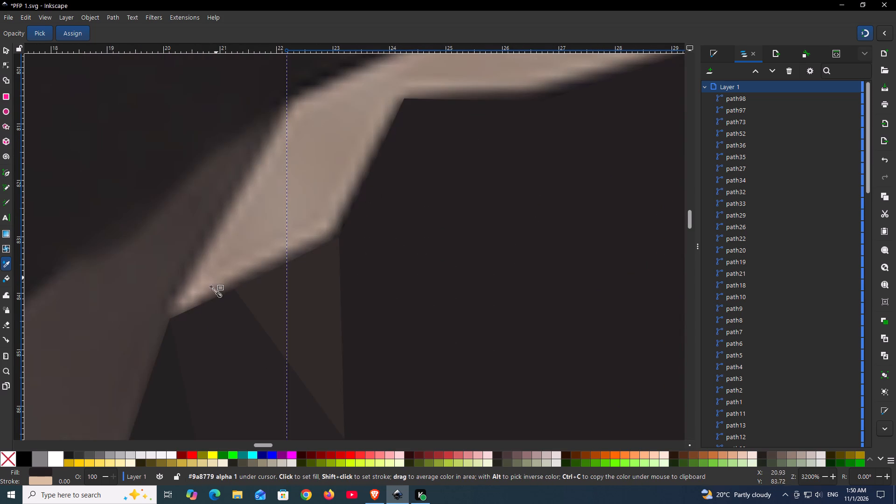
pyautogui.click(5, 170)
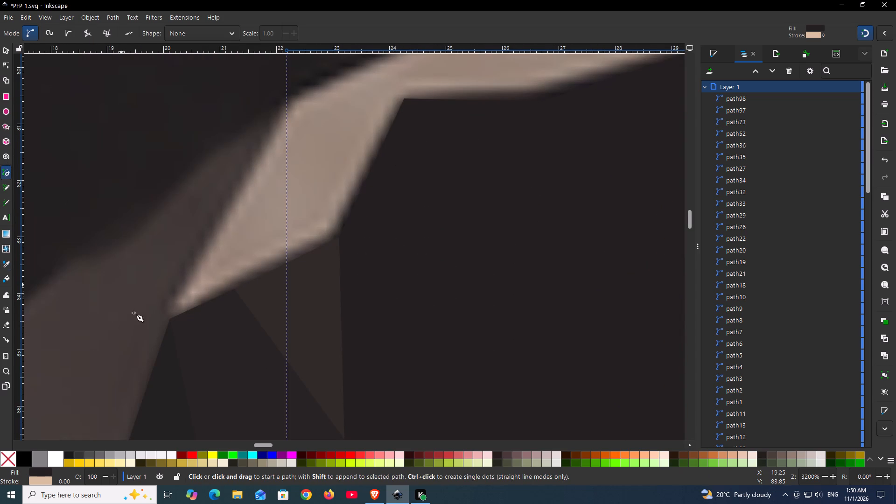
pyautogui.click(169, 322)
pyautogui.click(282, 104)
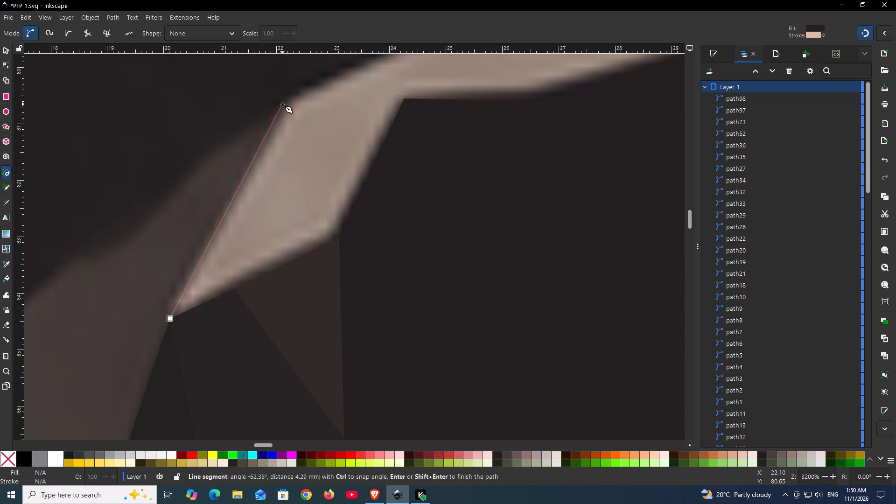
pyautogui.scroll(3, 406, 96)
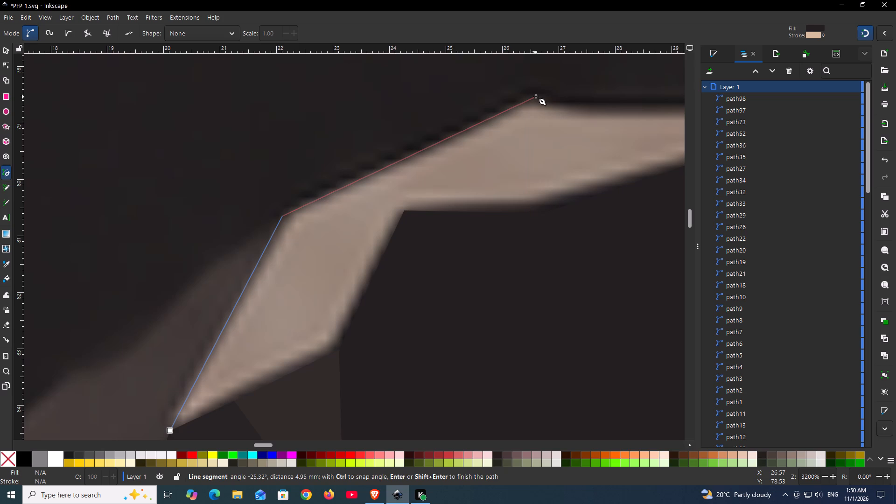
pyautogui.click(536, 96)
pyautogui.press('space')
pyautogui.press('space')
pyautogui.press('space')
pyautogui.press('space')
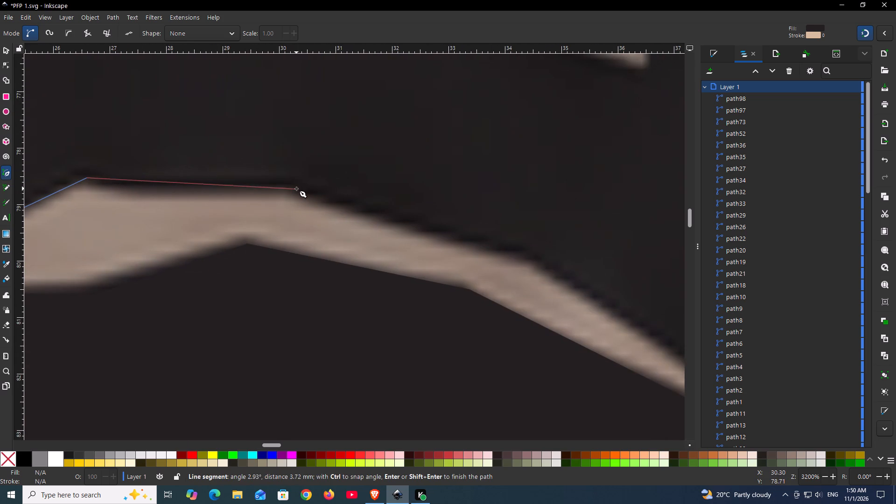
pyautogui.click(298, 188)
pyautogui.click(531, 258)
pyautogui.press('space')
pyautogui.press('space')
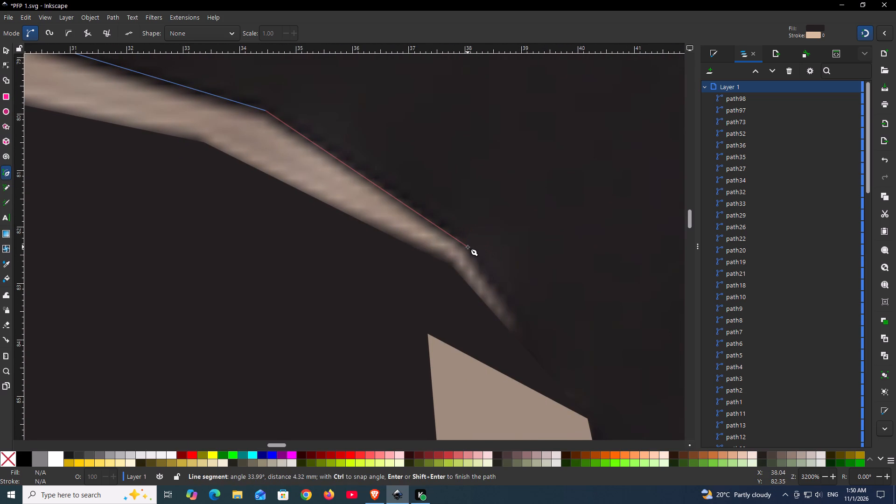
pyautogui.click(468, 247)
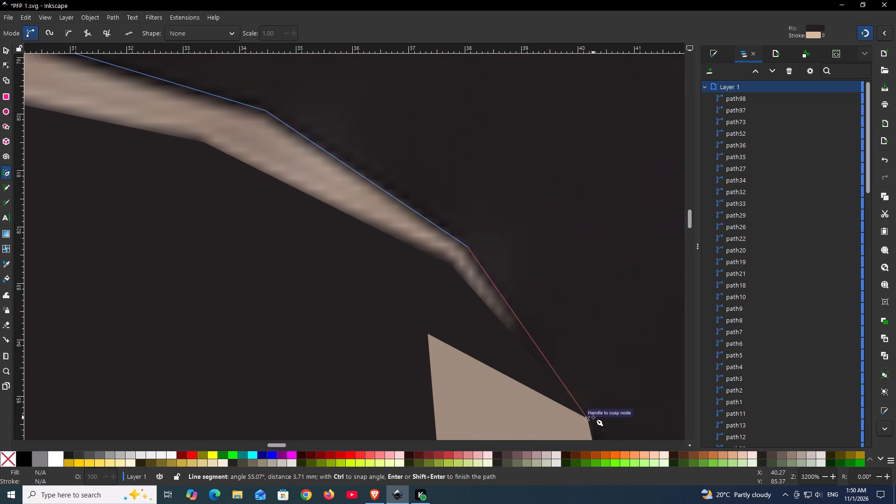
pyautogui.click(593, 417)
# Continue the highlight outline back through the dark head area below the light strip and close it at the start point.
pyautogui.click(332, 238)
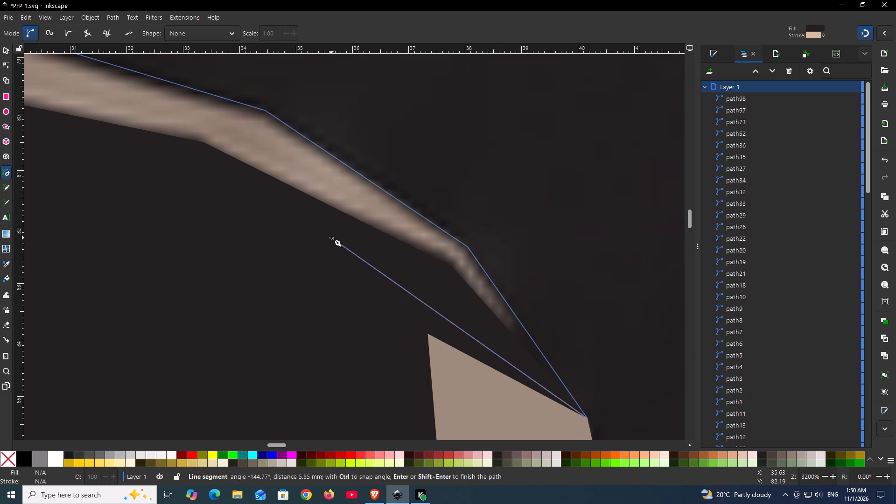
pyautogui.keyDown('ctrl'); pyautogui.scroll(-3, 331, 238); pyautogui.keyUp('ctrl')
pyautogui.click(154, 206)
pyautogui.press('space')
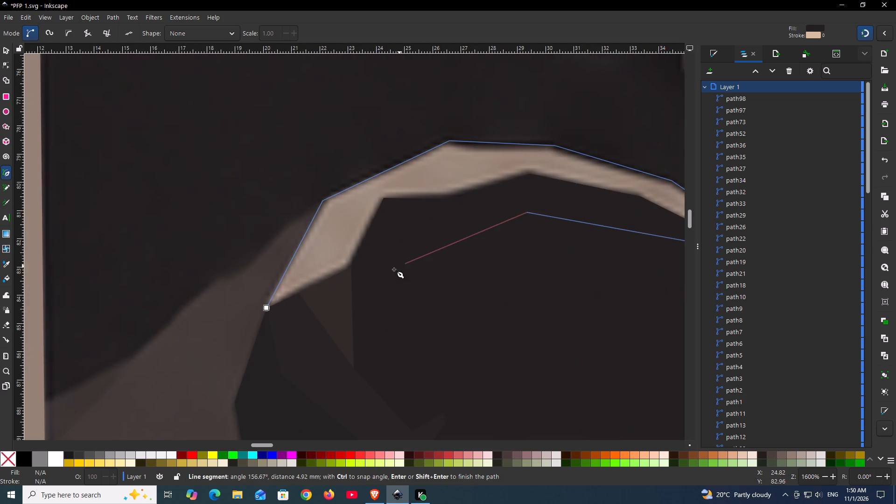
pyautogui.click(378, 283)
pyautogui.click(280, 331)
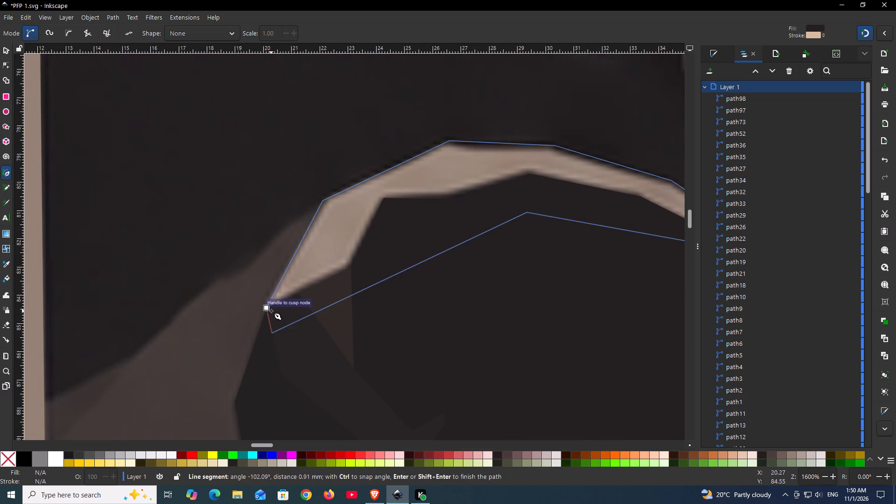
pyautogui.click(266, 309)
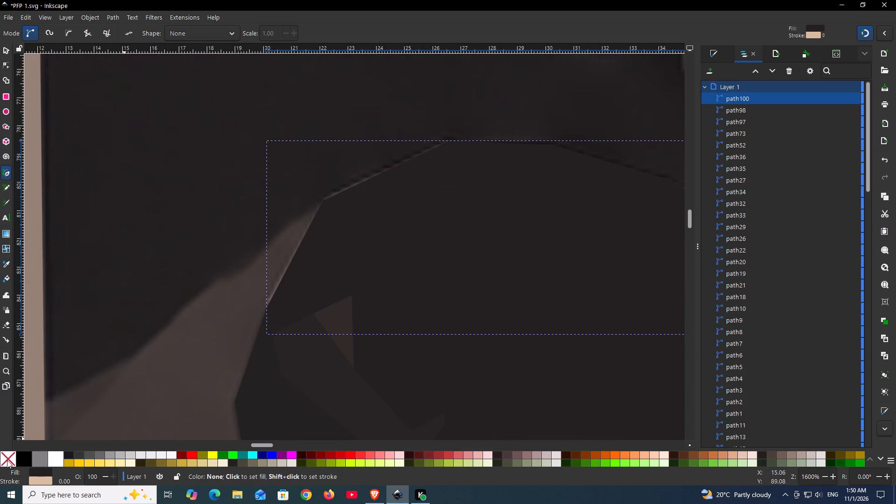
# Replace the hair highlight shape's fill with the light taupe #9a897b sampled from the reference highlight.
pyautogui.click(7, 460)
pyautogui.press('d')
pyautogui.click(336, 245)
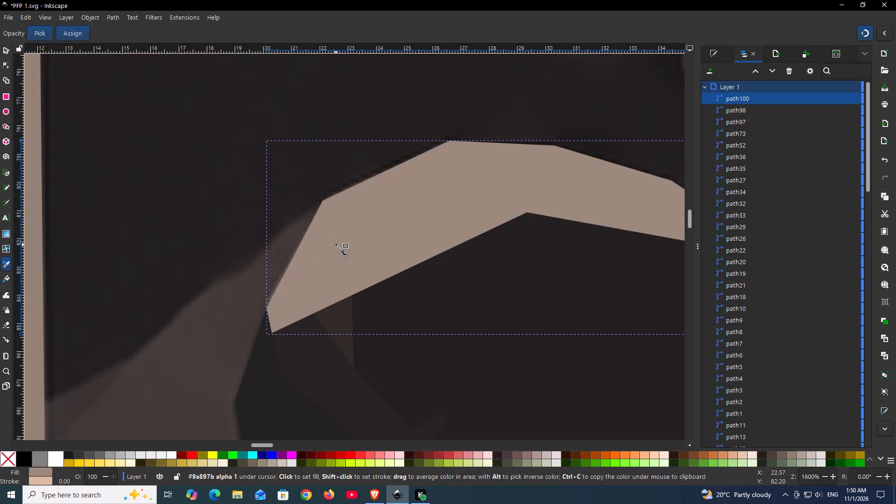
# Lower the hair highlight shape in the stacking order beneath the near-black head shape, keeping it above the reference image.
pyautogui.press('pagedown')
pyautogui.press('pagedown')
pyautogui.press('pagedown')
pyautogui.press('pagedown')
pyautogui.press('pagedown')
pyautogui.press('pagedown')
pyautogui.press('pagedown')
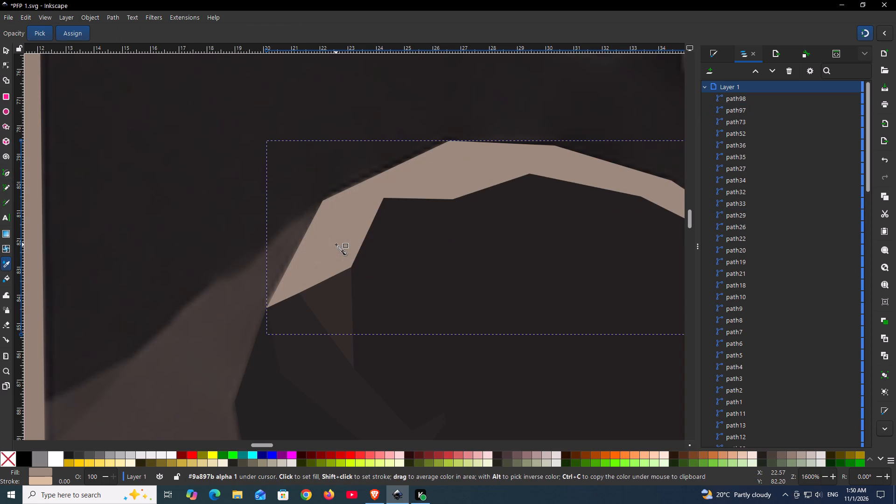
pyautogui.press('pageup')
# Toggle the reference image's visibility to examine the traced poster shapes on their own, leaving the reference hidden.
pyautogui.keyDown('ctrl'); pyautogui.scroll(-4, 532, 246); pyautogui.keyUp('ctrl')
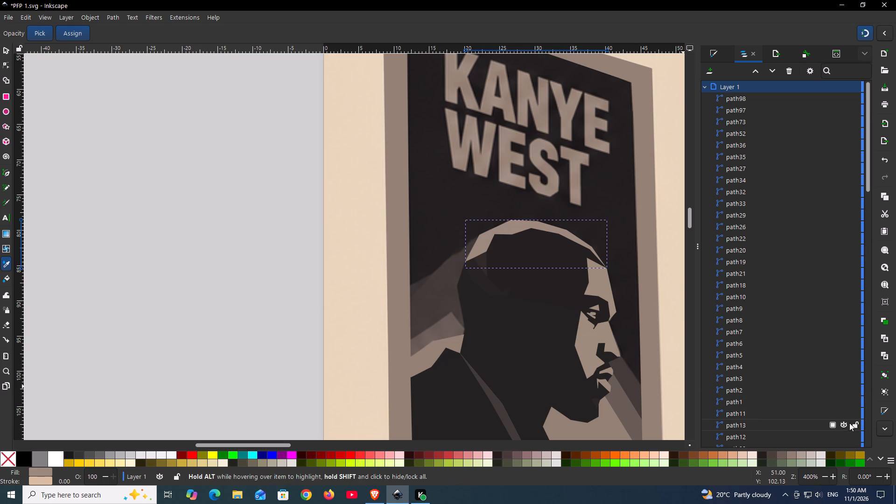
pyautogui.scroll(-1, 849, 423)
pyautogui.scroll(1, 849, 423)
pyautogui.scroll(-1, 850, 421)
pyautogui.scroll(1, 850, 421)
pyautogui.scroll(-1, 851, 417)
pyautogui.moveTo(868, 196); pyautogui.dragTo(875, 464)
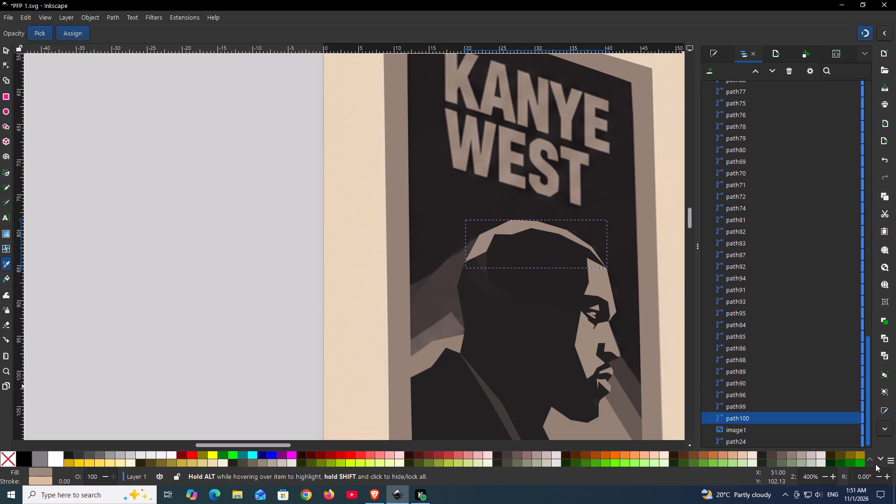
pyautogui.moveTo(875, 464); pyautogui.dragTo(874, 475)
pyautogui.click(843, 429)
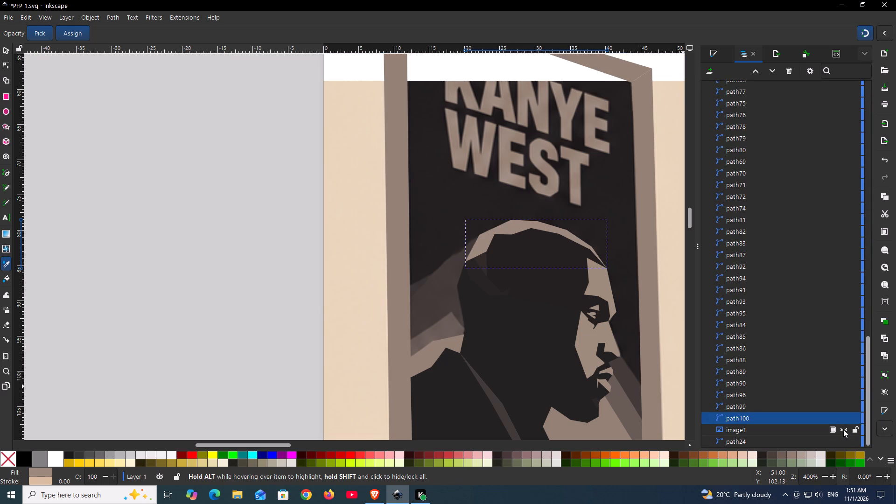
pyautogui.click(843, 429)
pyautogui.click(843, 429)
pyautogui.click(843, 429)
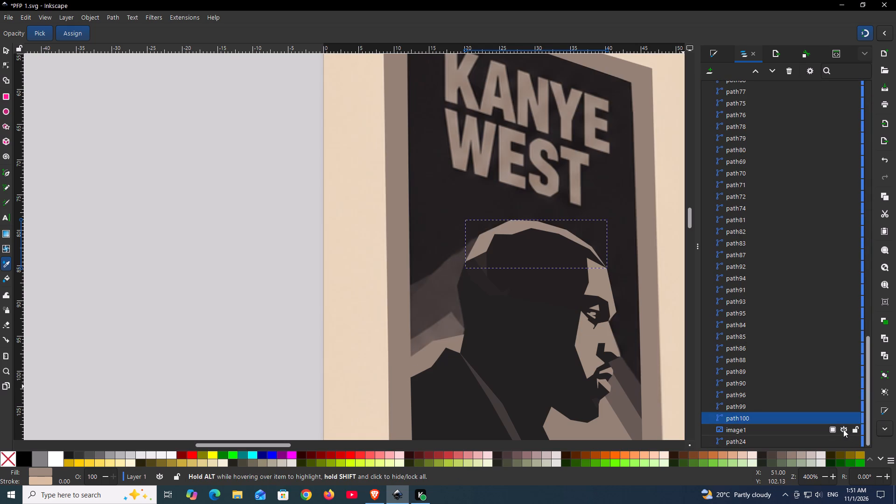
pyautogui.click(843, 429)
pyautogui.click(843, 429)
pyautogui.click(843, 429)
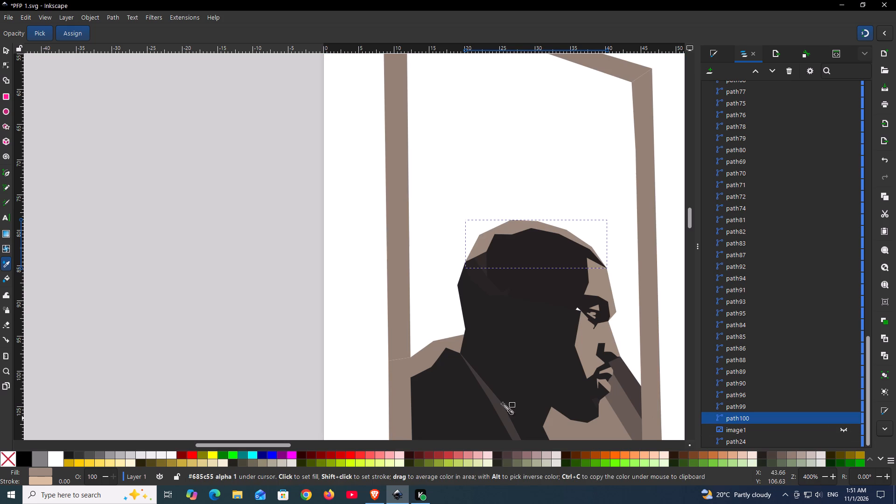
# Draw a four-cornered patch over the seam in the poster frame's side bar by the shoulder and fill it with the frame's taupe #938173.
pyautogui.keyDown('ctrl'); pyautogui.scroll(5, 392, 371); pyautogui.keyUp('ctrl')
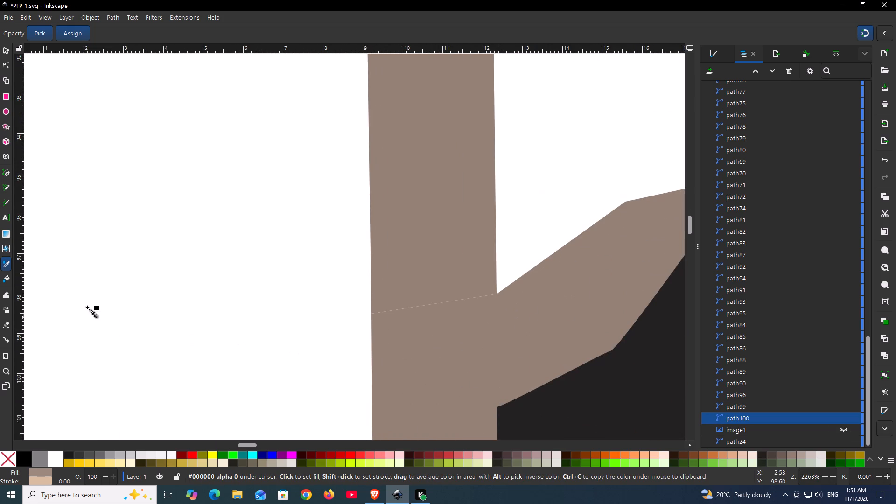
pyautogui.click(8, 173)
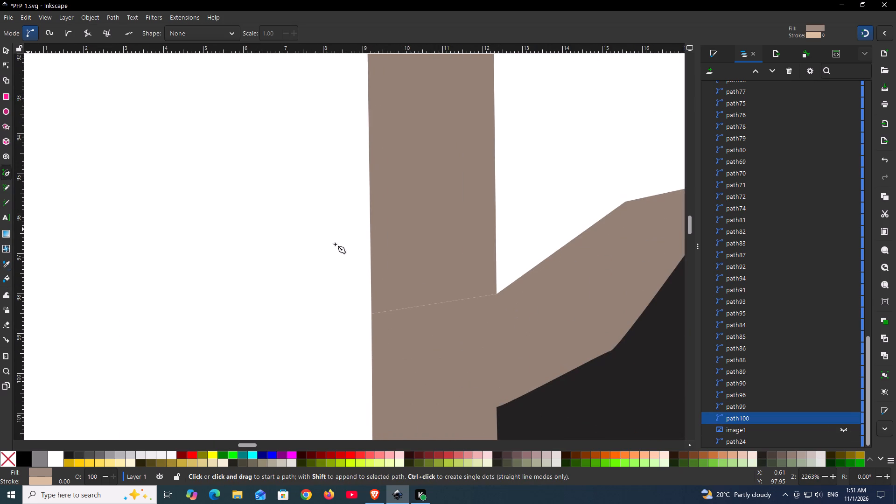
pyautogui.click(370, 307)
pyautogui.click(386, 235)
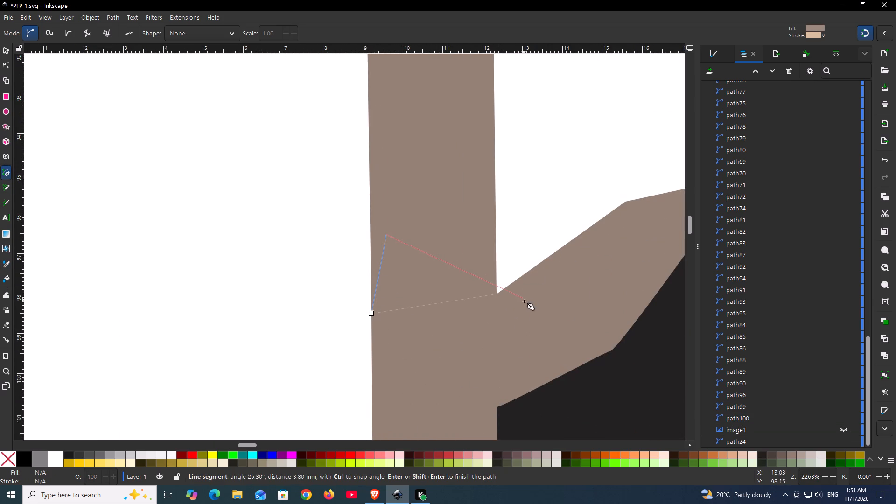
pyautogui.click(497, 295)
pyautogui.click(469, 377)
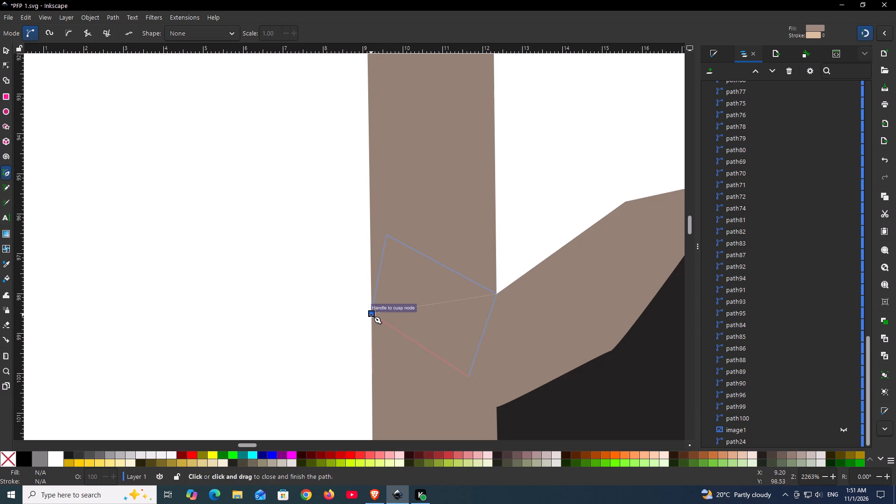
pyautogui.click(370, 314)
pyautogui.press('d')
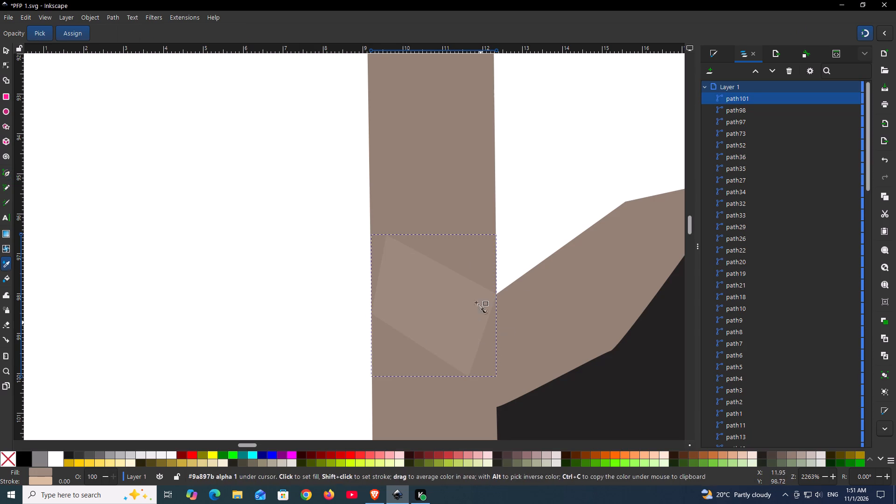
pyautogui.click(469, 153)
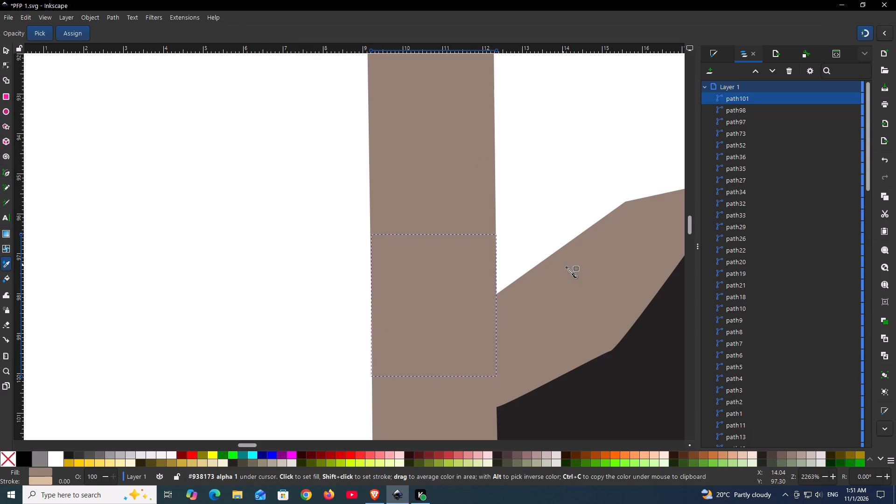
# Show the reference image again.
pyautogui.scroll(4, 567, 267)
pyautogui.scroll(-4, 847, 288)
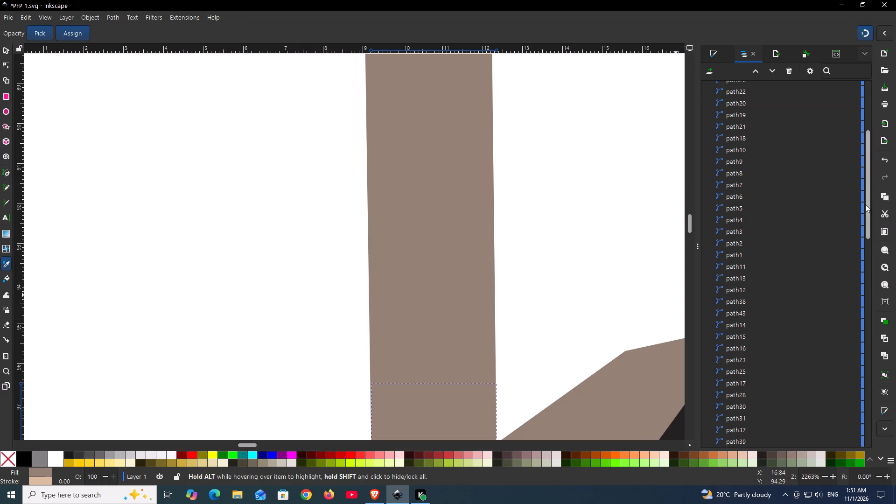
pyautogui.moveTo(870, 204); pyautogui.dragTo(875, 460)
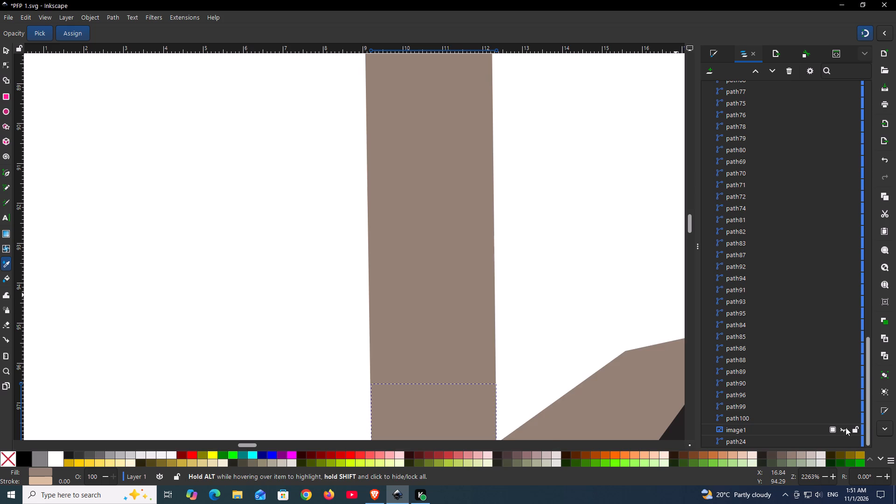
pyautogui.click(846, 427)
# Deselect the patch and trace a closed outline around the medium-brown area between the frame bar and the neck, overlapping the taupe shoulder shape.
pyautogui.keyDown('ctrl'); pyautogui.scroll(-2, 636, 293); pyautogui.keyUp('ctrl')
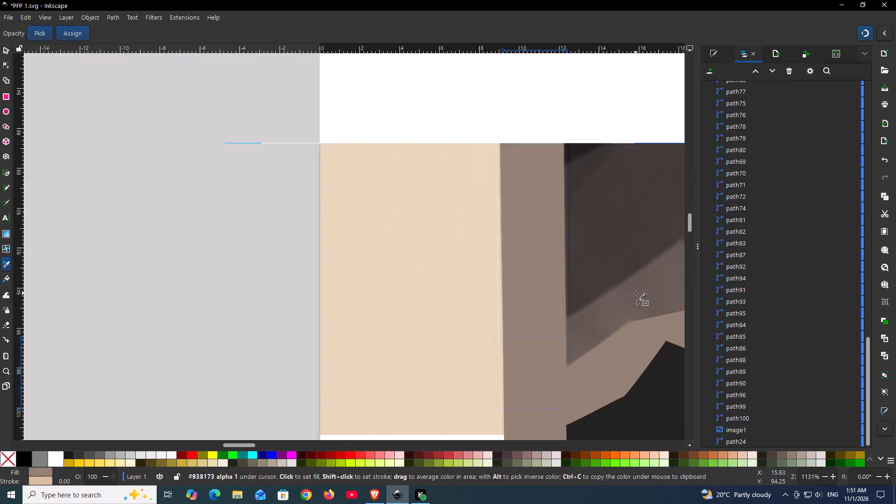
pyautogui.press('space')
pyautogui.press('space')
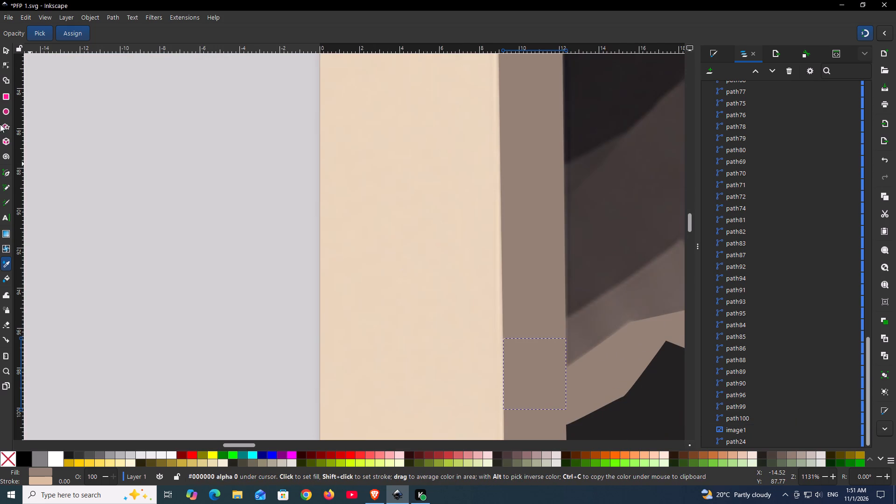
pyautogui.click(1, 50)
pyautogui.click(217, 211)
pyautogui.press('space')
pyautogui.press('space')
pyautogui.press('space')
pyautogui.press('space')
pyautogui.press('space')
pyautogui.press('space')
pyautogui.press('space')
pyautogui.press('space')
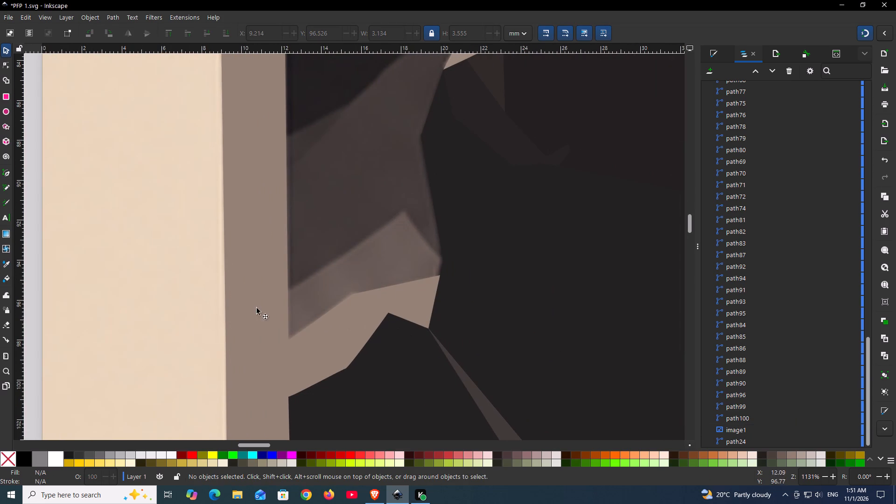
pyautogui.click(6, 174)
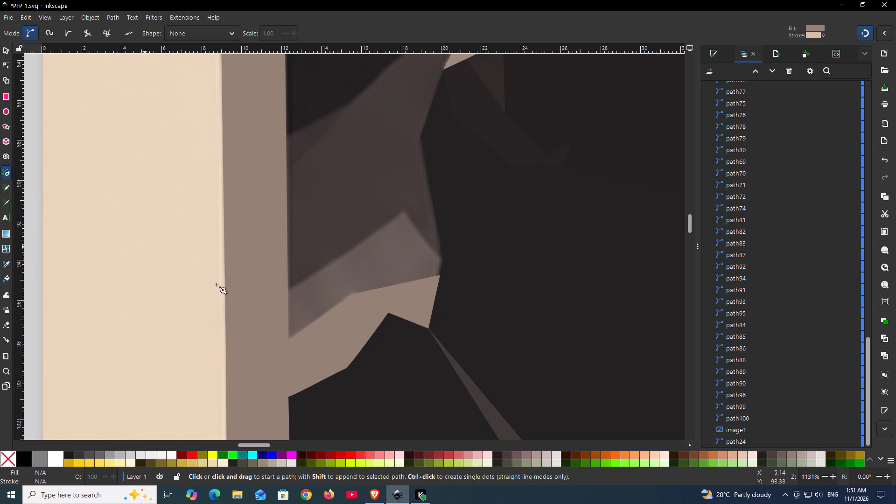
pyautogui.click(288, 341)
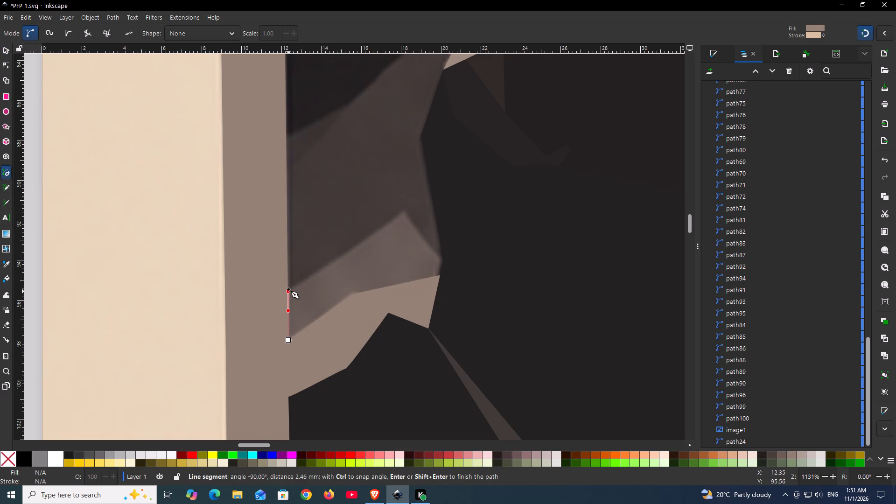
pyautogui.click(288, 289)
pyautogui.click(406, 210)
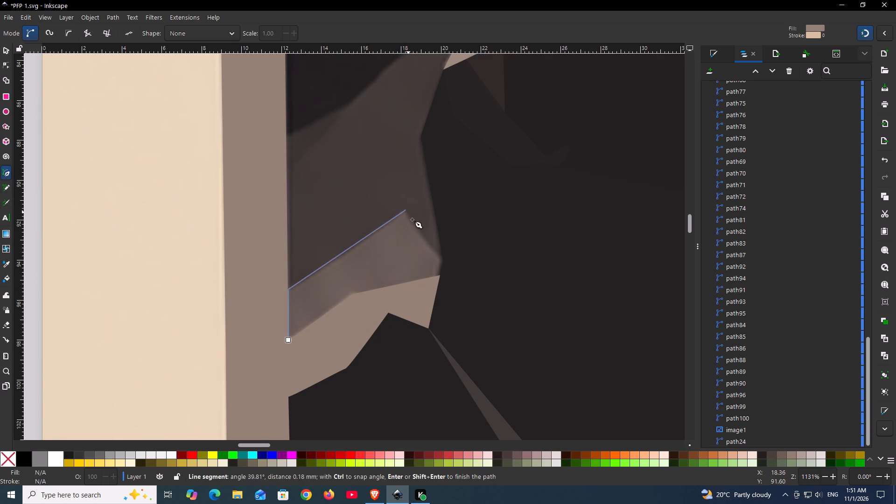
pyautogui.click(447, 261)
pyautogui.click(441, 280)
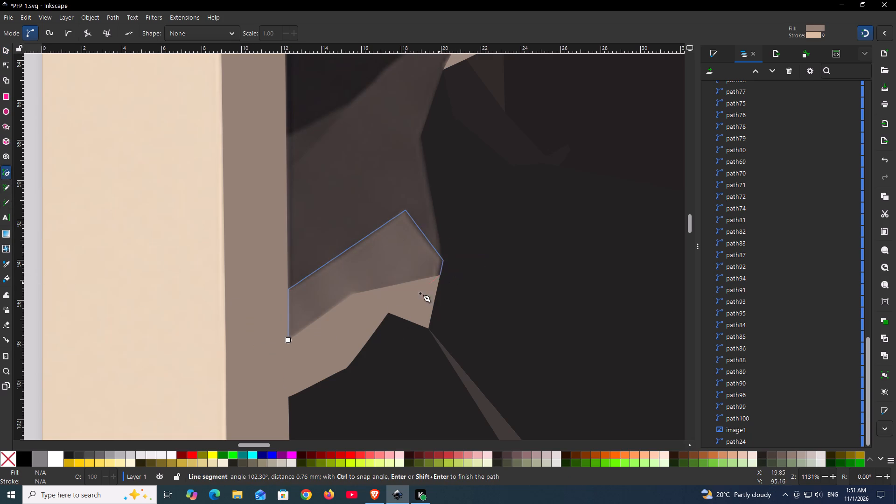
pyautogui.click(360, 317)
pyautogui.click(280, 354)
pyautogui.click(288, 341)
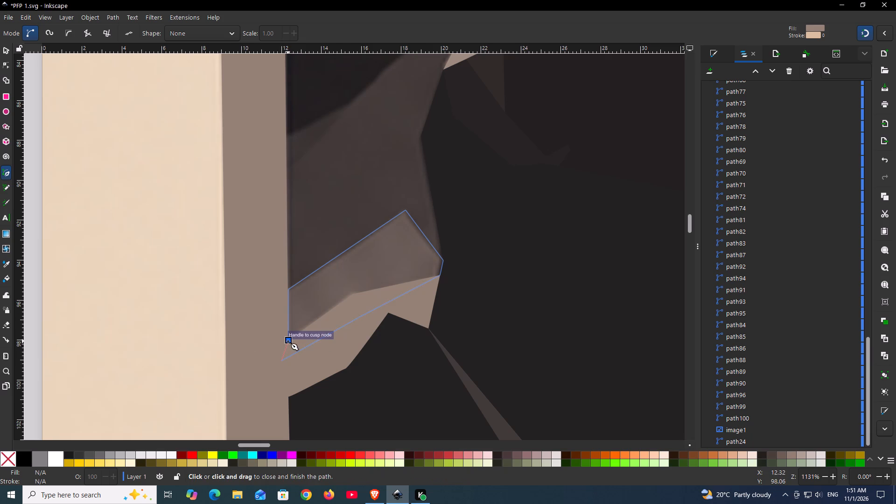
# Clear the latest outline's fill and trace a new closed outline around the medium-brown area between the frame bar and the neck.
pyautogui.click(4, 456)
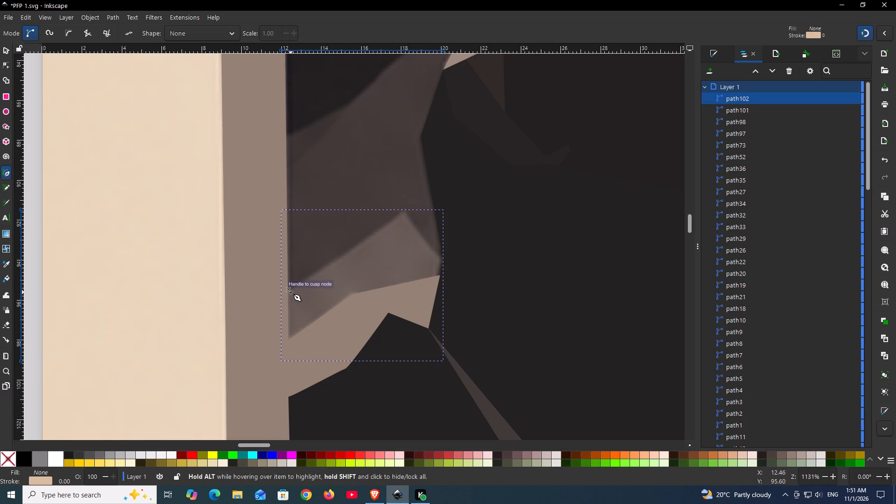
pyautogui.click(291, 292)
pyautogui.click(272, 315)
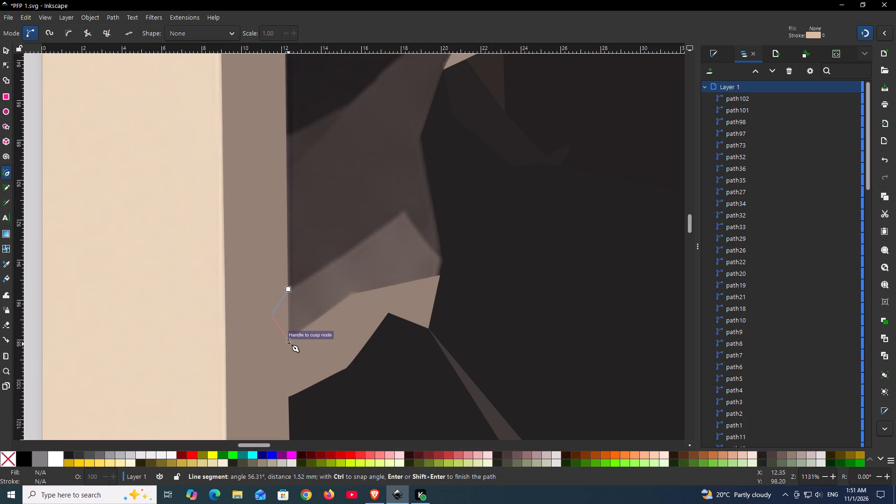
pyautogui.click(289, 343)
pyautogui.click(313, 354)
pyautogui.click(381, 304)
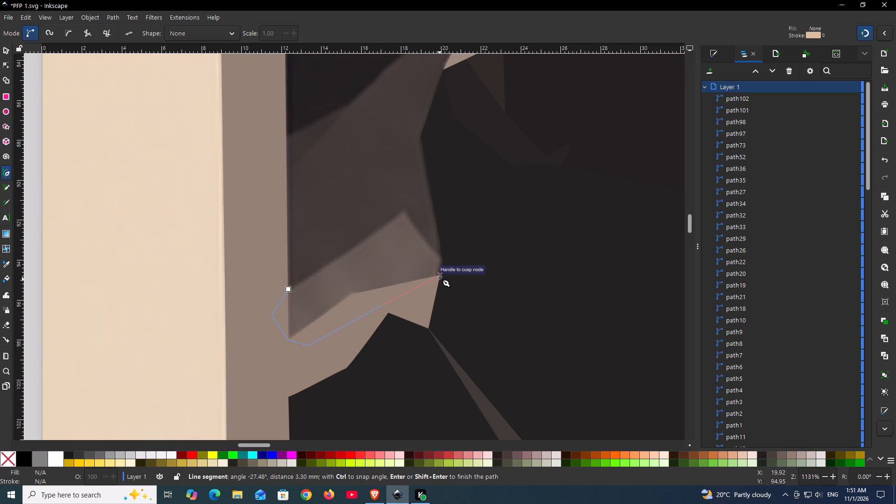
pyautogui.click(440, 276)
pyautogui.click(444, 260)
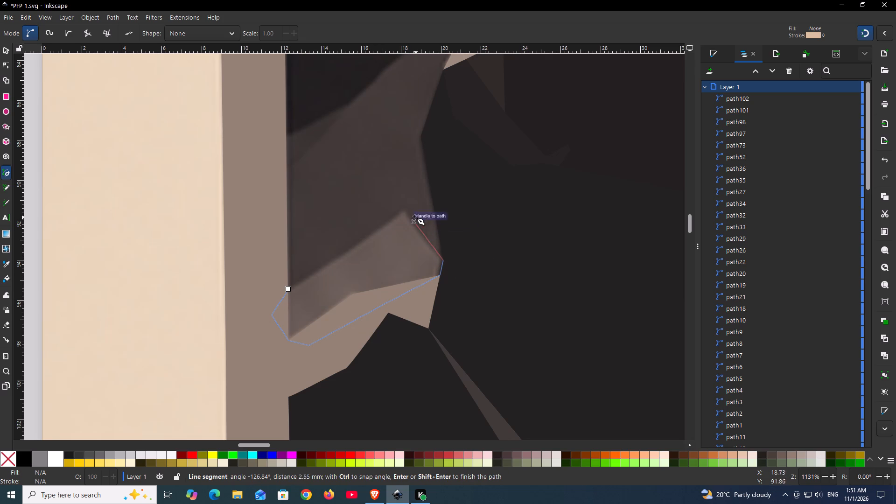
pyautogui.click(406, 212)
pyautogui.click(290, 290)
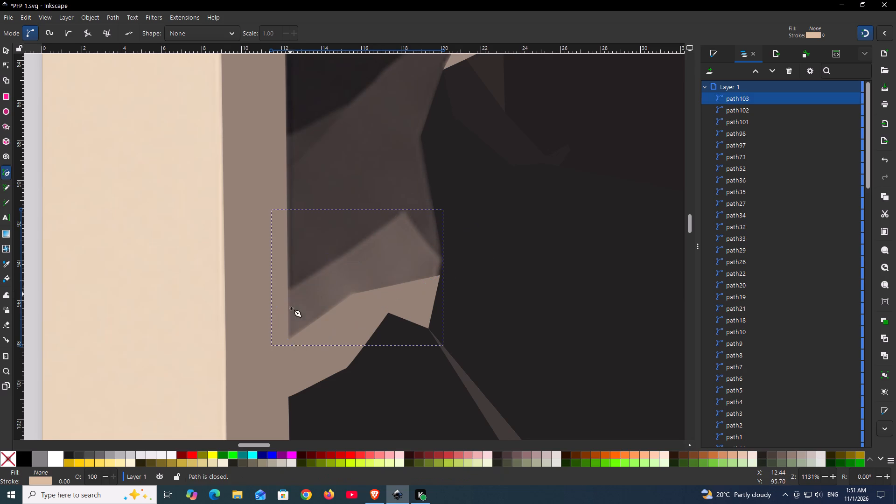
# Fill the new shape with the reference's medium brown #6a5f58 and lower it beneath the taupe shapes, just above the reference image.
pyautogui.press('d')
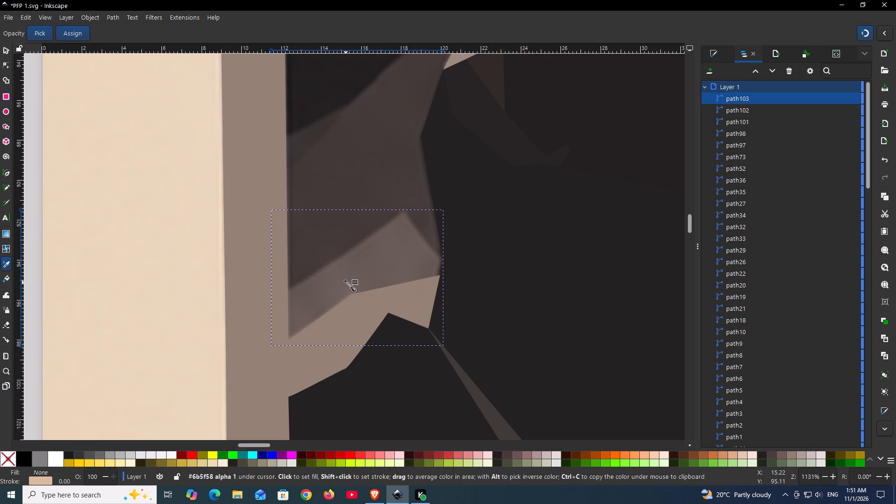
pyautogui.click(345, 281)
pyautogui.press('pagedown')
pyautogui.press('pagedown')
pyautogui.press('pagedown')
pyautogui.press('pagedown')
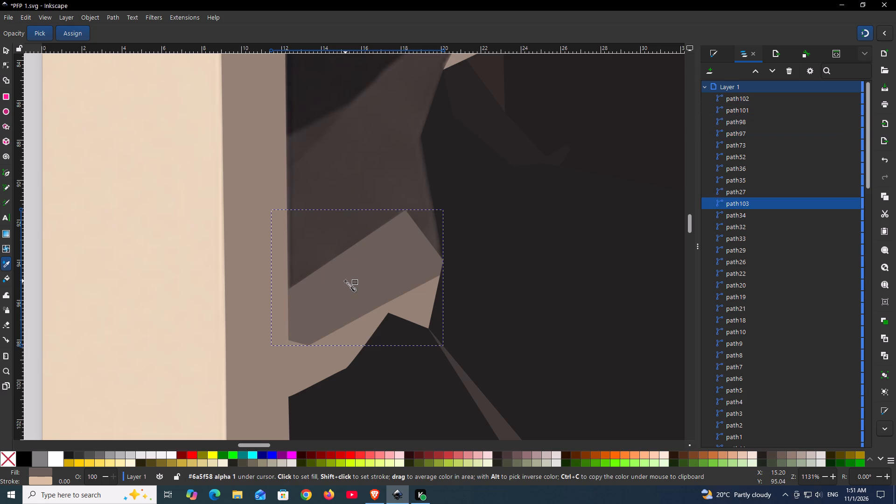
pyautogui.press('pagedown')
pyautogui.press('pagedown')
pyautogui.press('pagedown')
pyautogui.press('pagedown')
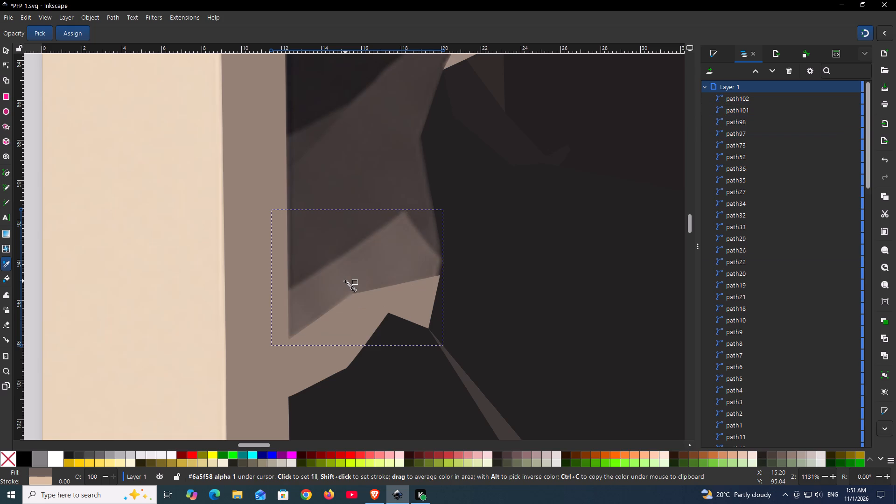
pyautogui.press('pageup')
# Trace a closed outline around the dark-brown area between the frame bar and the back of the head, overlapping the neighbouring shapes.
pyautogui.scroll(4, 411, 279)
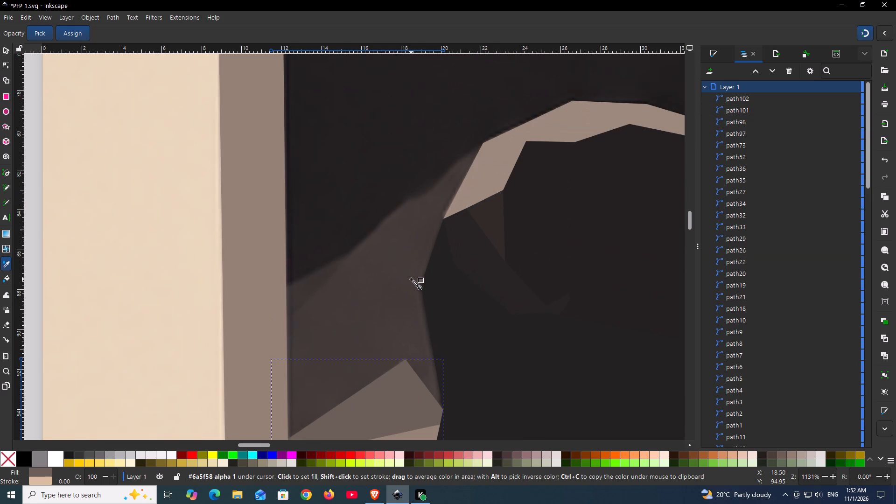
pyautogui.click(6, 175)
pyautogui.click(288, 321)
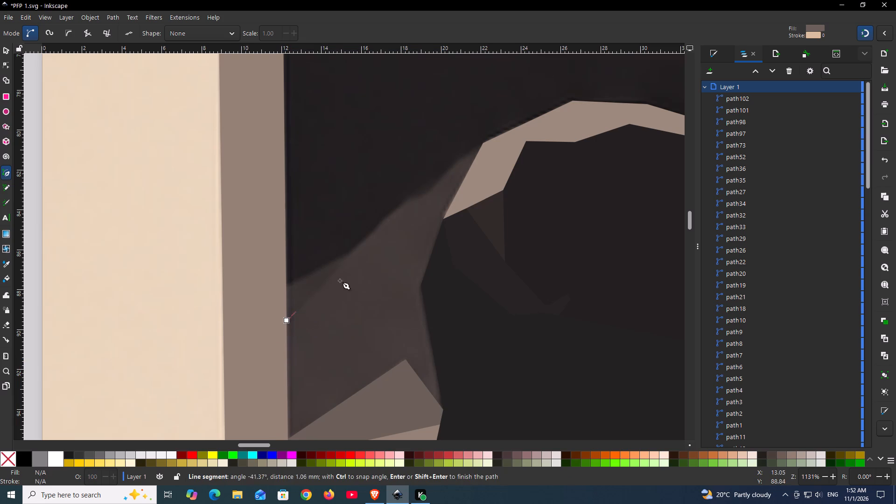
pyautogui.click(408, 196)
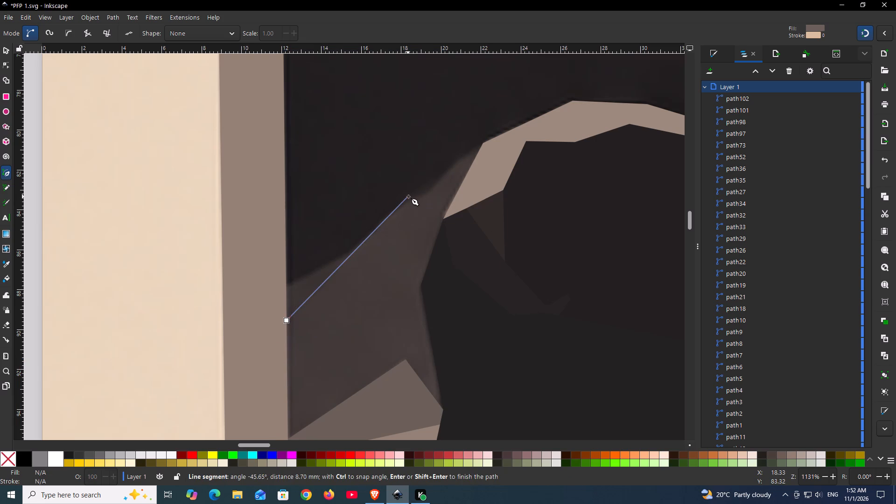
pyautogui.click(416, 206)
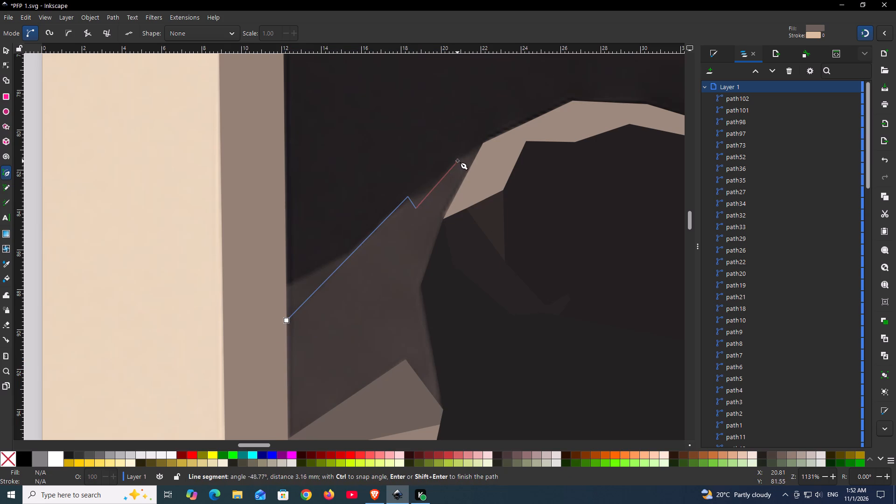
pyautogui.click(457, 160)
pyautogui.click(483, 142)
pyautogui.click(490, 173)
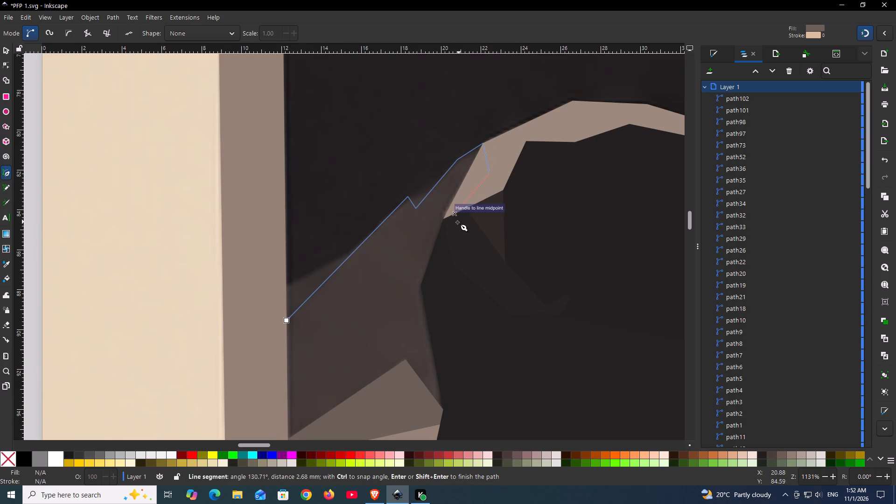
pyautogui.click(453, 226)
pyautogui.scroll(-1, 441, 332)
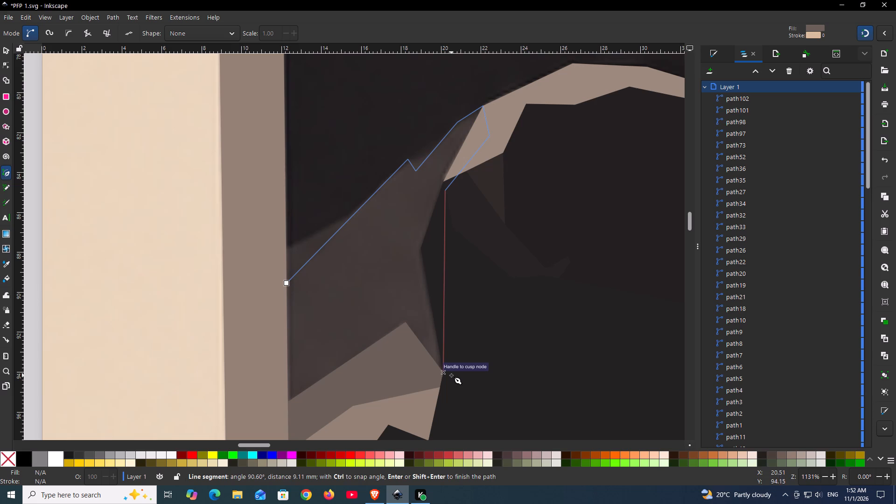
pyautogui.click(464, 363)
pyautogui.click(444, 375)
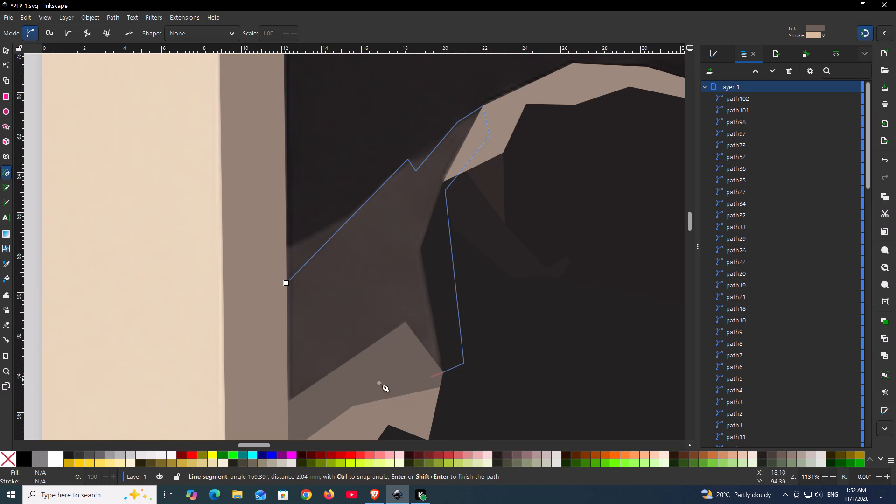
pyautogui.click(343, 387)
pyautogui.click(251, 426)
pyautogui.moveTo(267, 315); pyautogui.dragTo(271, 311)
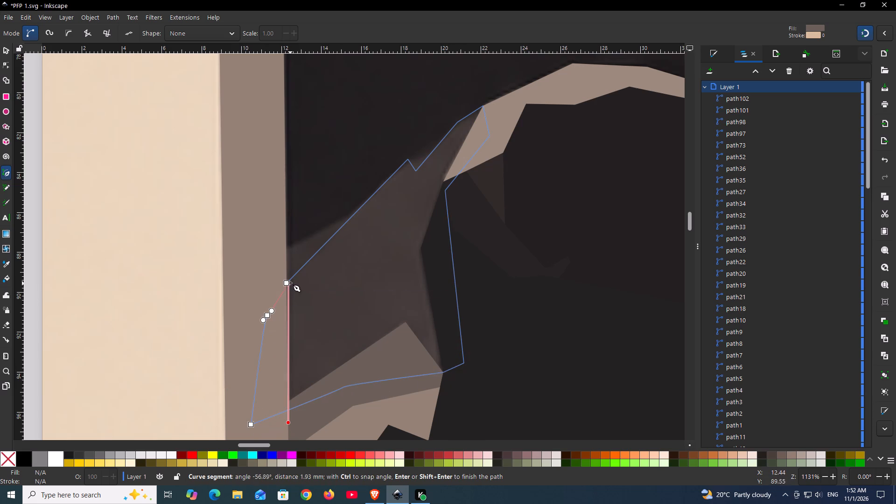
pyautogui.click(285, 282)
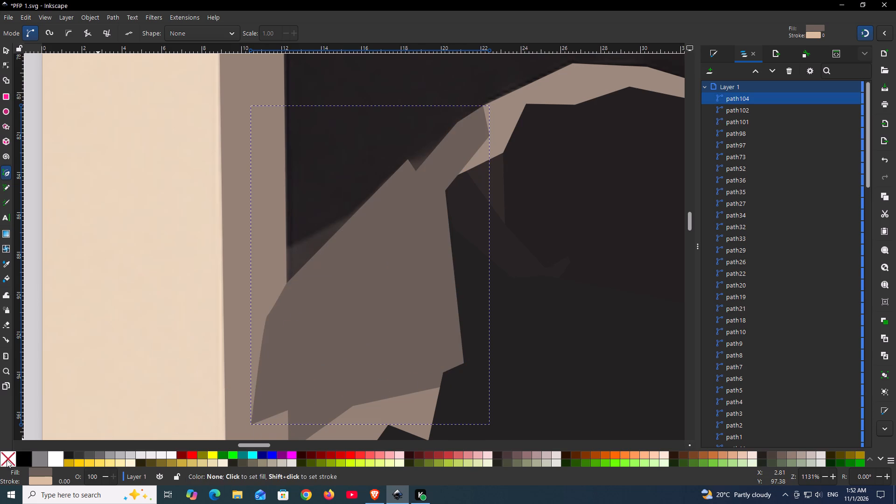
# Fill the traced area with the reference's dark brown #423a38 and lower it beneath the head, frame and medium-brown shapes, just above the reference.
pyautogui.click(7, 460)
pyautogui.press('d')
pyautogui.click(364, 284)
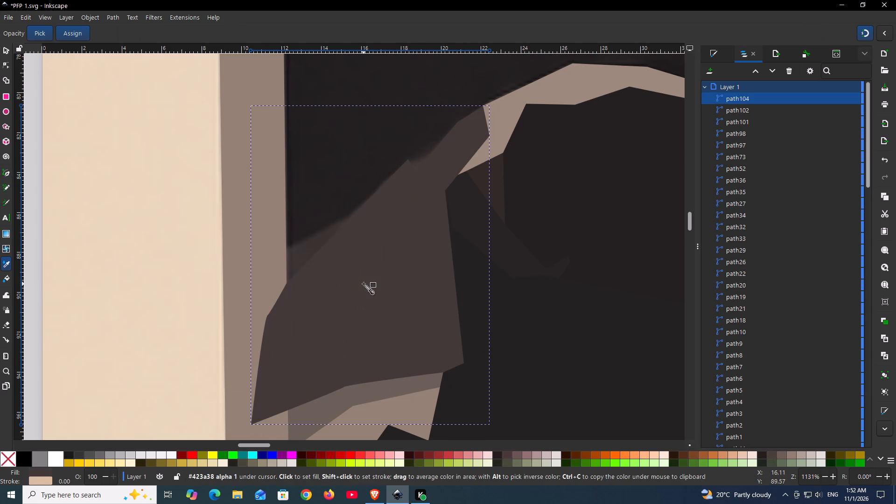
pyautogui.press('pagedown')
pyautogui.press('pagedown')
pyautogui.press('pagedown')
pyautogui.press('pagedown')
pyautogui.press('pagedown')
pyautogui.press('pagedown')
pyautogui.press('pagedown')
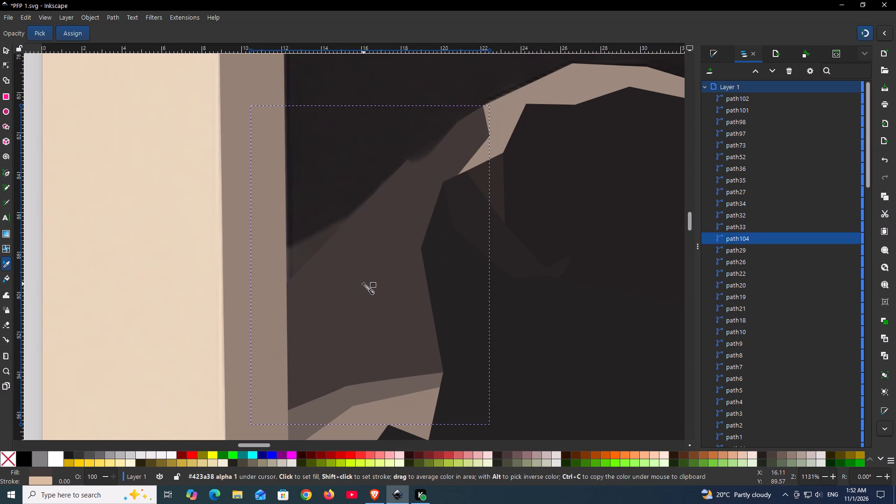
pyautogui.press('pagedown')
pyautogui.press('pagedown')
pyautogui.press('pagedown')
pyautogui.press('pagedown')
pyautogui.press('pagedown')
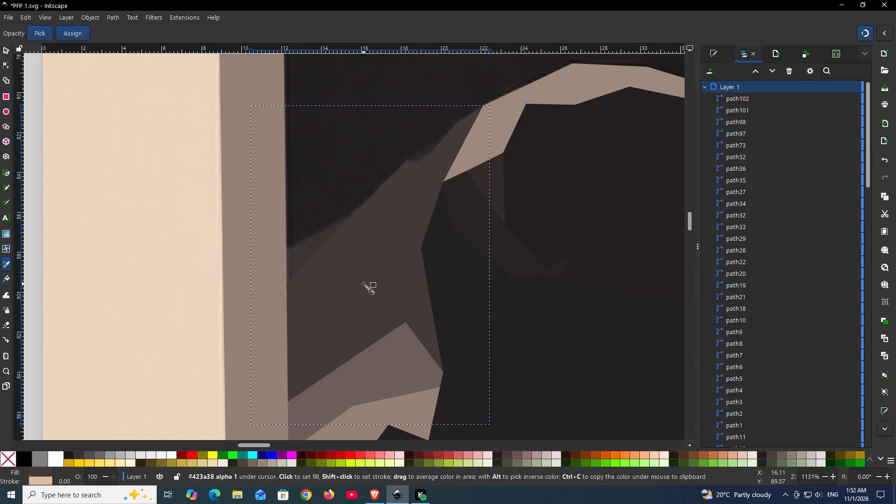
pyautogui.press('pageup')
# Trace a closed five-cornered outline over the small darker wedge between the frame bar and the dark-brown area's upper edge.
pyautogui.keyDown('ctrl'); pyautogui.scroll(3, 353, 233); pyautogui.keyUp('ctrl')
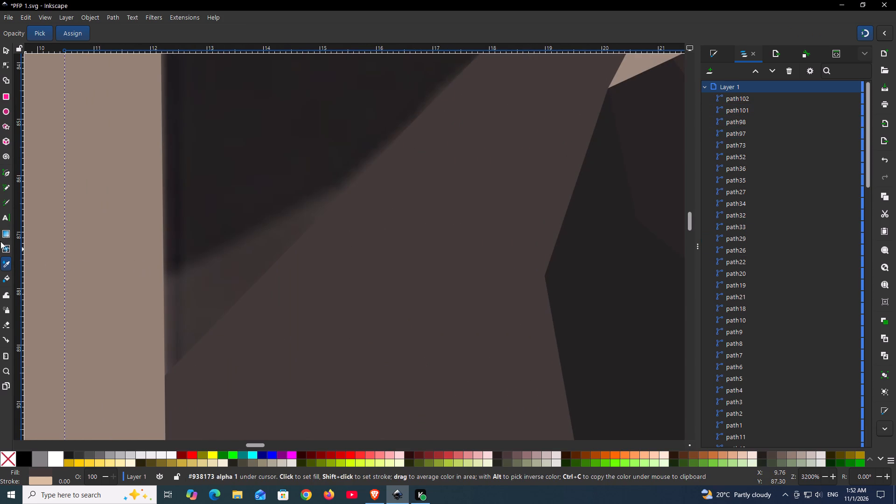
pyautogui.click(8, 173)
pyautogui.click(165, 276)
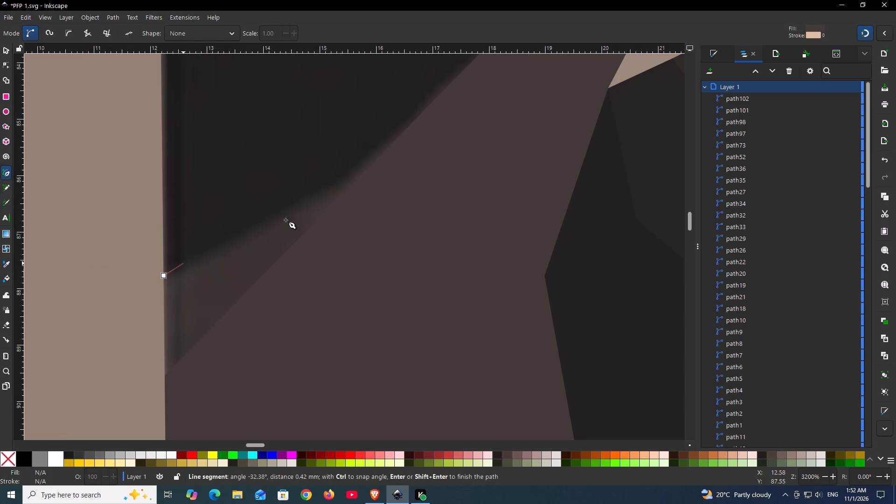
pyautogui.click(386, 152)
pyautogui.click(329, 336)
pyautogui.click(177, 412)
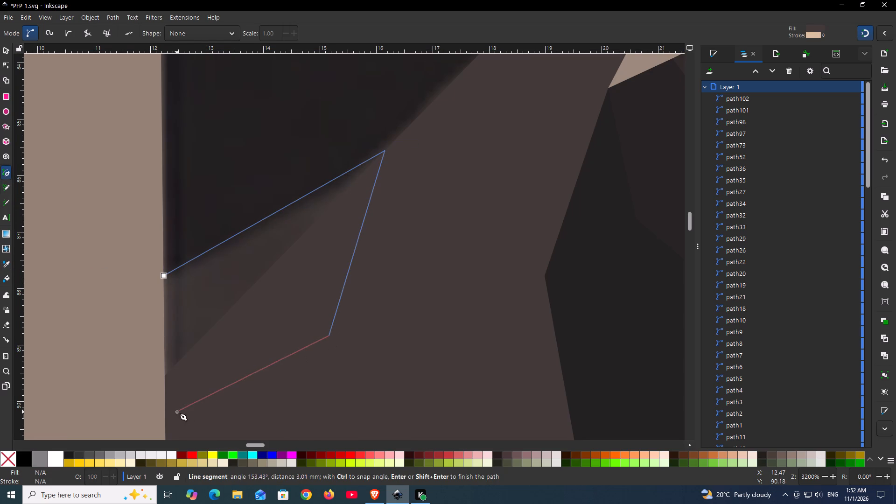
pyautogui.click(86, 396)
pyautogui.click(165, 277)
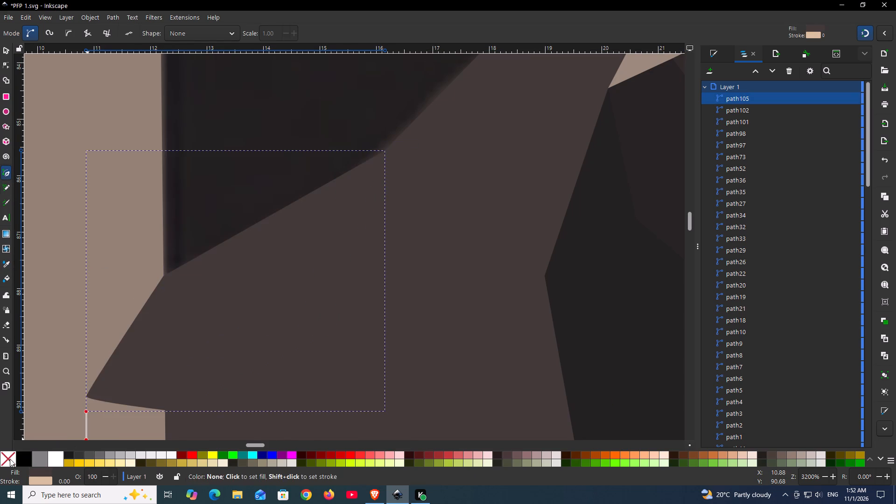
# Fill the wedge with the reference's darker brown #3a3432 and lower it beneath the dark-brown shape and frame bar, just above the reference.
pyautogui.click(9, 459)
pyautogui.press('d')
pyautogui.click(220, 290)
pyautogui.keyDown('ctrl'); pyautogui.scroll(-3, 264, 295); pyautogui.keyUp('ctrl')
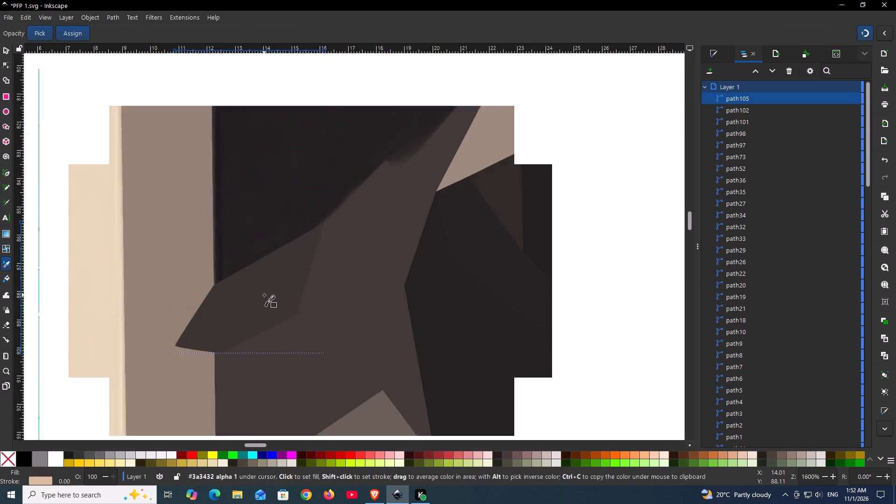
pyautogui.press('pagedown')
pyautogui.press('pagedown')
pyautogui.press('pagedown')
pyautogui.press('pageup')
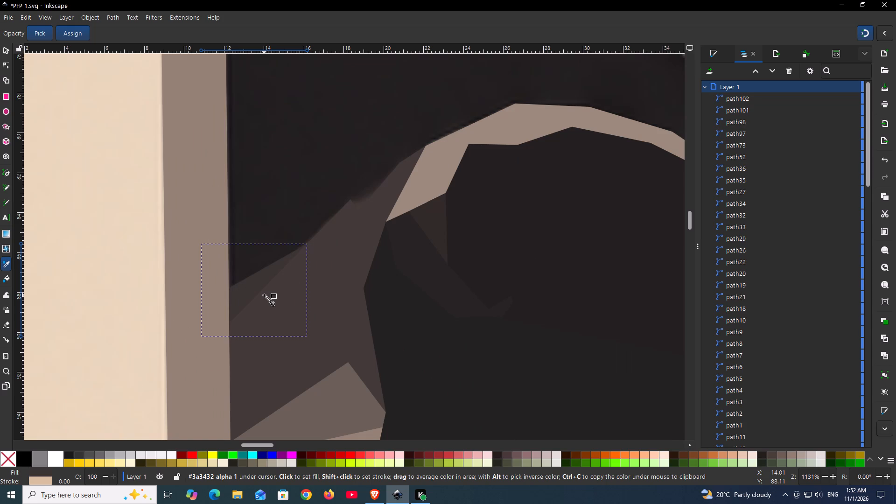
# Trace a closed straight-edged outline with thirteen corners around the W of WEST in the poster lettering.
pyautogui.keyDown('ctrl'); pyautogui.scroll(-1, 437, 264); pyautogui.keyUp('ctrl')
pyautogui.keyDown('ctrl'); pyautogui.scroll(1, 437, 264); pyautogui.keyUp('ctrl')
pyautogui.keyDown('ctrl'); pyautogui.scroll(-3, 437, 264); pyautogui.keyUp('ctrl')
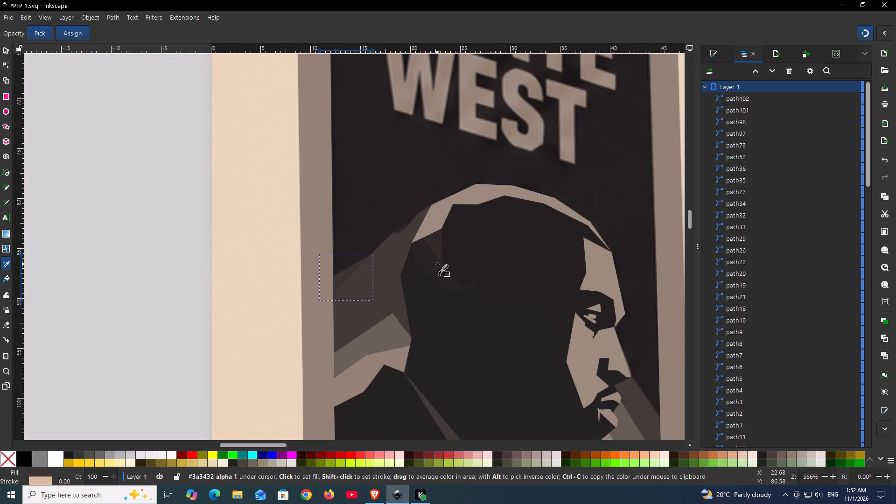
pyautogui.keyDown('ctrl'); pyautogui.scroll(-1, 437, 264); pyautogui.keyUp('ctrl')
pyautogui.scroll(2, 627, 301)
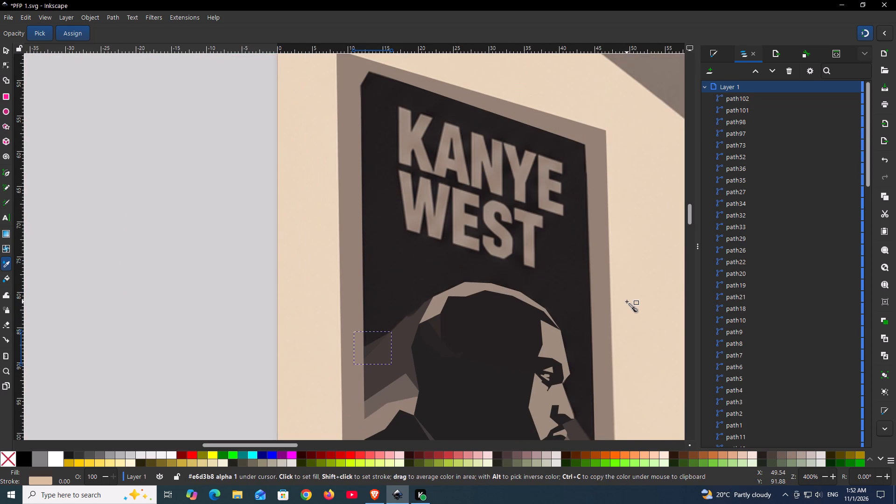
pyautogui.keyDown('ctrl'); pyautogui.scroll(2, 469, 263); pyautogui.keyUp('ctrl')
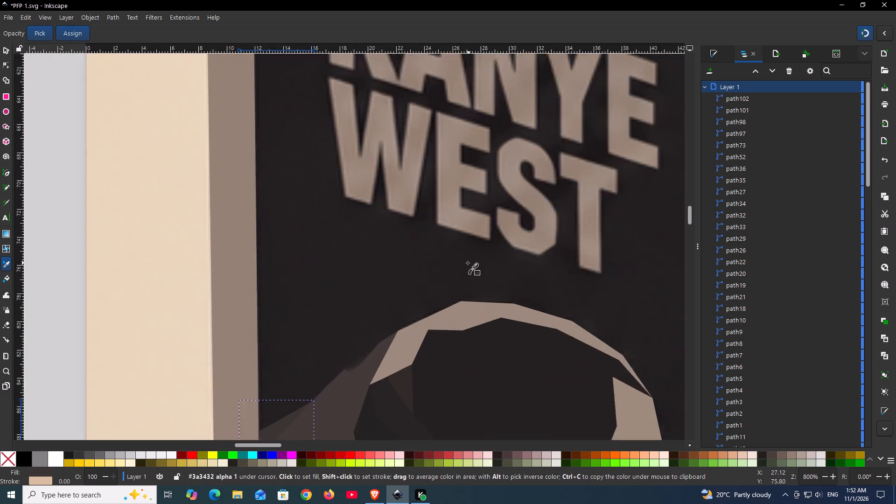
pyautogui.keyDown('ctrl'); pyautogui.scroll(1, 468, 263); pyautogui.keyUp('ctrl')
pyautogui.scroll(5, 347, 245)
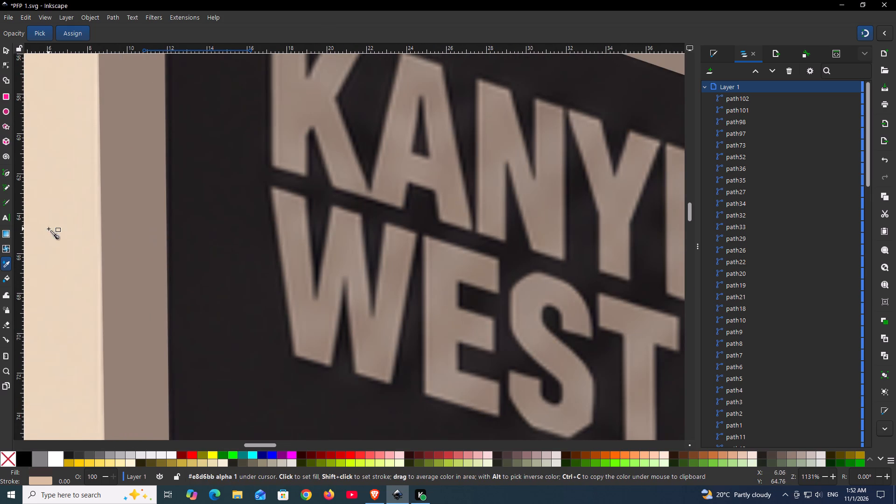
pyautogui.click(4, 172)
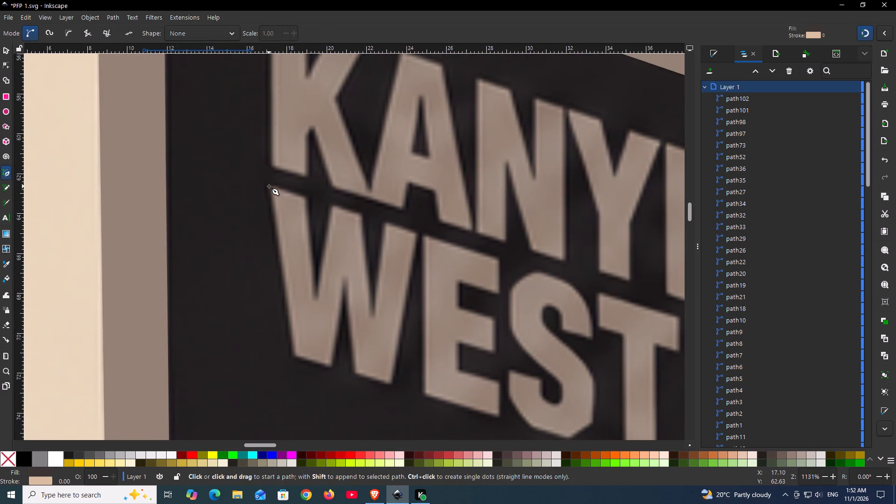
pyautogui.click(269, 186)
pyautogui.click(308, 198)
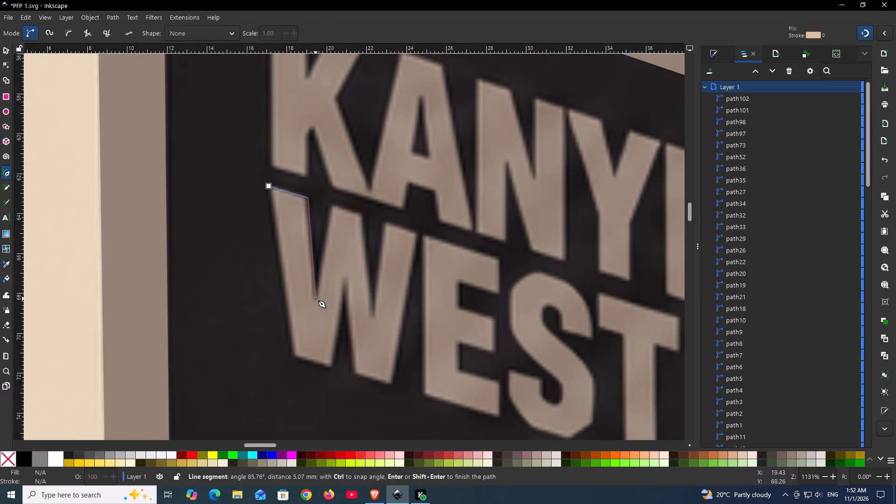
pyautogui.click(315, 299)
pyautogui.click(333, 205)
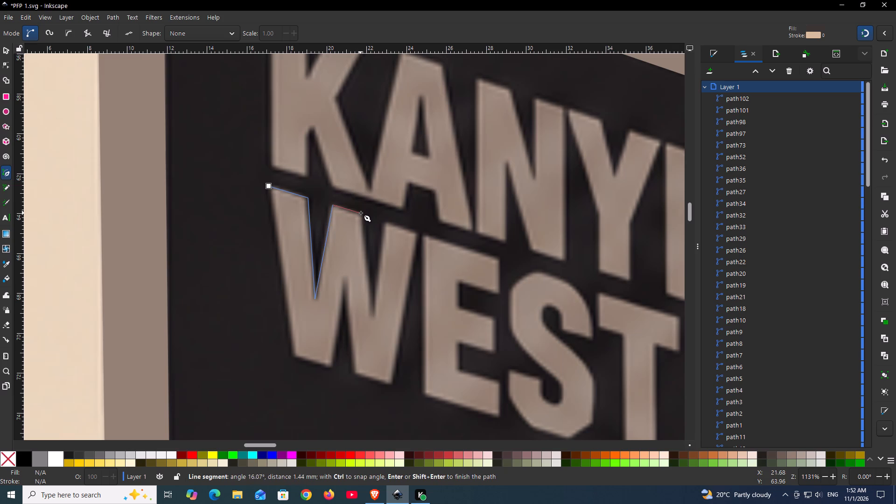
pyautogui.click(363, 215)
pyautogui.click(372, 318)
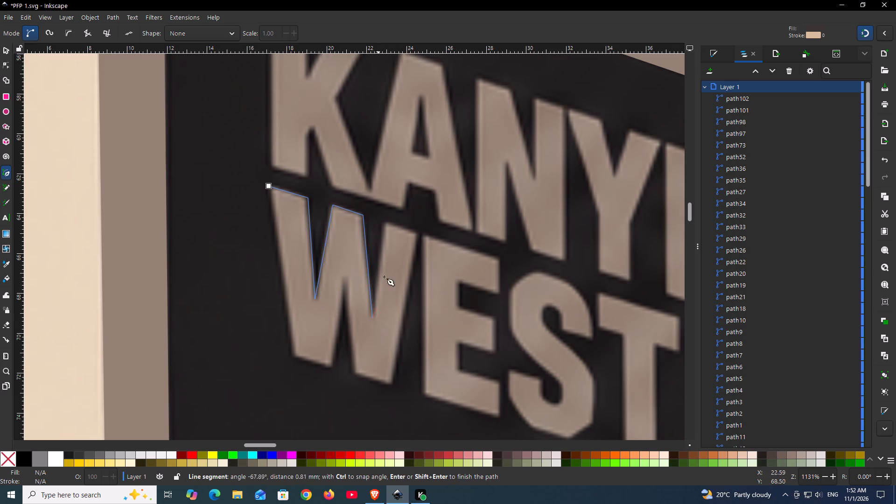
pyautogui.click(386, 223)
pyautogui.click(419, 233)
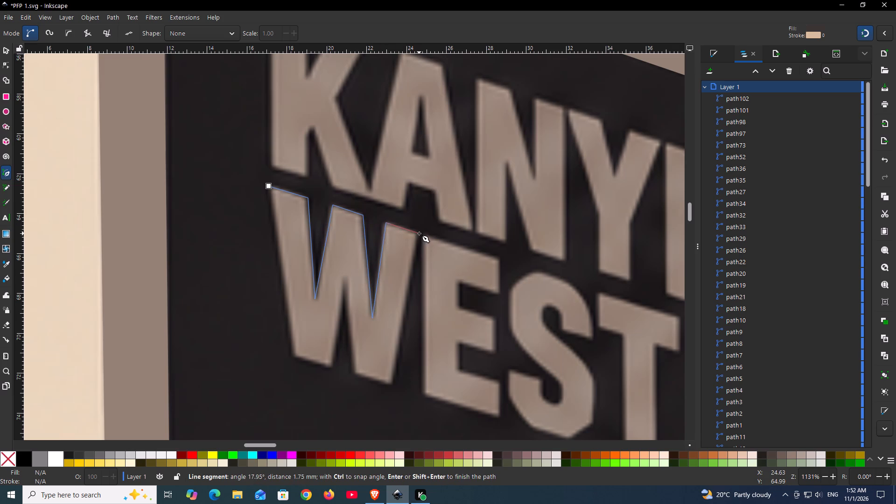
pyautogui.click(392, 386)
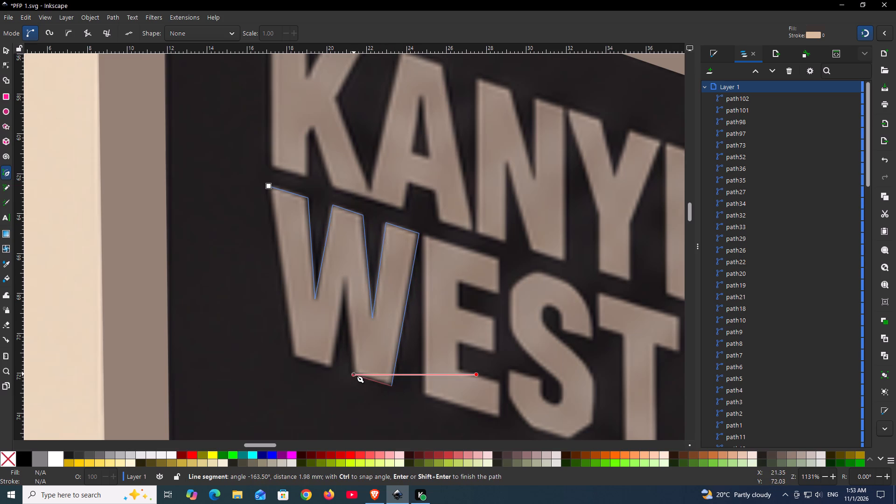
pyautogui.click(354, 374)
pyautogui.click(345, 278)
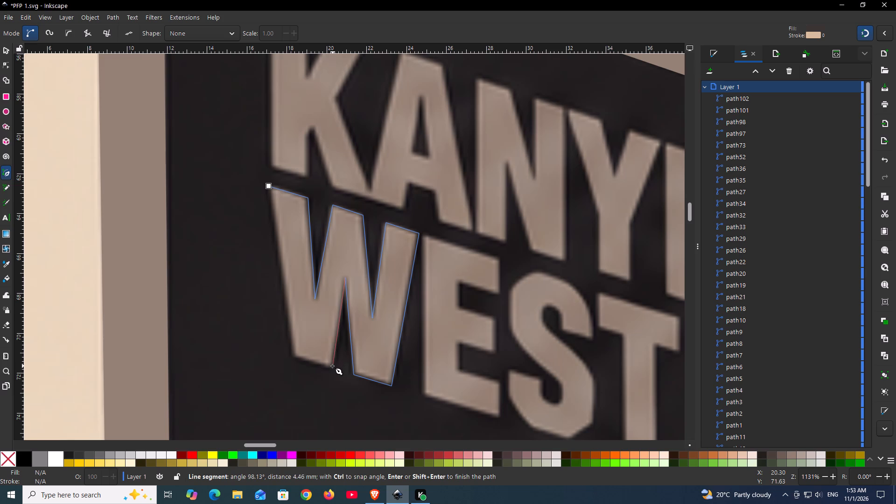
pyautogui.click(332, 368)
pyautogui.click(292, 357)
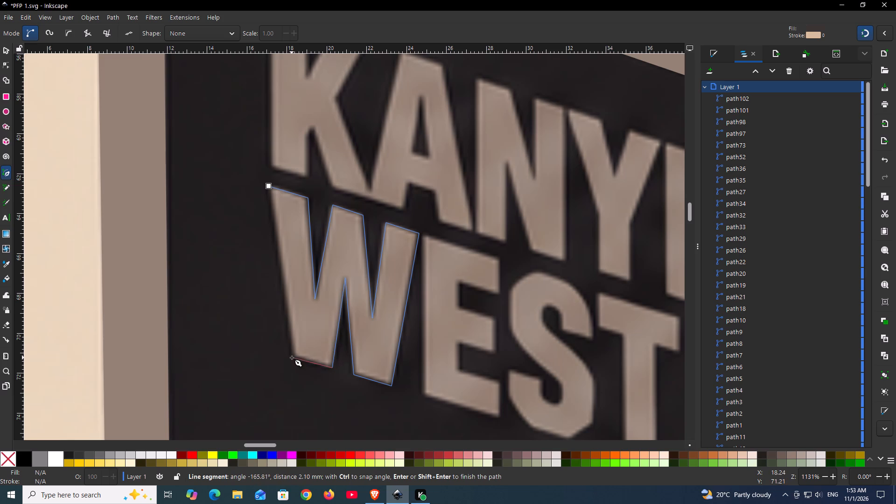
pyautogui.click(268, 185)
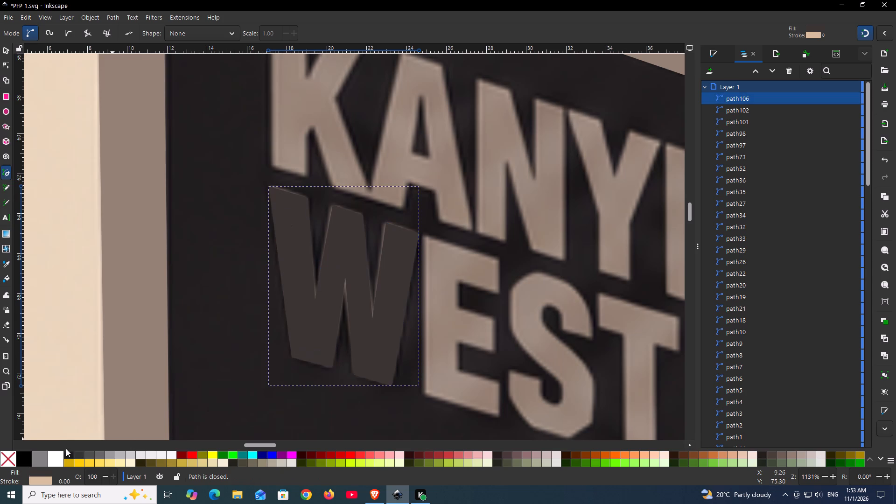
# Fill the traced W with the reference lettering's light brown, sampled from the neighbouring E.
pyautogui.press('d')
pyautogui.click(446, 333)
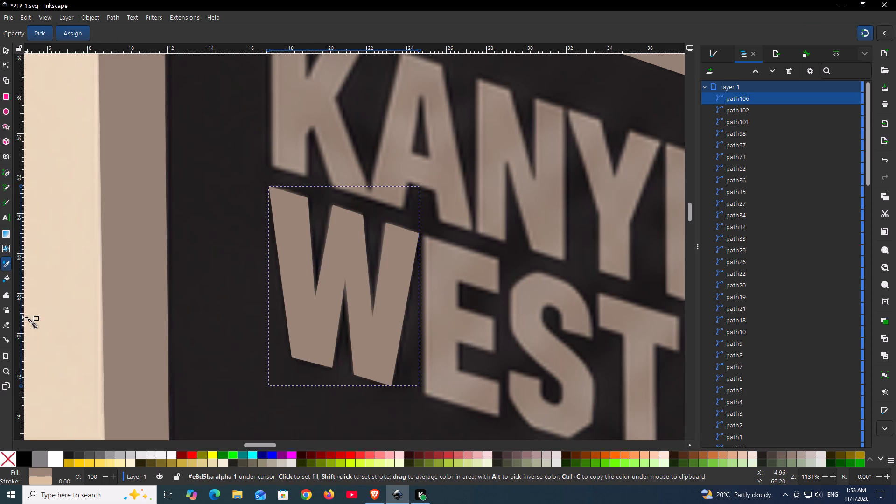
# Trace a closed twelve-cornered outline around the E of WEST, following its three arms and keeping the W's brown fill.
pyautogui.click(8, 171)
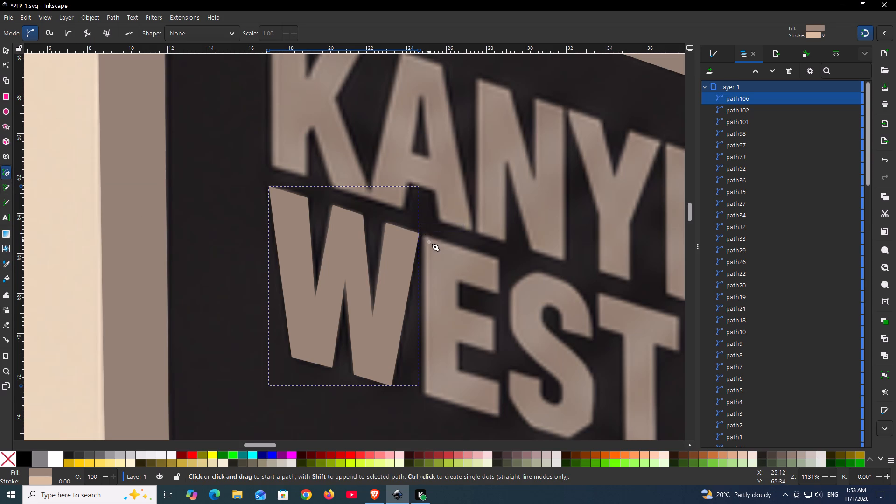
pyautogui.keyDown('ctrl'); pyautogui.scroll(3, 429, 242); pyautogui.keyUp('ctrl')
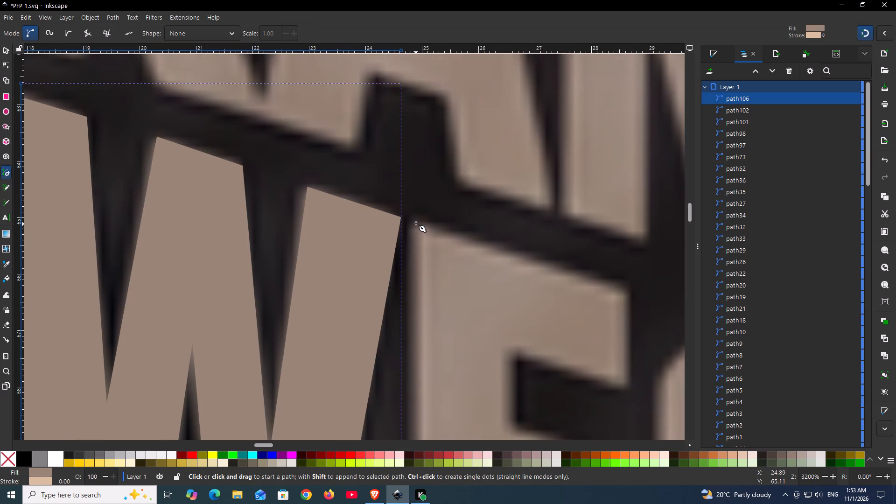
pyautogui.click(416, 223)
pyautogui.scroll(-9, 413, 340)
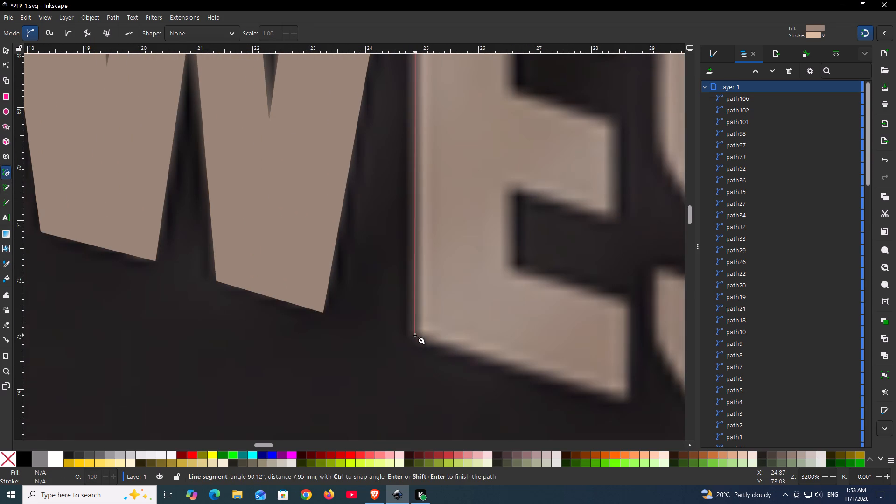
pyautogui.click(413, 337)
pyautogui.moveTo(628, 400); pyautogui.dragTo(628, 393)
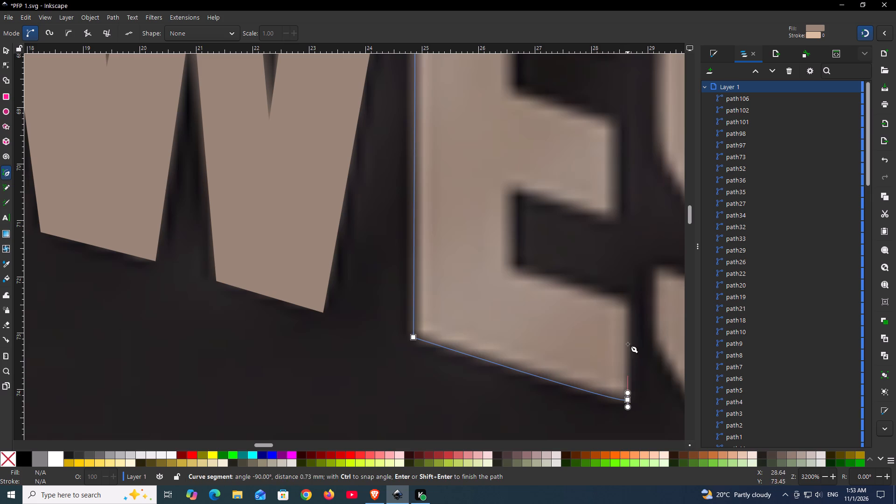
pyautogui.click(629, 299)
pyautogui.click(512, 266)
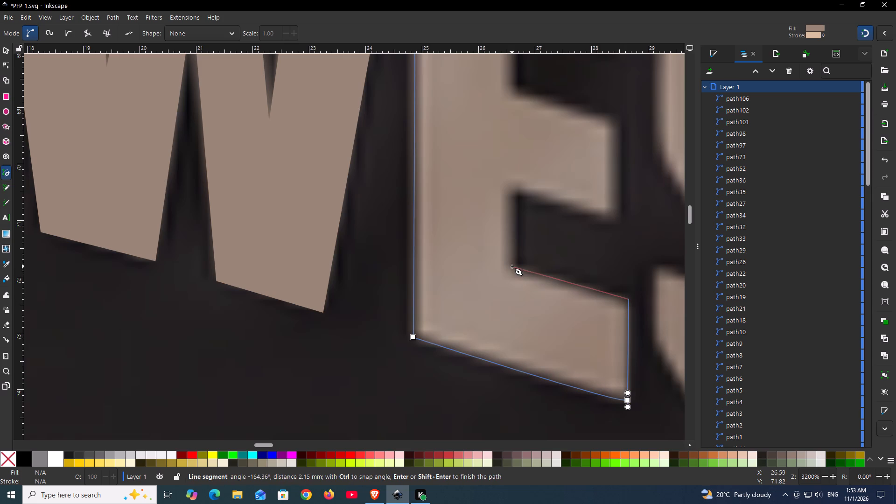
pyautogui.click(511, 193)
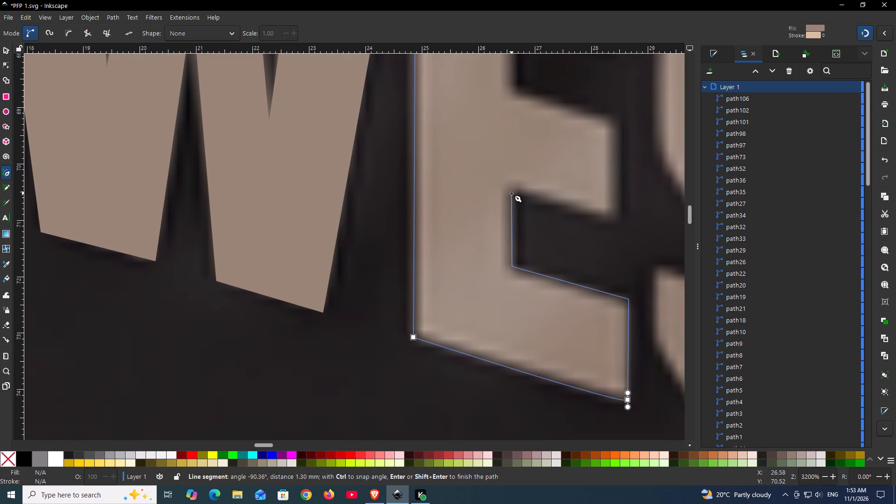
pyautogui.click(621, 219)
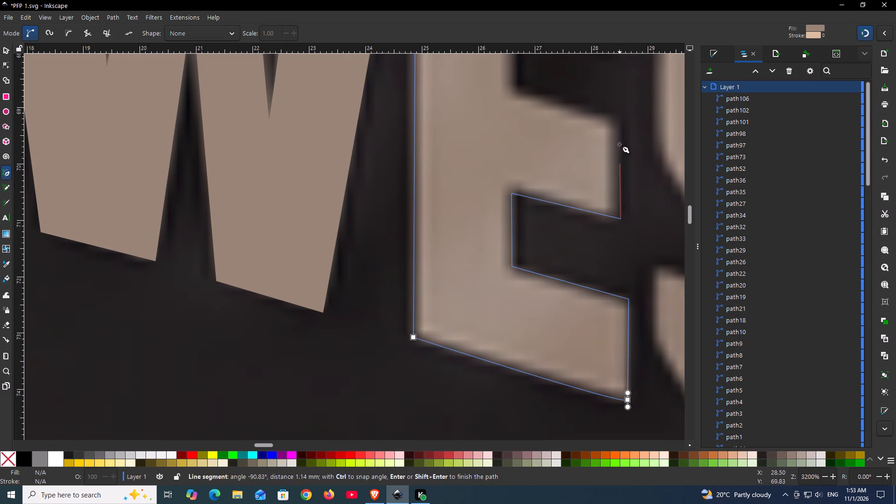
pyautogui.click(620, 125)
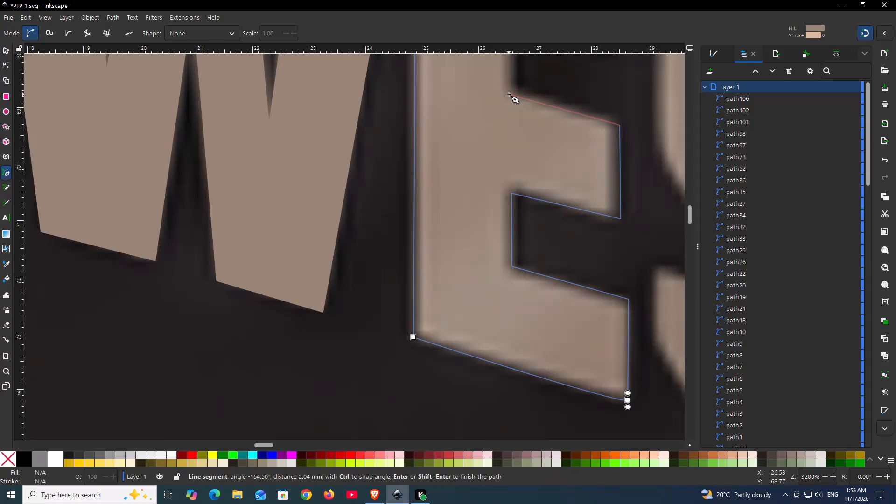
pyautogui.click(509, 94)
pyautogui.scroll(5, 509, 94)
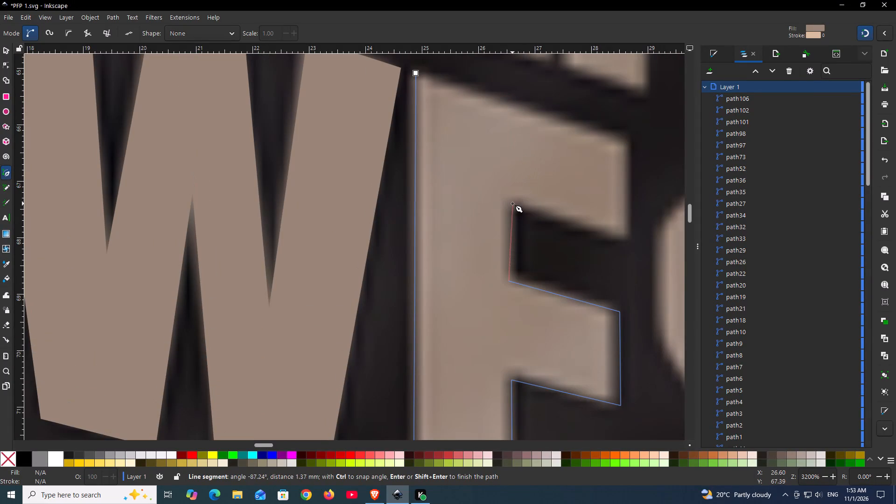
pyautogui.click(512, 203)
pyautogui.click(631, 241)
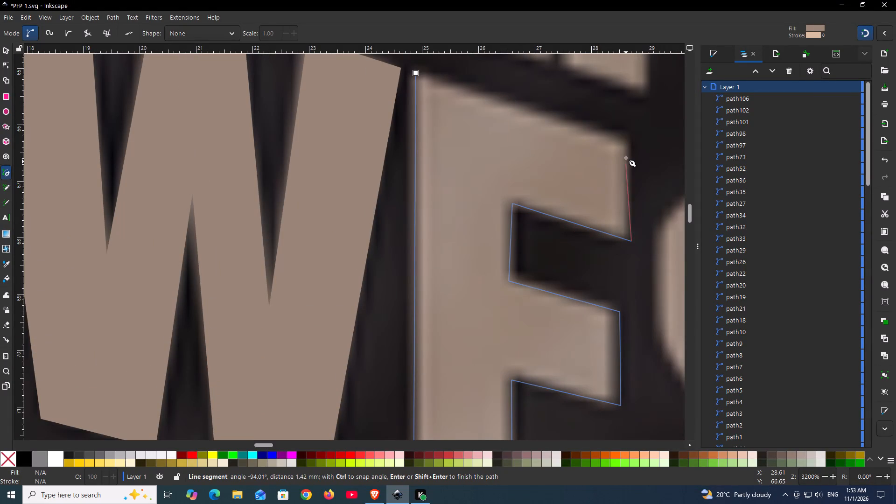
pyautogui.click(632, 141)
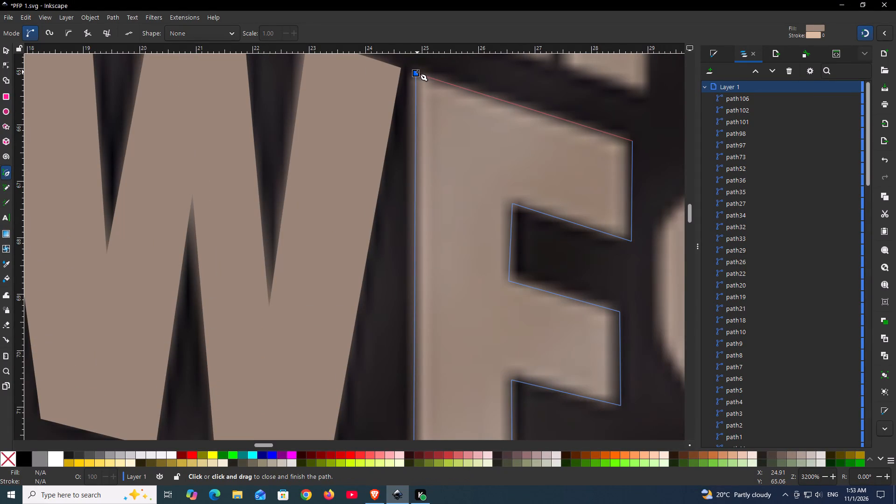
pyautogui.click(417, 72)
# Start the S outline along the bottom edge of its upper terminal, then curve it up the letter's outer edge.
pyautogui.keyDown('ctrl'); pyautogui.scroll(-3, 552, 240); pyautogui.keyUp('ctrl')
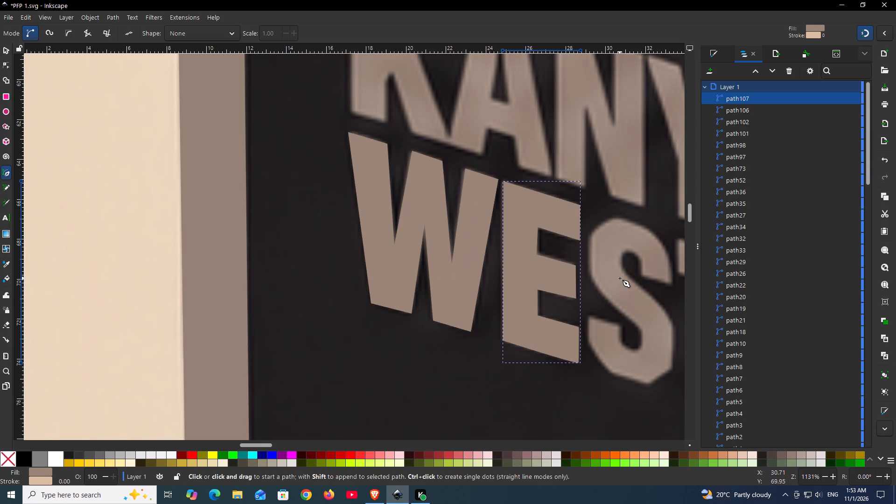
pyautogui.press('space')
pyautogui.press('space')
pyautogui.press('space')
pyautogui.press('space')
pyautogui.keyDown('ctrl'); pyautogui.scroll(3, 455, 243); pyautogui.keyUp('ctrl')
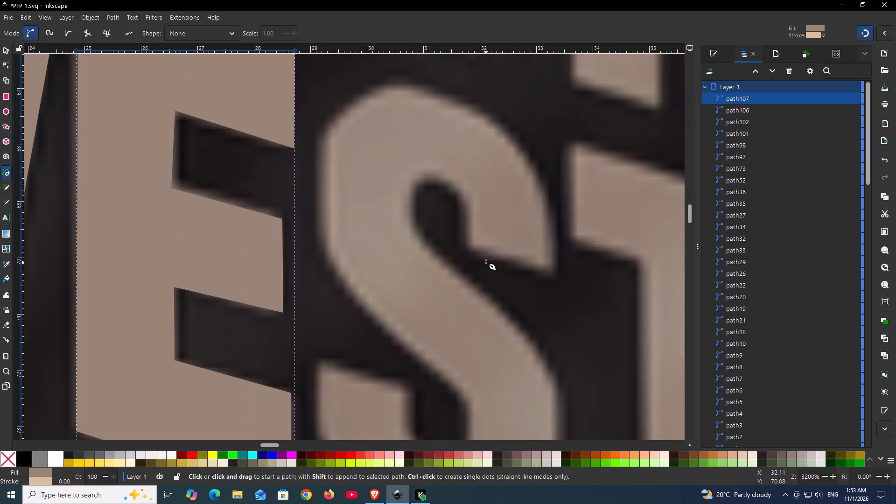
pyautogui.click(470, 248)
pyautogui.click(558, 274)
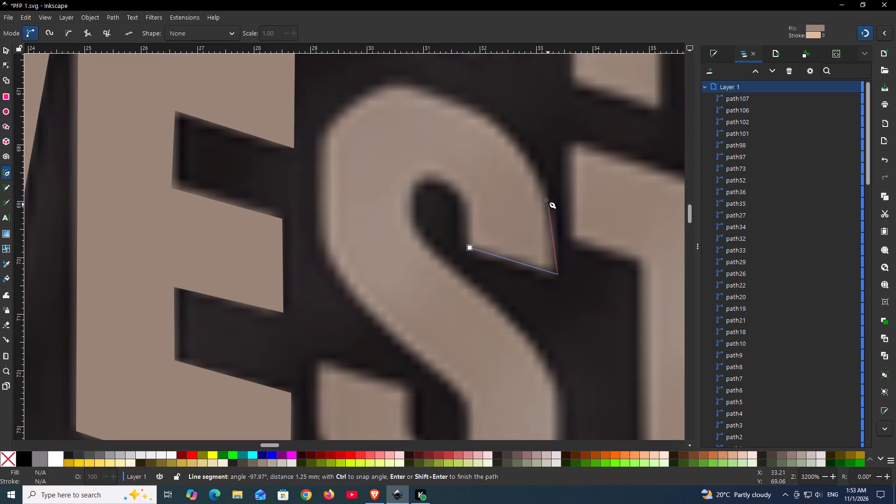
pyautogui.moveTo(543, 190); pyautogui.dragTo(533, 166)
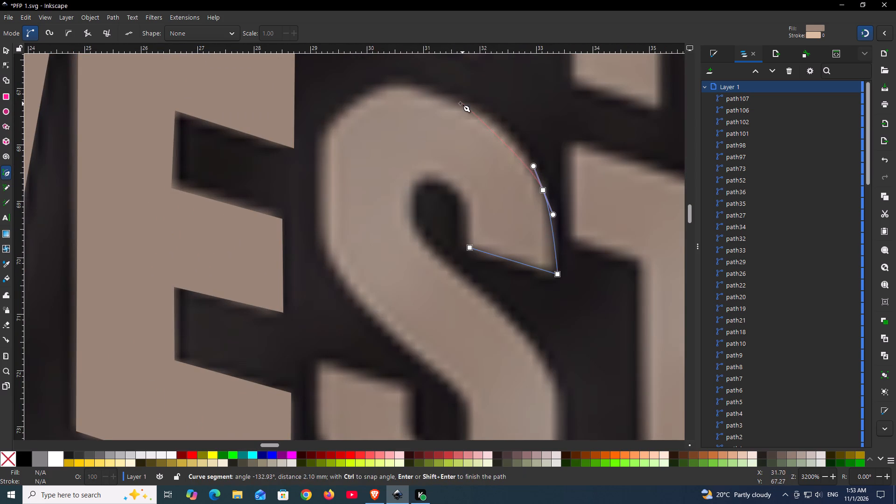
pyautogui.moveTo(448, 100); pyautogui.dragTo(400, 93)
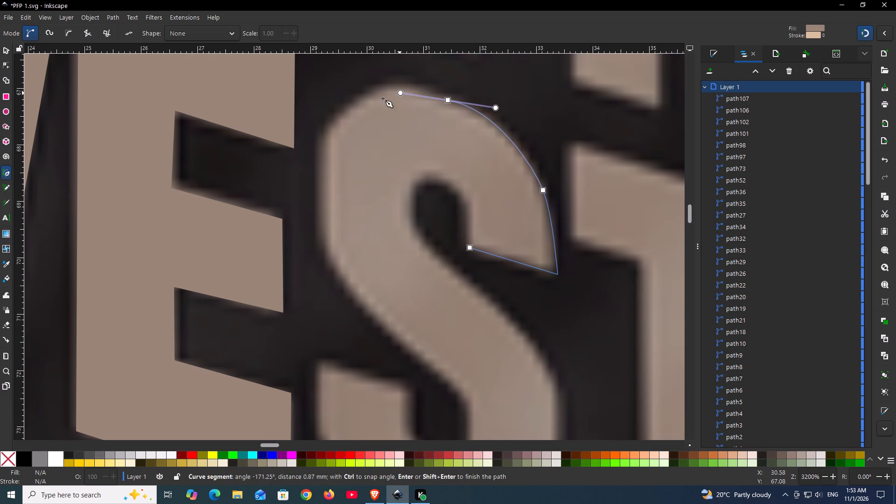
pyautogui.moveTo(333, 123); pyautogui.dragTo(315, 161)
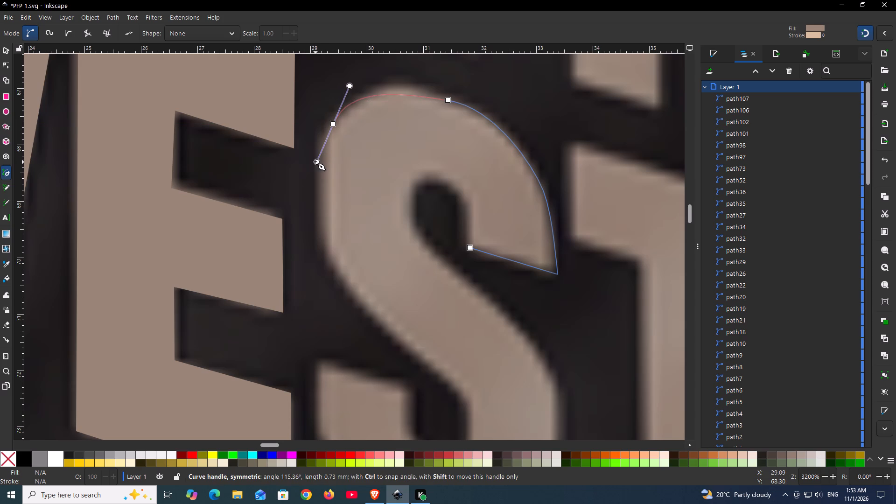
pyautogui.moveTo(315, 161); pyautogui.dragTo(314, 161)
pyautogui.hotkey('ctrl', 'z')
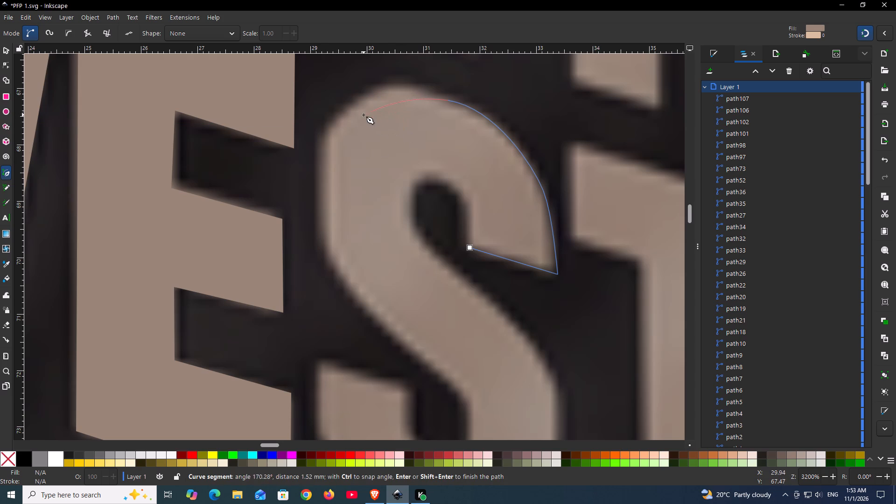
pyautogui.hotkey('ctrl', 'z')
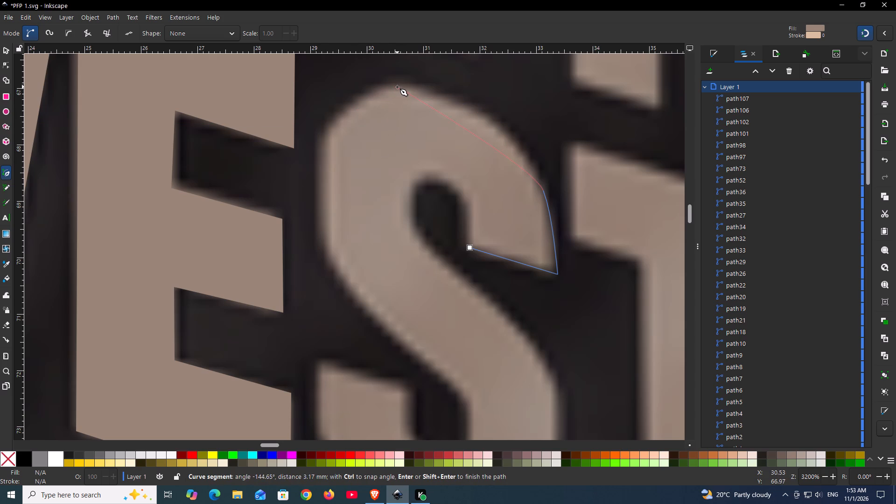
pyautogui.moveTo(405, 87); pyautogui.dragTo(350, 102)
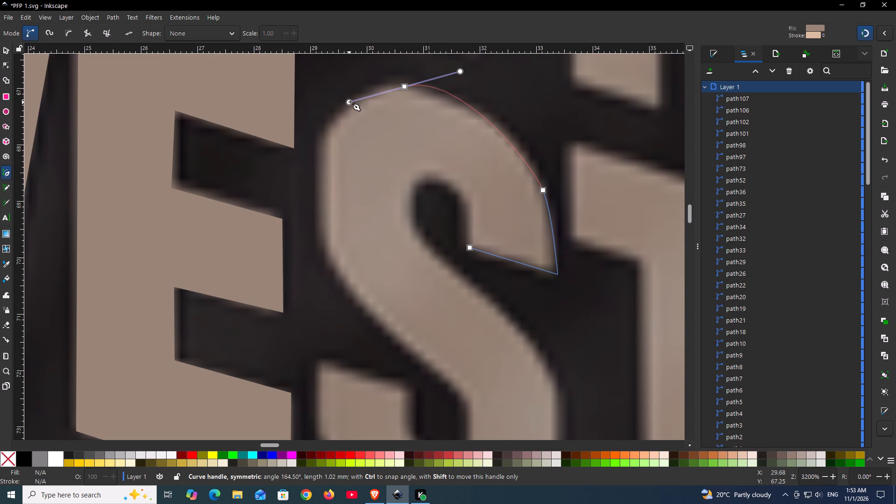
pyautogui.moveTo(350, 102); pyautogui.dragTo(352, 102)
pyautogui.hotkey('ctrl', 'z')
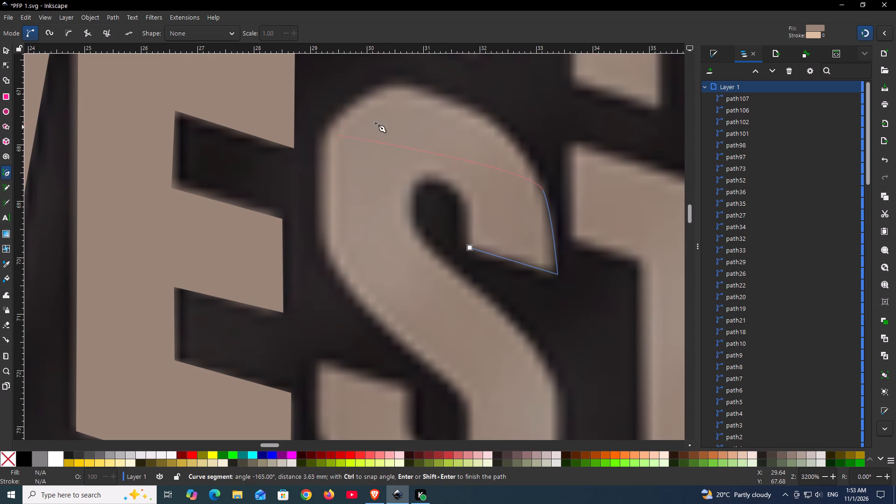
# Continue the S outline over the top of the letter with two smooth curve nodes, ending at its peak.
pyautogui.moveTo(482, 113); pyautogui.dragTo(448, 97)
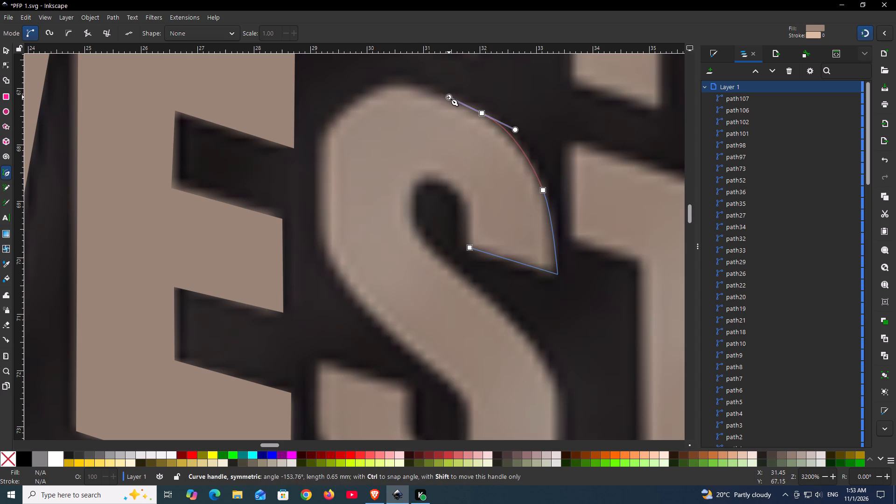
pyautogui.moveTo(448, 97); pyautogui.dragTo(448, 97)
pyautogui.moveTo(402, 83); pyautogui.dragTo(399, 83)
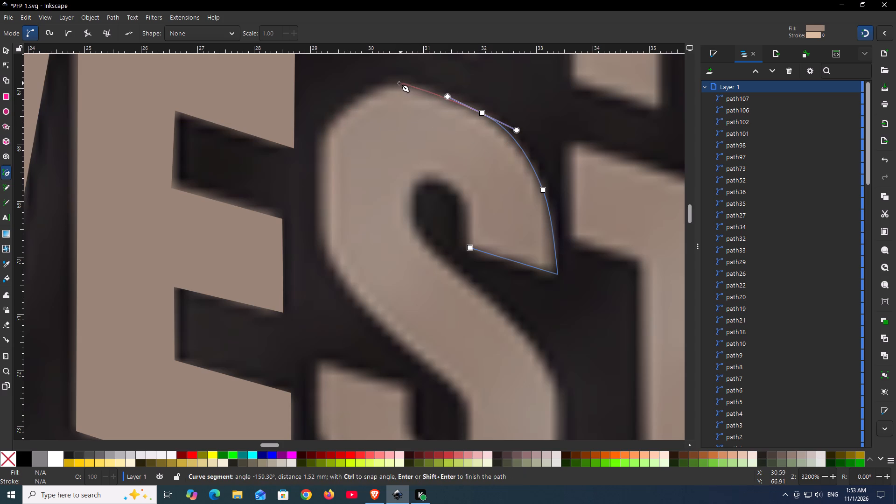
pyautogui.moveTo(399, 83); pyautogui.dragTo(385, 84)
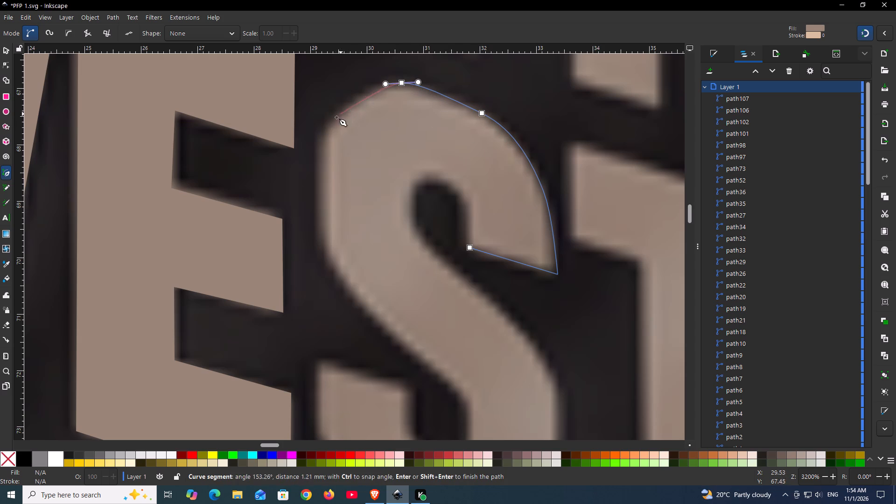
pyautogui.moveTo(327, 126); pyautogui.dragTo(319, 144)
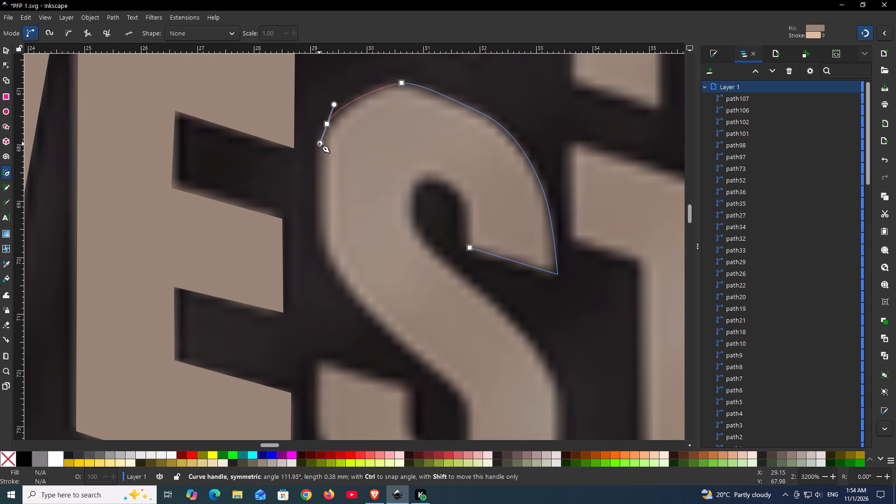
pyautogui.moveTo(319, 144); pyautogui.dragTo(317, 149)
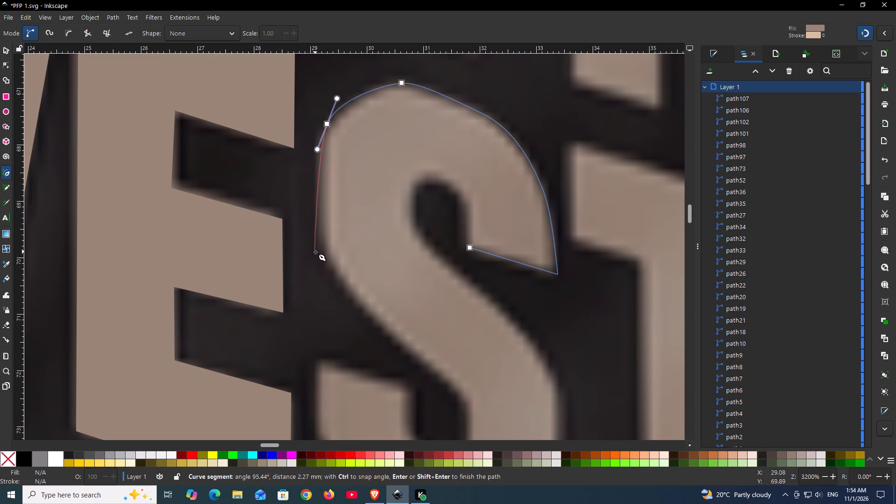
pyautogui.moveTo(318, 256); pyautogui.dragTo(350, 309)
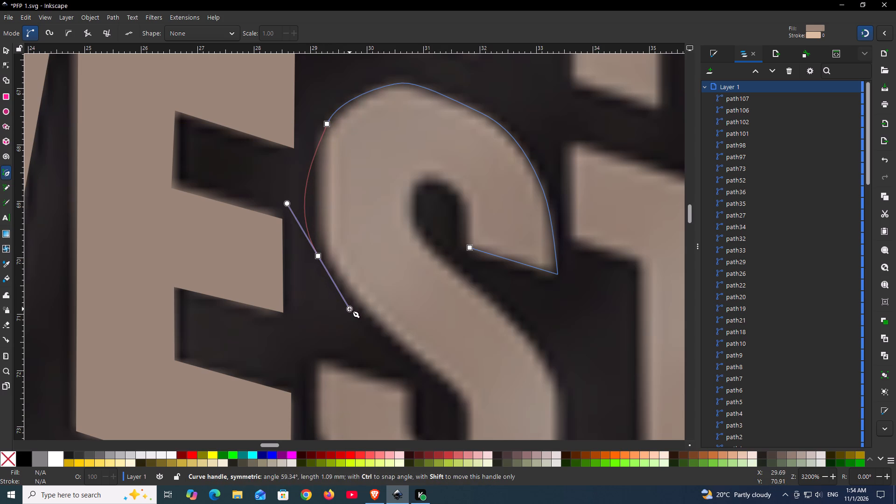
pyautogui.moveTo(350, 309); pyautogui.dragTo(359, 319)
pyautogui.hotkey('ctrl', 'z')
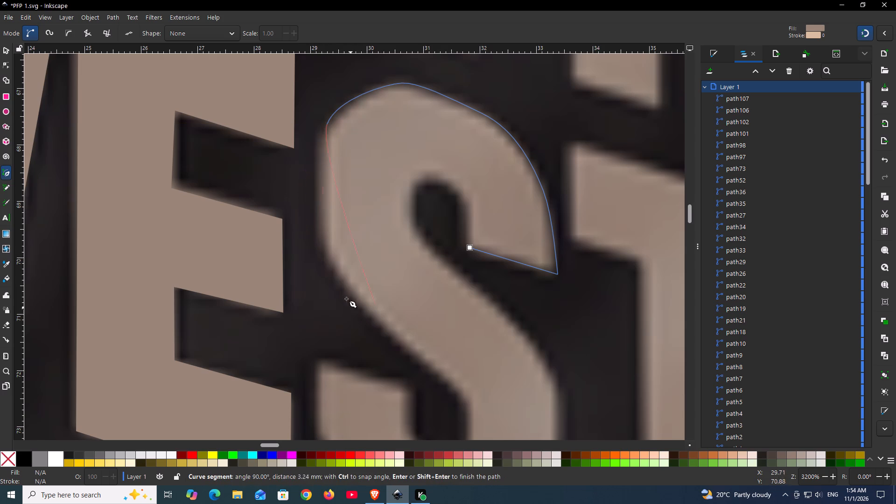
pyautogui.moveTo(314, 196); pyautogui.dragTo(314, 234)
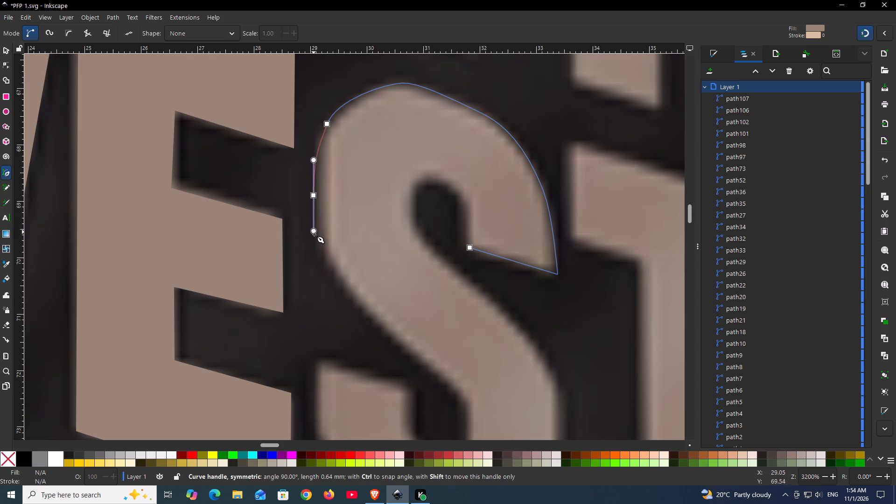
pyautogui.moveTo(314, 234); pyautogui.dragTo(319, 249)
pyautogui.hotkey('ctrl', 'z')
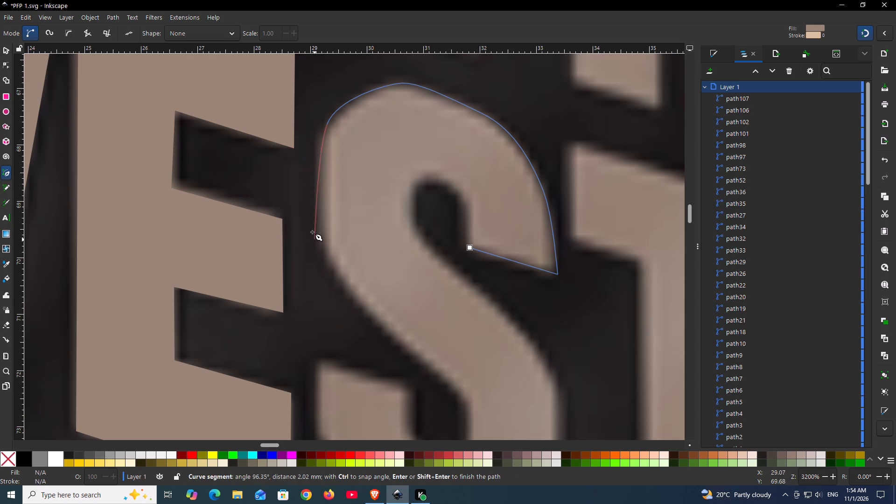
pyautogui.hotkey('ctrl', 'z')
# Curve the S outline around the upper bowl's outer edge and down the diagonal's lower edge to the lower counter.
pyautogui.moveTo(317, 134); pyautogui.dragTo(310, 169)
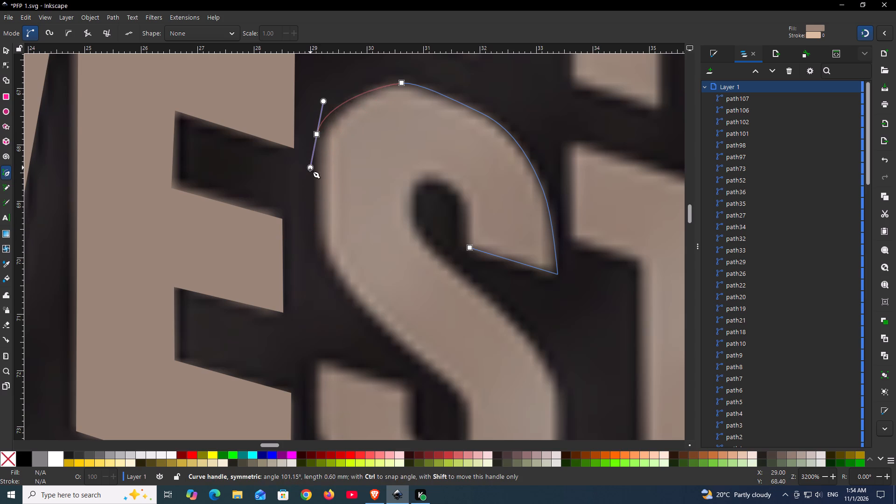
pyautogui.moveTo(310, 169); pyautogui.dragTo(304, 181)
pyautogui.moveTo(309, 245); pyautogui.dragTo(320, 270)
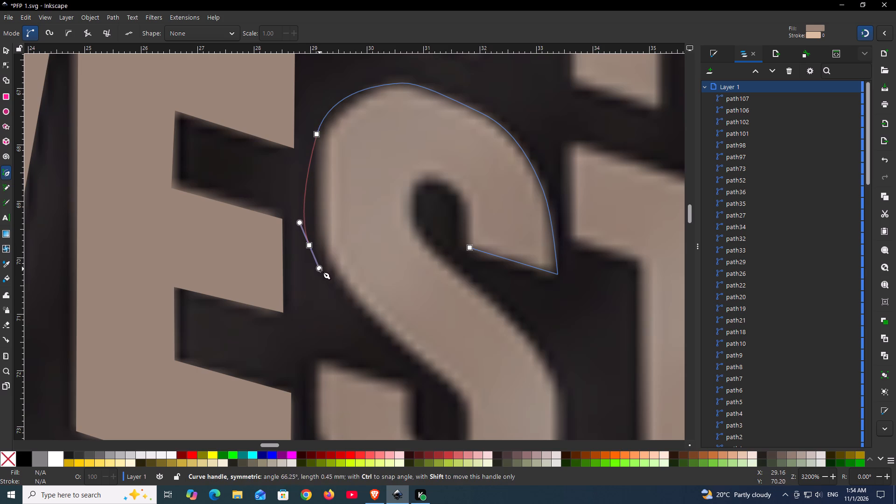
pyautogui.moveTo(320, 270); pyautogui.dragTo(321, 271)
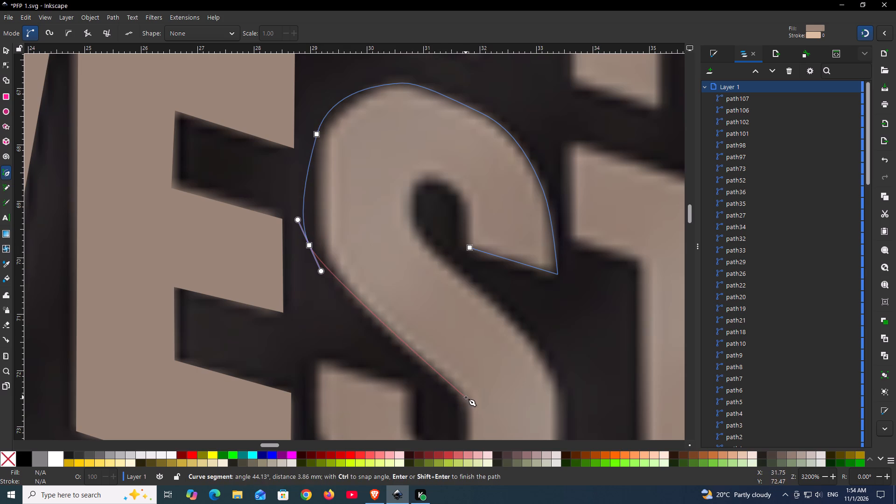
pyautogui.click(467, 397)
# Curve the S outline around the lower counter and add the two corners along the lower terminal's top edge.
pyautogui.scroll(-3, 467, 393)
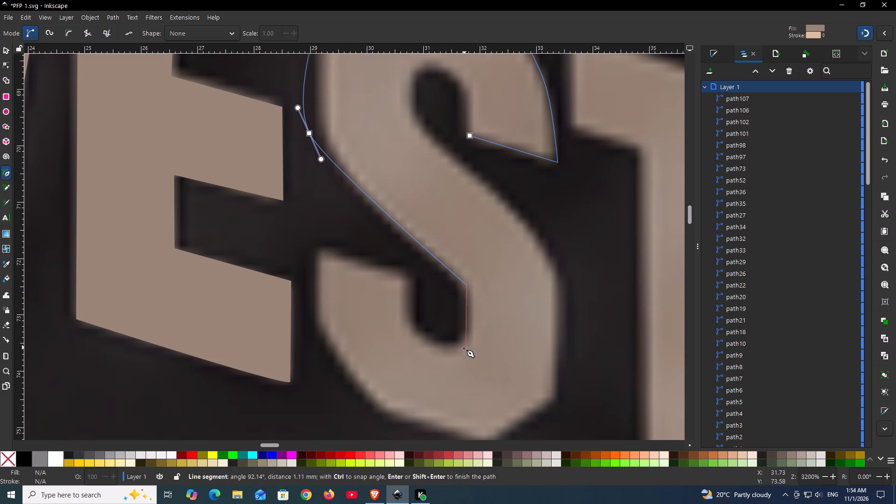
pyautogui.moveTo(464, 348); pyautogui.dragTo(448, 354)
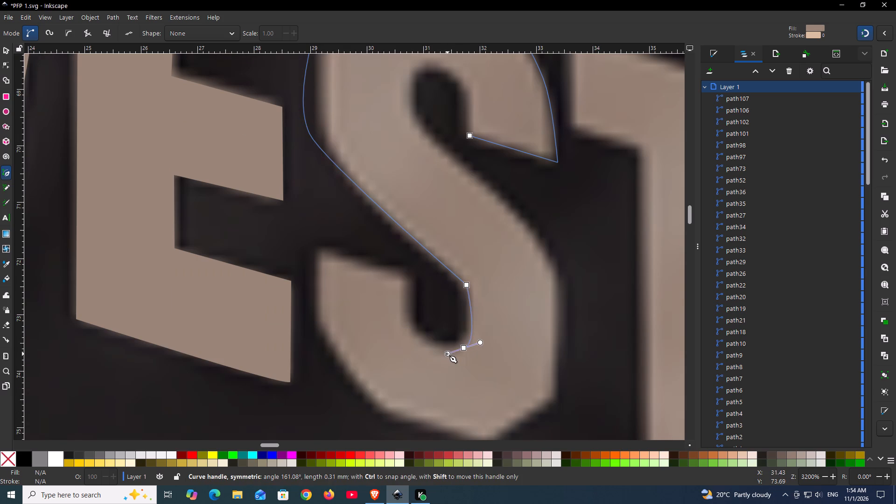
pyautogui.moveTo(414, 339); pyautogui.dragTo(406, 329)
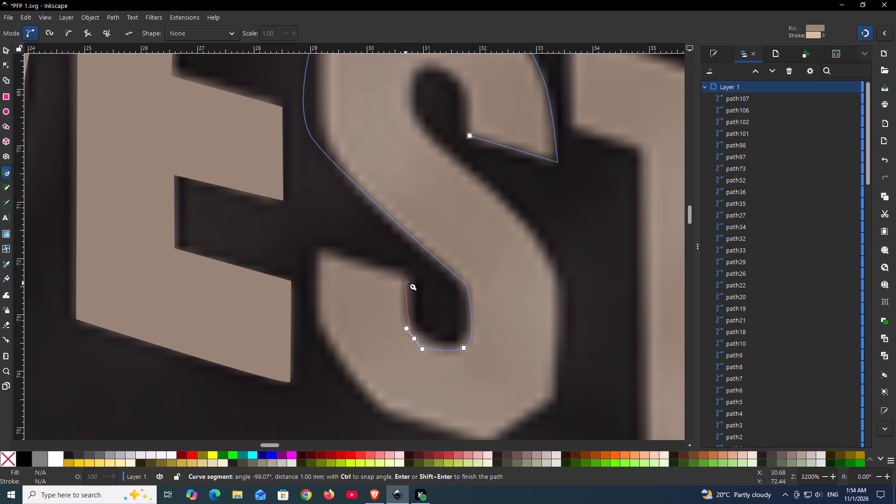
pyautogui.click(410, 273)
pyautogui.click(320, 249)
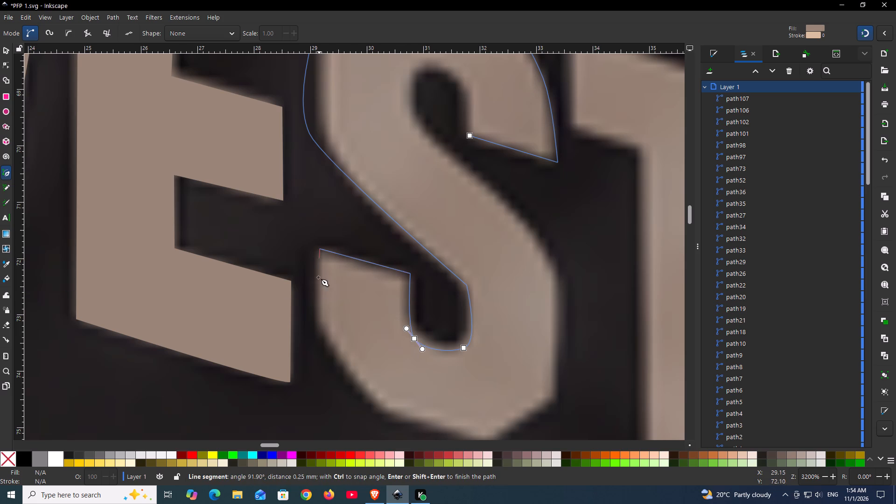
# Trace the S's lower bowl with straight segments around its bottom and up the outer edge to the diagonal's shoulder.
pyautogui.click(316, 327)
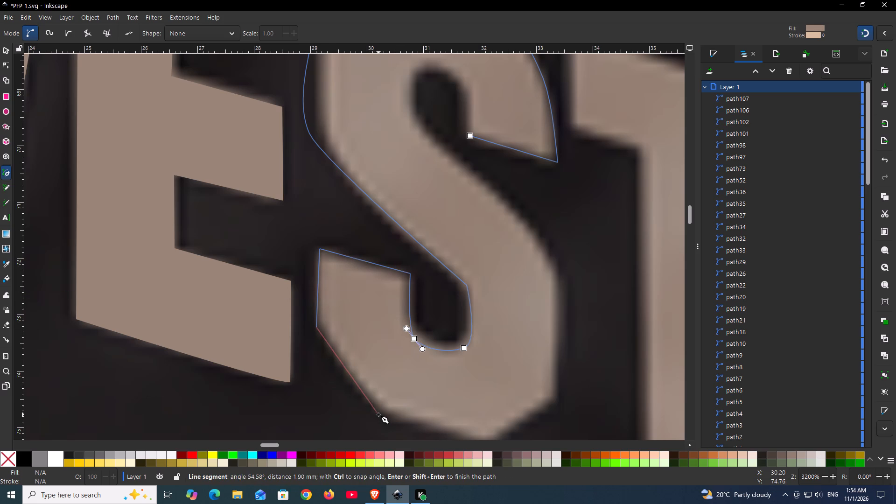
pyautogui.click(378, 414)
pyautogui.click(490, 442)
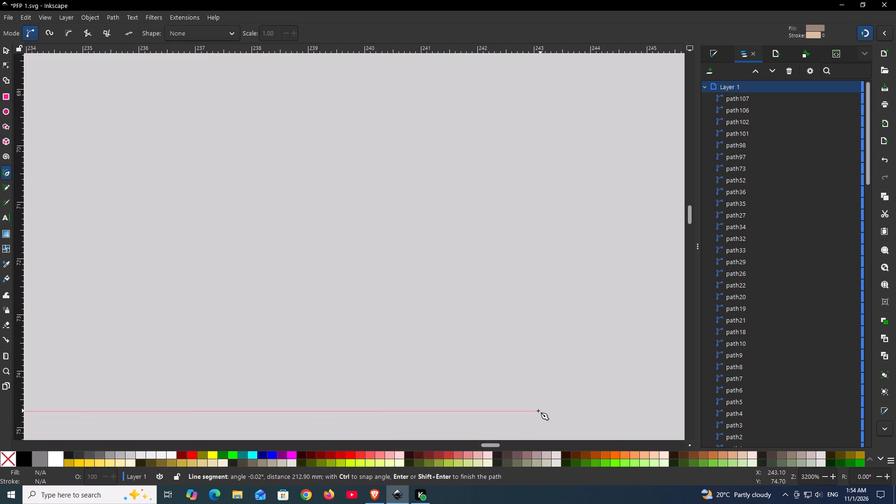
pyautogui.scroll(-7, 511, 397)
pyautogui.keyDown('ctrl'); pyautogui.scroll(-6, 507, 395); pyautogui.keyUp('ctrl')
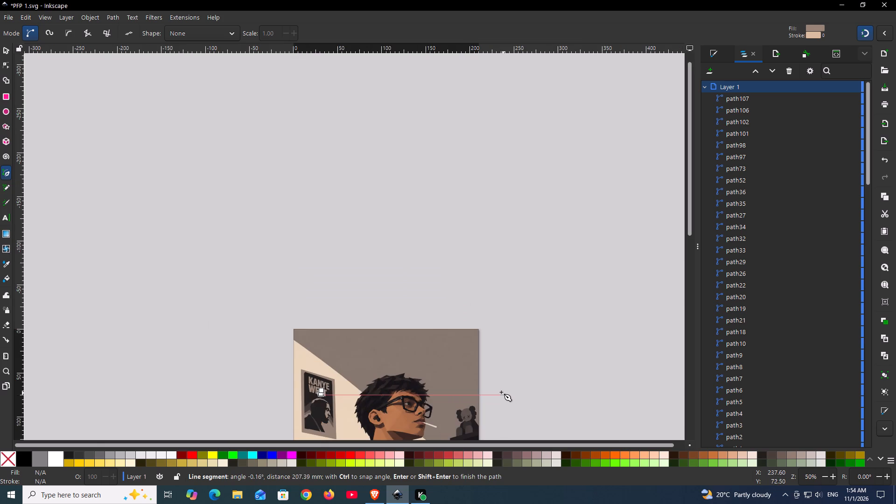
pyautogui.keyDown('ctrl'); pyautogui.scroll(6, 299, 395); pyautogui.keyUp('ctrl')
pyautogui.keyDown('ctrl'); pyautogui.scroll(2, 458, 378); pyautogui.keyUp('ctrl')
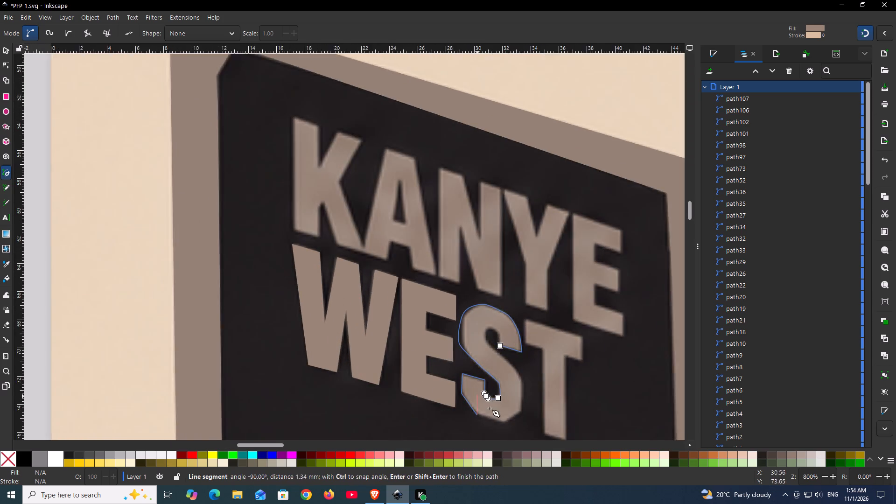
pyautogui.keyDown('ctrl'); pyautogui.scroll(1, 499, 416); pyautogui.keyUp('ctrl')
pyautogui.click(506, 426)
pyautogui.click(531, 410)
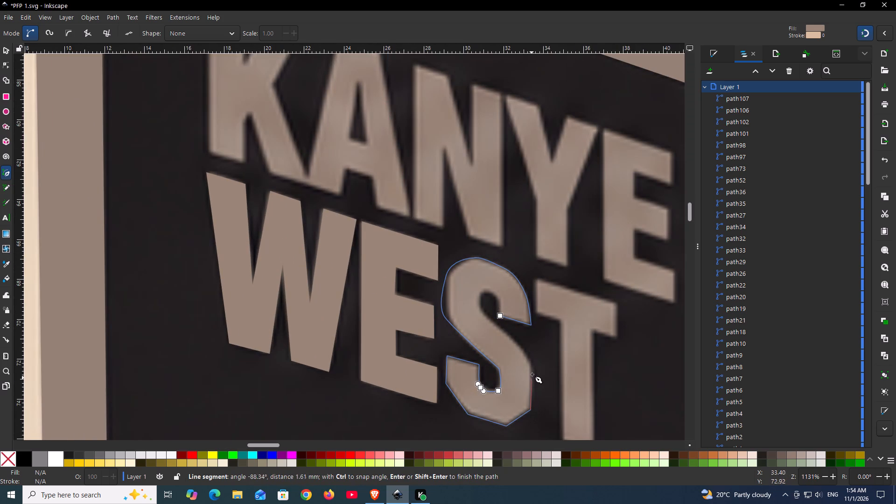
pyautogui.click(533, 364)
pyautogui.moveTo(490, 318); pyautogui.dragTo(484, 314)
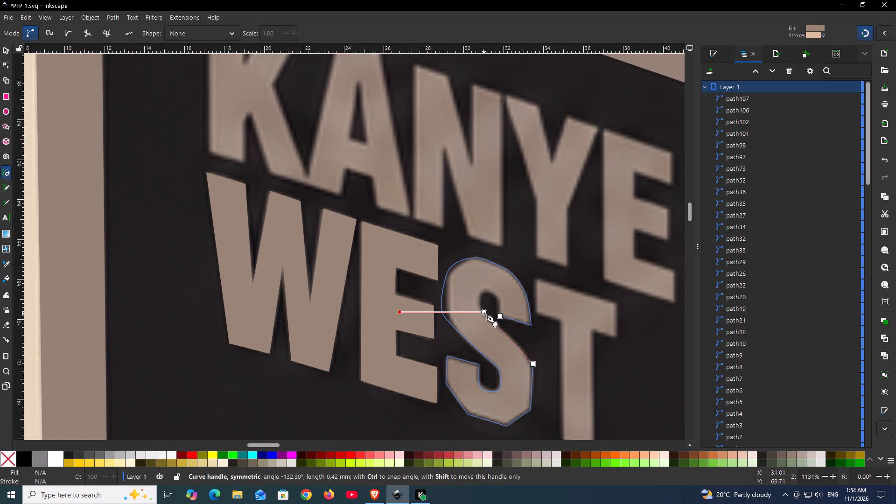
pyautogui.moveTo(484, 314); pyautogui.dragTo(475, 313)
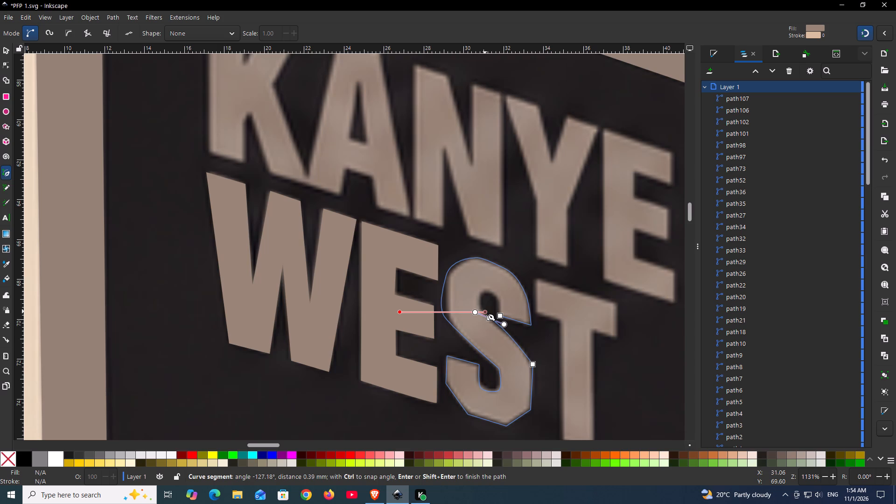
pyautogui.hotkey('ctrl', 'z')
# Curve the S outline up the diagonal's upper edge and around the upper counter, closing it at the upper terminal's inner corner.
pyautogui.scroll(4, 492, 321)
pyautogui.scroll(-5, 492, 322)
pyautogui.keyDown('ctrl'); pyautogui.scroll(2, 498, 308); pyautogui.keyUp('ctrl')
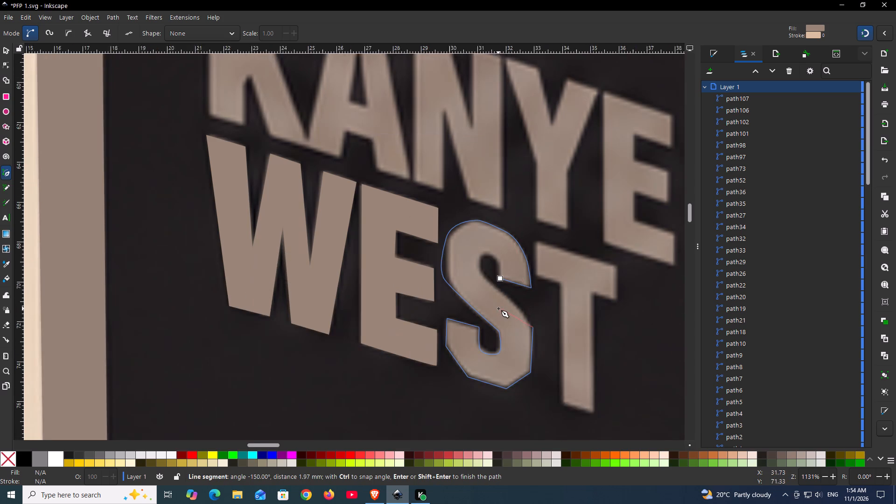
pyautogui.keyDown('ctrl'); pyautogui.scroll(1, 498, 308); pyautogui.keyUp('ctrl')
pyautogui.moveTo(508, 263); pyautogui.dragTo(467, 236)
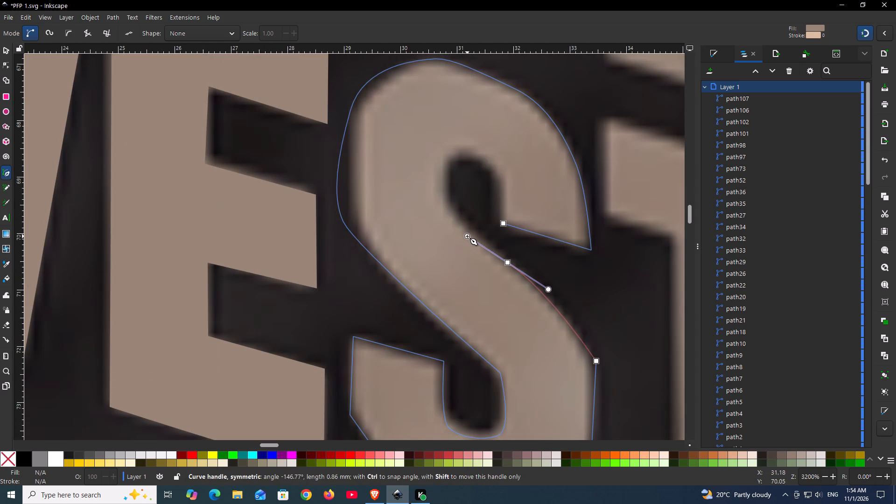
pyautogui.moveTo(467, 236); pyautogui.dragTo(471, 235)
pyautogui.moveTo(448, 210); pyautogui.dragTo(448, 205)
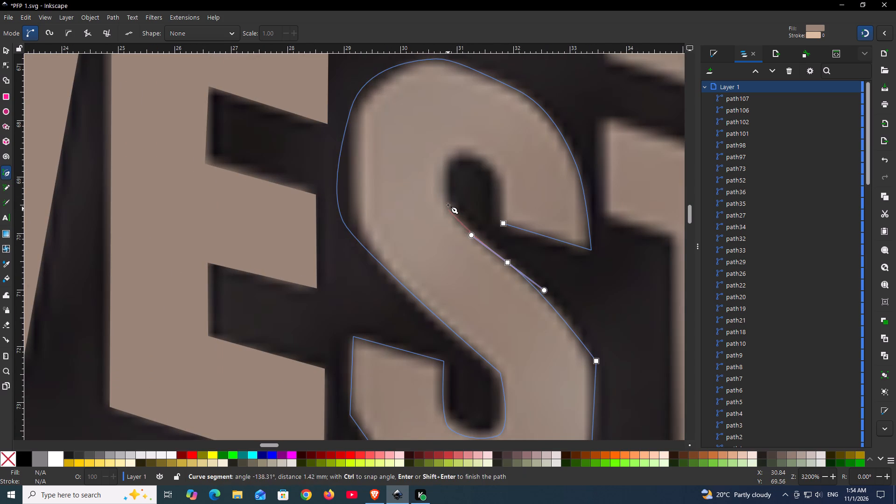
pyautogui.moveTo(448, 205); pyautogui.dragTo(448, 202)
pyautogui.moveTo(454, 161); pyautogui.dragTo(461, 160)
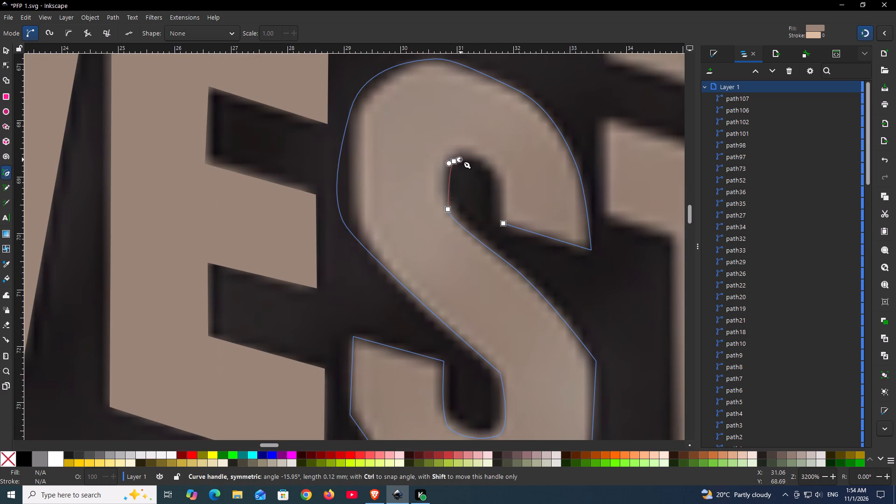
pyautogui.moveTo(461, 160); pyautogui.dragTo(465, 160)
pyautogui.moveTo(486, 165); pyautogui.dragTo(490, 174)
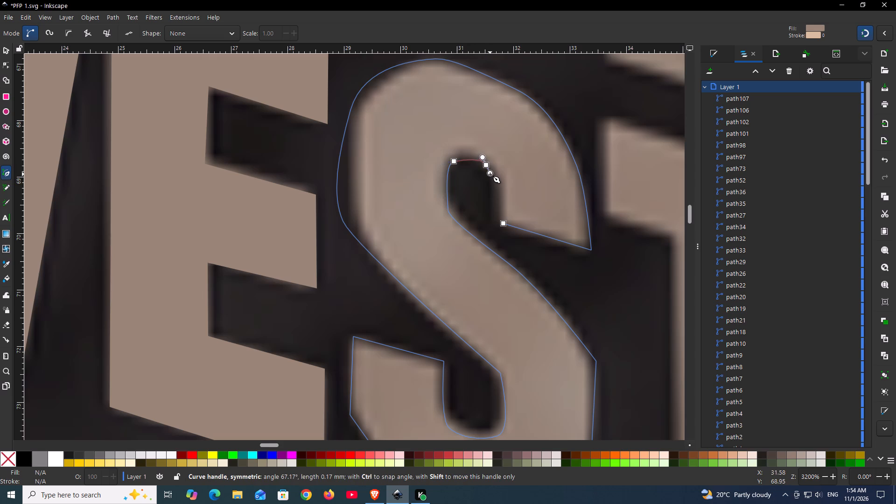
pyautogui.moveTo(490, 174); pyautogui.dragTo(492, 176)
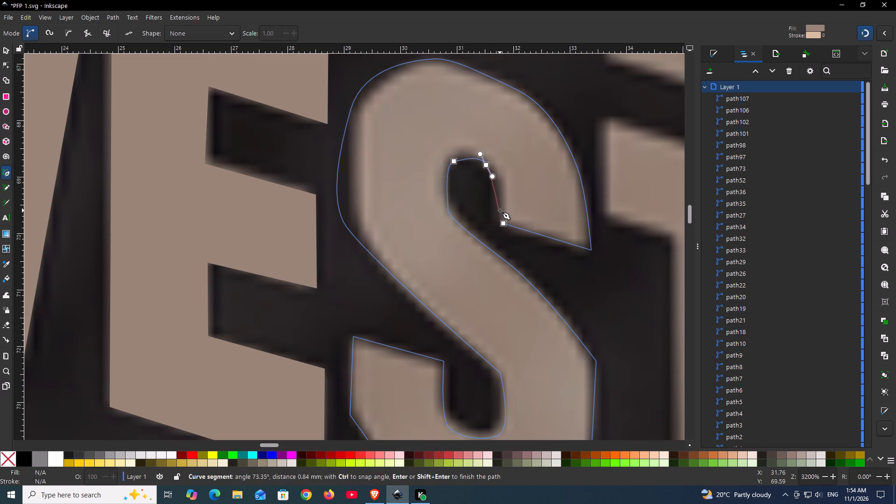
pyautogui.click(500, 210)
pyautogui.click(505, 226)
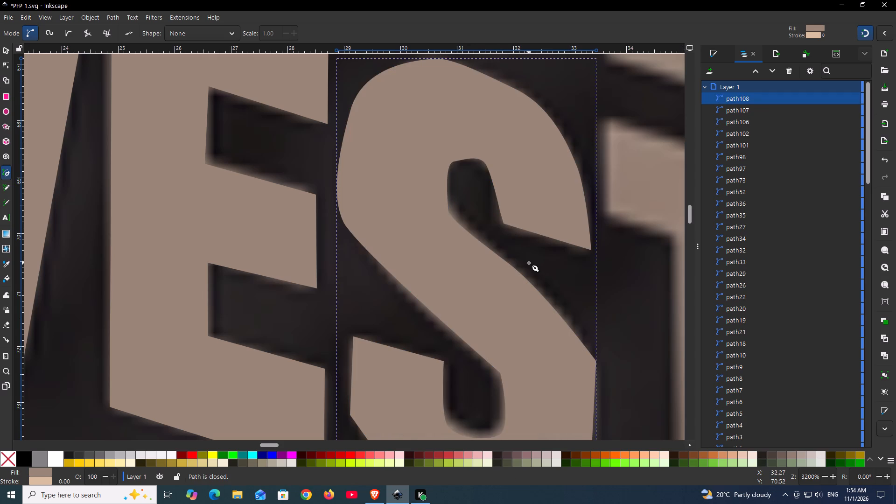
# Undo the traced S, E and W letter shapes of WEST on the wall poster.
pyautogui.keyDown('ctrl'); pyautogui.scroll(-4, 529, 263); pyautogui.keyUp('ctrl')
pyautogui.keyDown('ctrl'); pyautogui.scroll(1, 529, 263); pyautogui.keyUp('ctrl')
pyautogui.hotkey('ctrl', 'z')
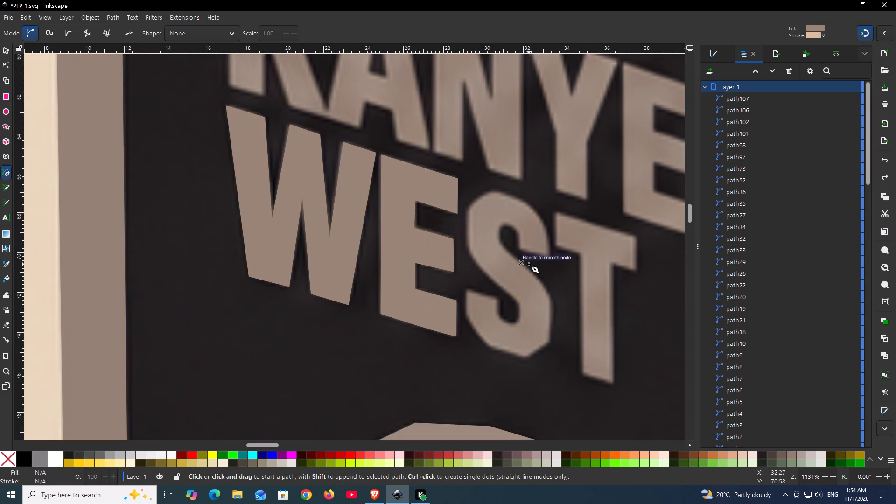
pyautogui.hotkey('ctrl', 'z')
pyautogui.hotkey('ctrl', 'z')
pyautogui.hotkey('ctrl', 'z')
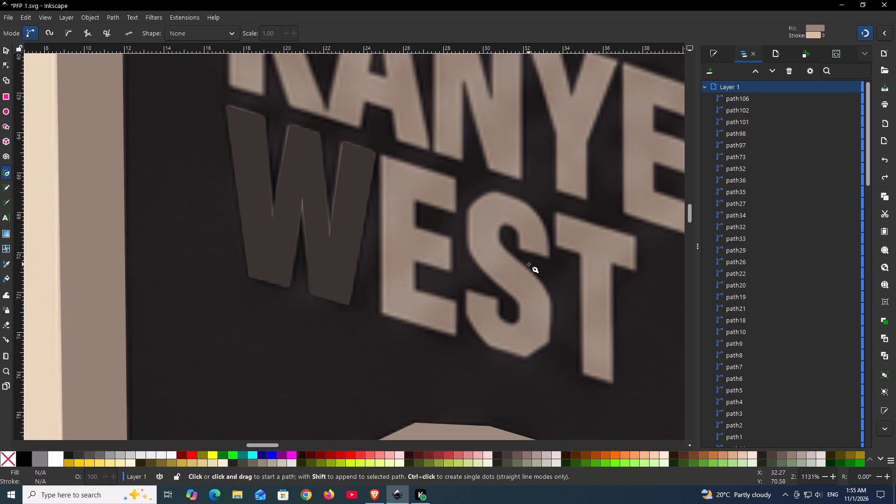
# Draw a closed straight-sided shape over the poster's KANYE WEST lettering, its edges on the frame and its base slanting across the portrait.
pyautogui.keyDown('ctrl'); pyautogui.scroll(-3, 460, 288); pyautogui.keyUp('ctrl')
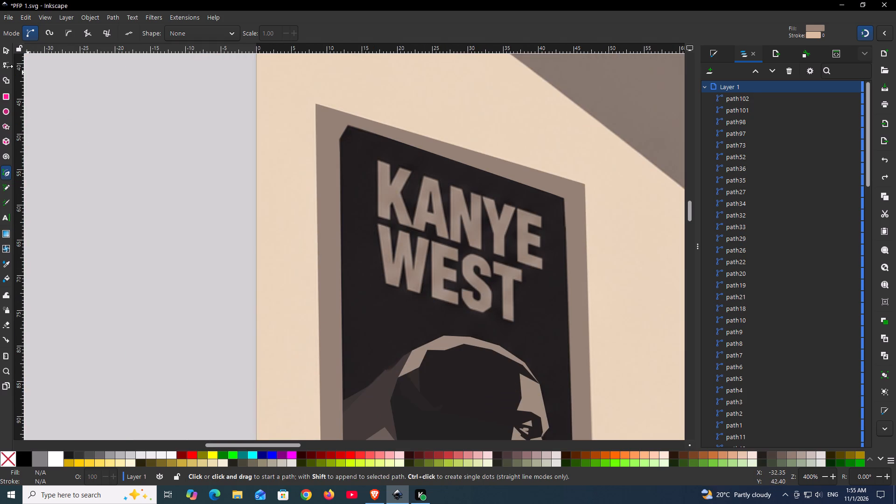
pyautogui.click(5, 50)
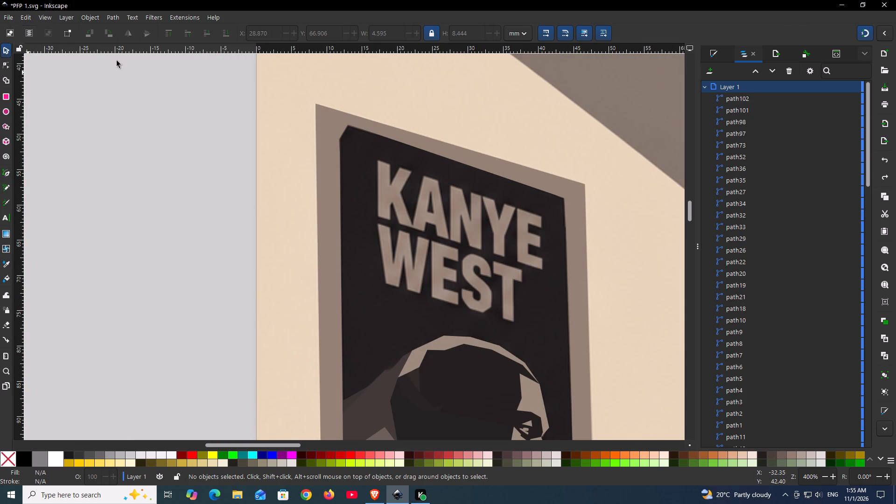
pyautogui.click(5, 174)
pyautogui.click(329, 122)
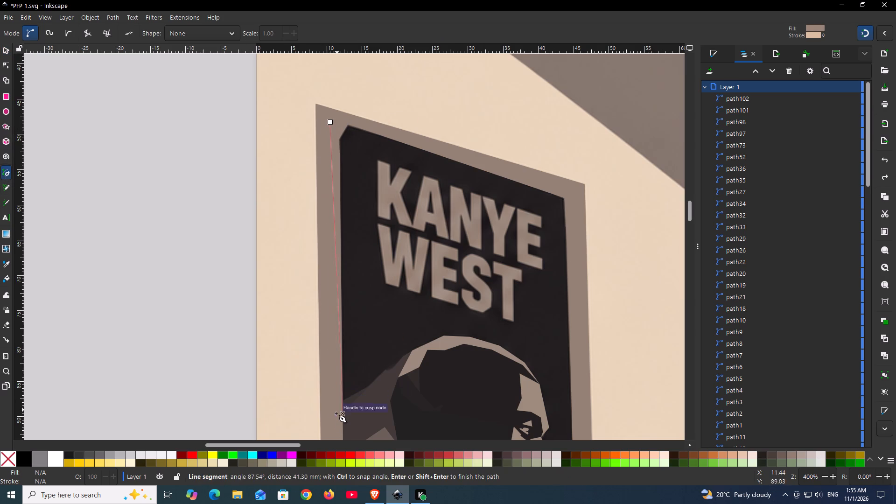
pyautogui.click(334, 419)
pyautogui.scroll(-4, 543, 419)
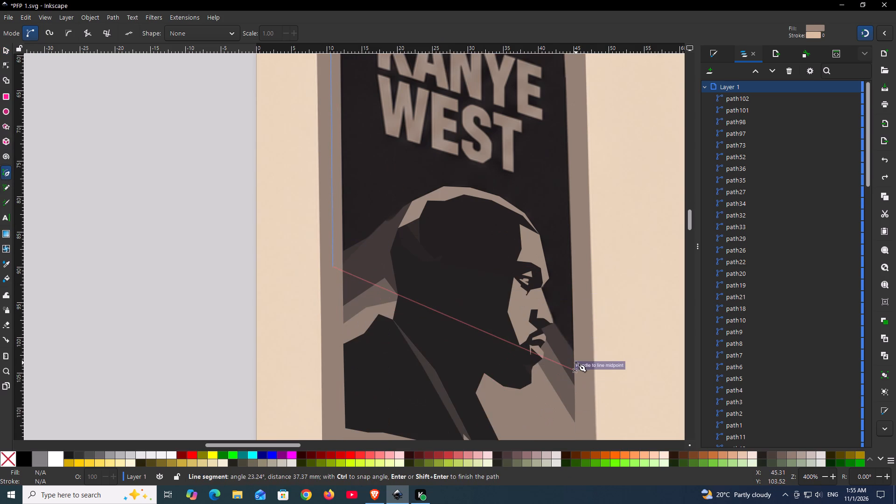
pyautogui.click(576, 363)
pyautogui.scroll(3, 580, 256)
pyautogui.click(578, 215)
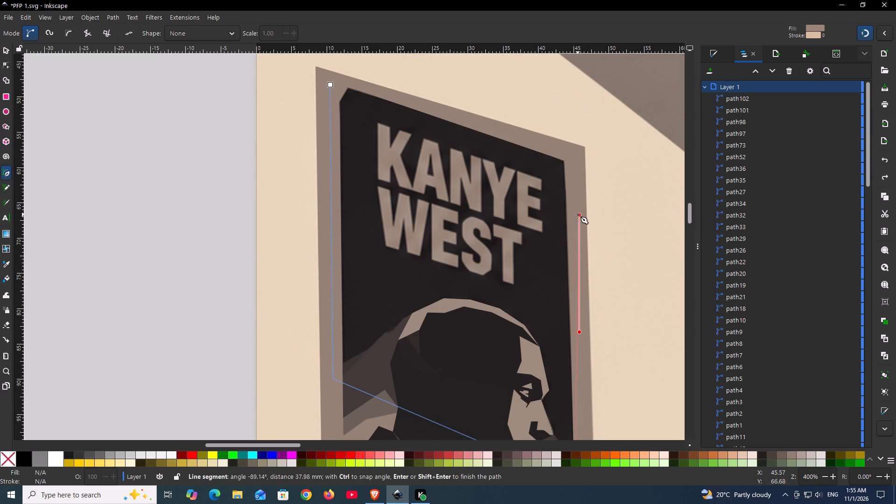
pyautogui.click(568, 151)
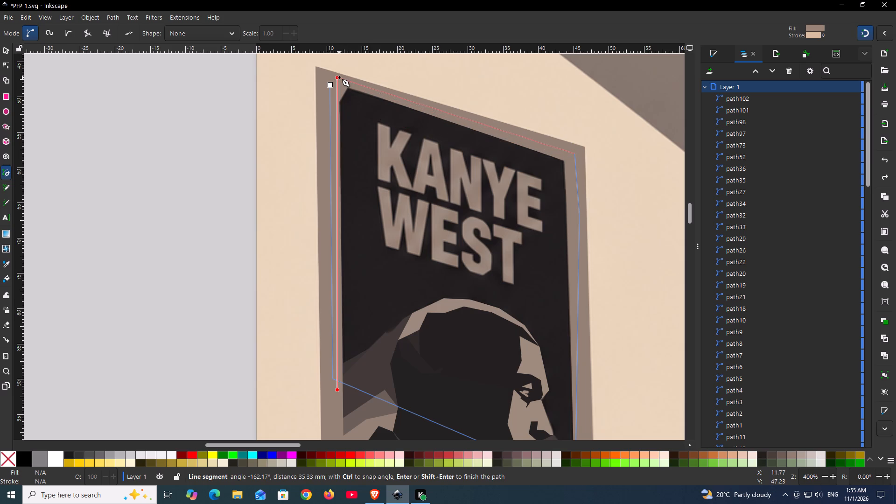
pyautogui.click(339, 77)
pyautogui.click(330, 84)
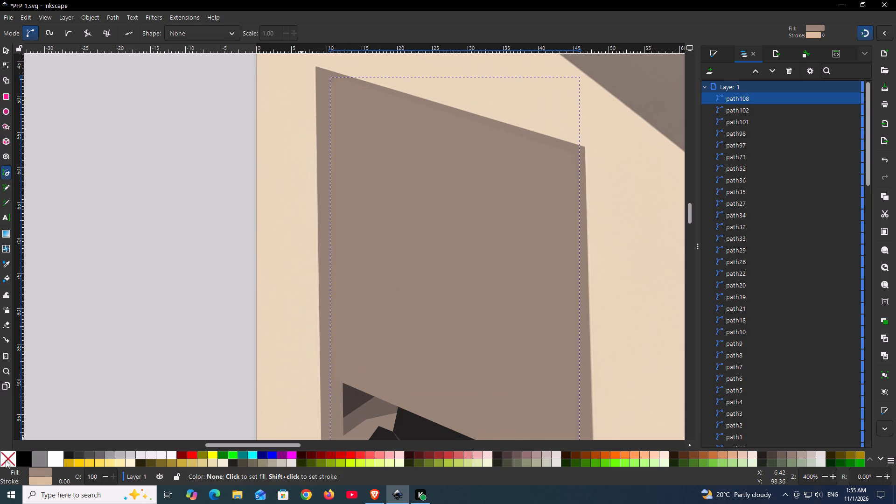
# Fill the new cover shape with the poster background's dark color, #232020.
pyautogui.click(6, 460)
pyautogui.press('d')
pyautogui.click(379, 283)
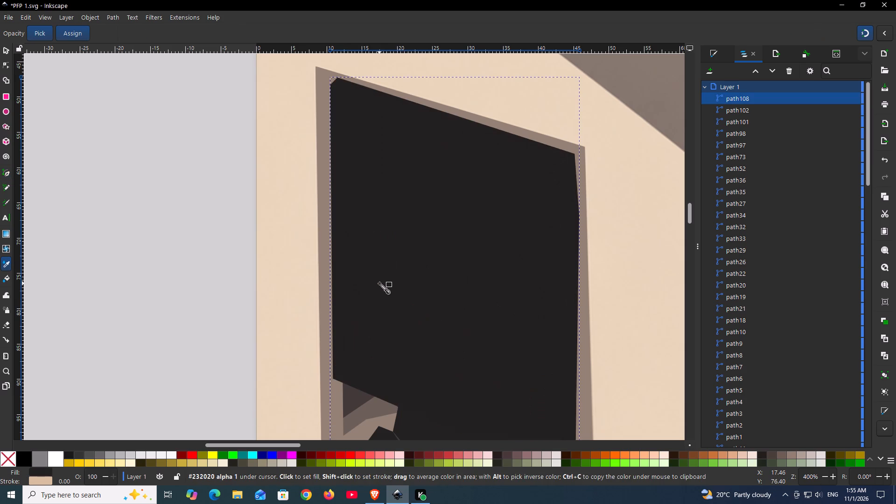
# Lower the dark cover shape behind the poster portrait and frame shapes, leaving it just above the reference image, and deselect it.
pyautogui.press('pagedown')
pyautogui.press('pagedown')
pyautogui.press('pagedown')
pyautogui.press('pagedown')
pyautogui.press('pagedown')
pyautogui.press('pagedown')
pyautogui.press('pagedown')
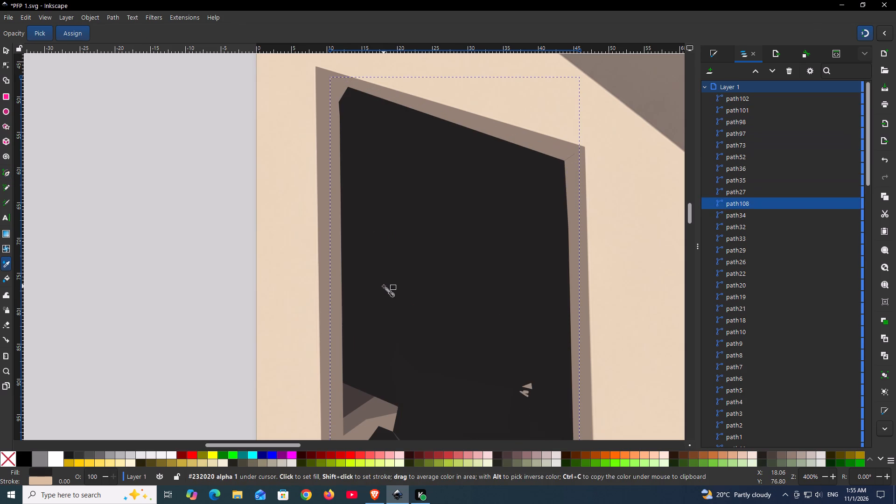
pyautogui.press('pagedown')
pyautogui.press('pagedown')
pyautogui.press('pagedown')
pyautogui.press('pagedown')
pyautogui.press('pagedown')
pyautogui.press('pagedown')
pyautogui.press('pagedown')
pyautogui.press('pagedown')
pyautogui.press('pagedown')
pyautogui.press('pagedown')
pyautogui.press('pagedown')
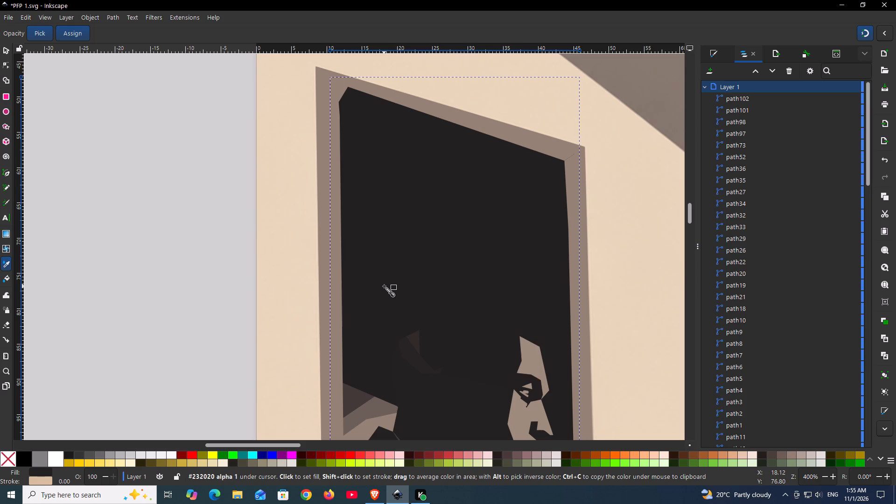
pyautogui.press('pagedown')
pyautogui.press('pagedown')
pyautogui.press('pagedown')
pyautogui.press('pagedown')
pyautogui.press('pagedown')
pyautogui.press('pagedown')
pyautogui.press('pagedown')
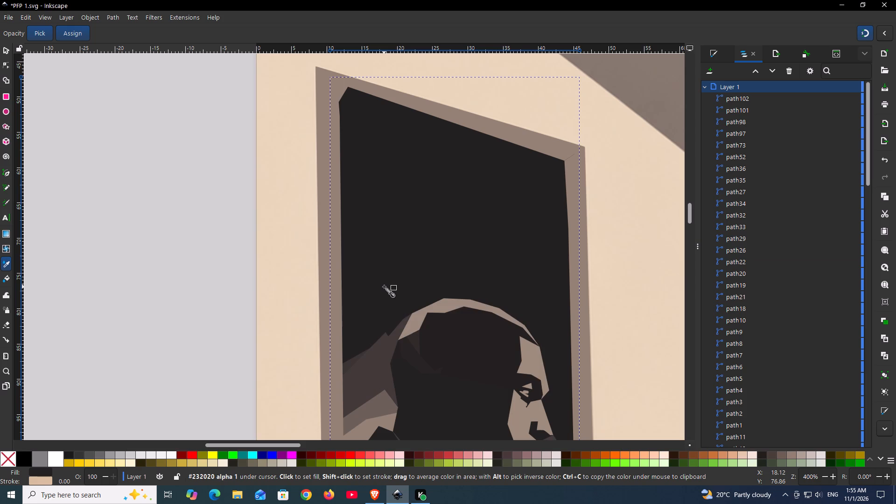
pyautogui.press('pagedown')
pyautogui.press('pageup')
pyautogui.scroll(-3, 533, 340)
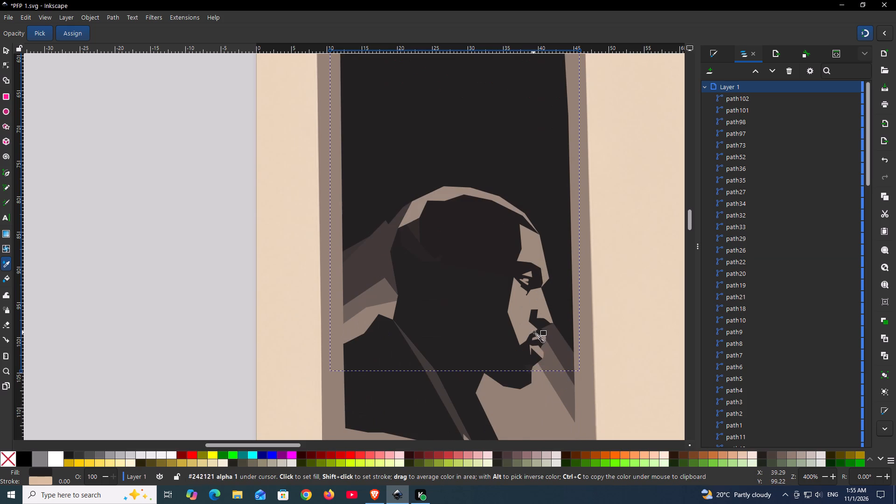
pyautogui.keyDown('ctrl'); pyautogui.scroll(-5, 512, 222); pyautogui.keyUp('ctrl')
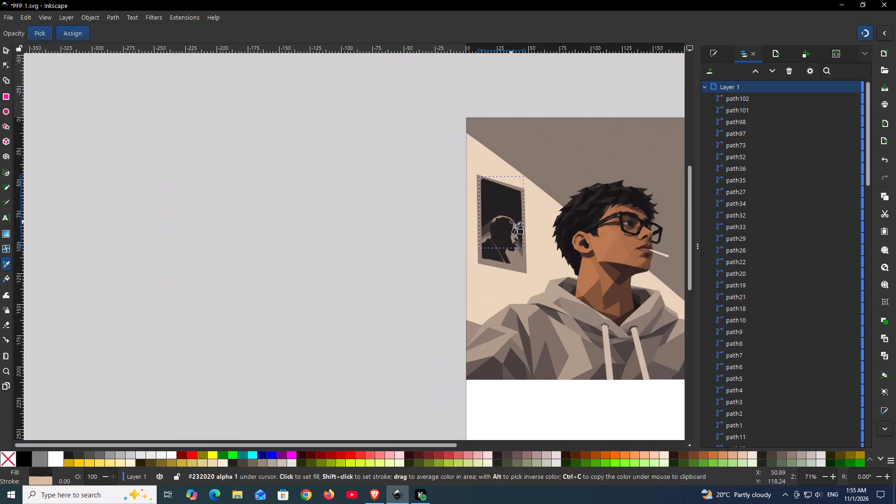
pyautogui.click(7, 49)
pyautogui.click(304, 173)
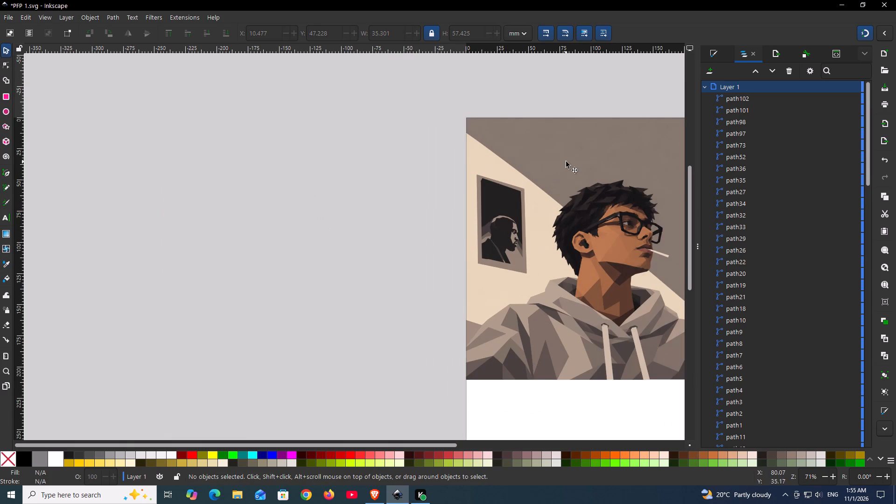
# Start a patch outline at the dark panel's upper-right corner on the poster, adding a smooth node above it on the frame.
pyautogui.keyDown('ctrl'); pyautogui.scroll(4, 532, 193); pyautogui.keyUp('ctrl')
pyautogui.keyDown('ctrl'); pyautogui.scroll(7, 490, 189); pyautogui.keyUp('ctrl')
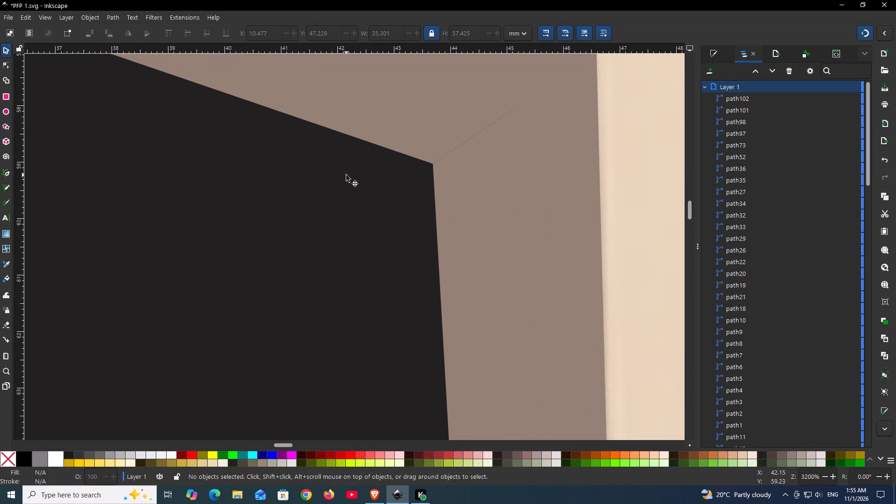
pyautogui.scroll(1, 394, 172)
pyautogui.click(5, 173)
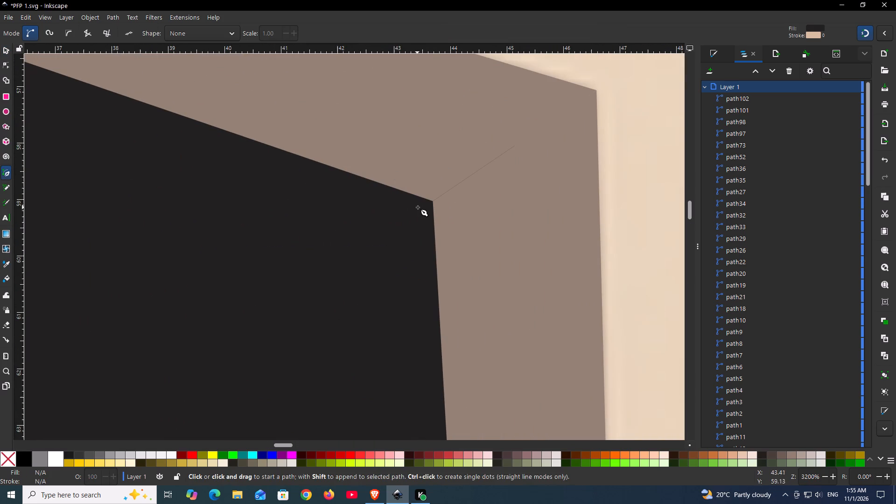
pyautogui.click(433, 202)
pyautogui.moveTo(429, 106); pyautogui.dragTo(439, 105)
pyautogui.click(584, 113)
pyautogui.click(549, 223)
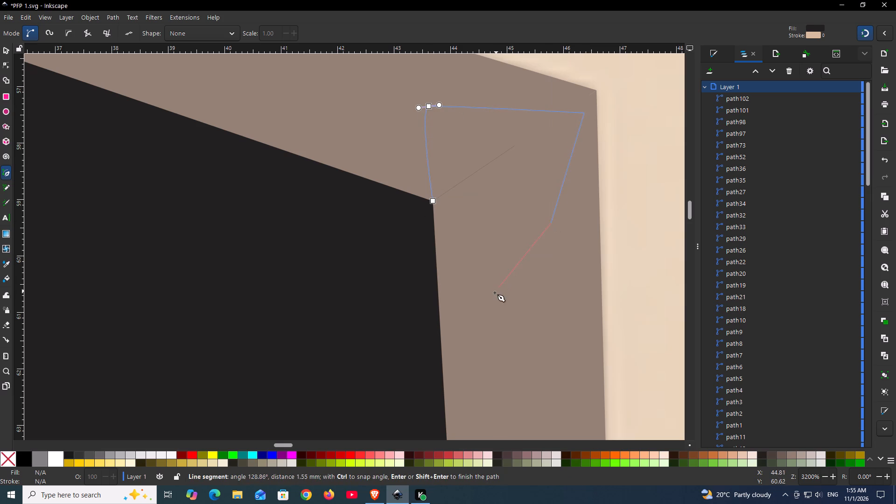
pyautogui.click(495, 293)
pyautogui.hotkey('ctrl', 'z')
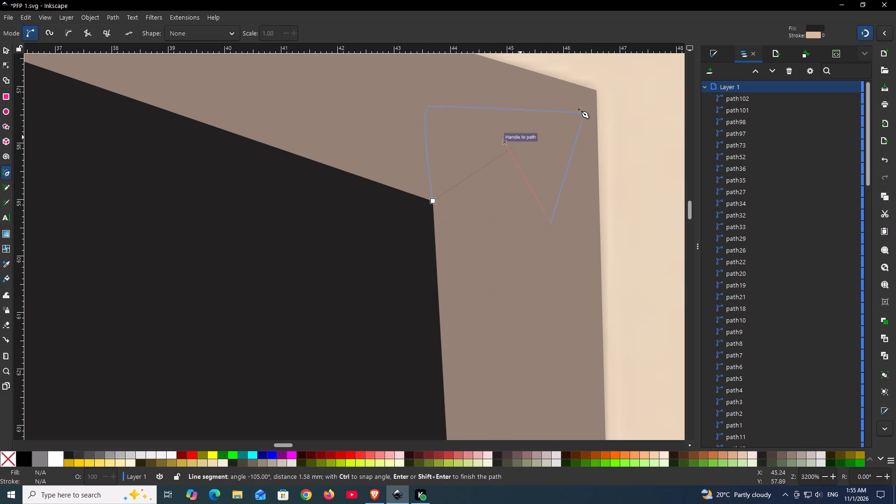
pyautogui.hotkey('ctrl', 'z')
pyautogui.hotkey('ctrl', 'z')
# Extend the patch outline to the frame's outer upper-right corner, add a point below the seam line and close the shape.
pyautogui.keyDown('ctrl'); pyautogui.click(596, 90); pyautogui.keyUp('ctrl')
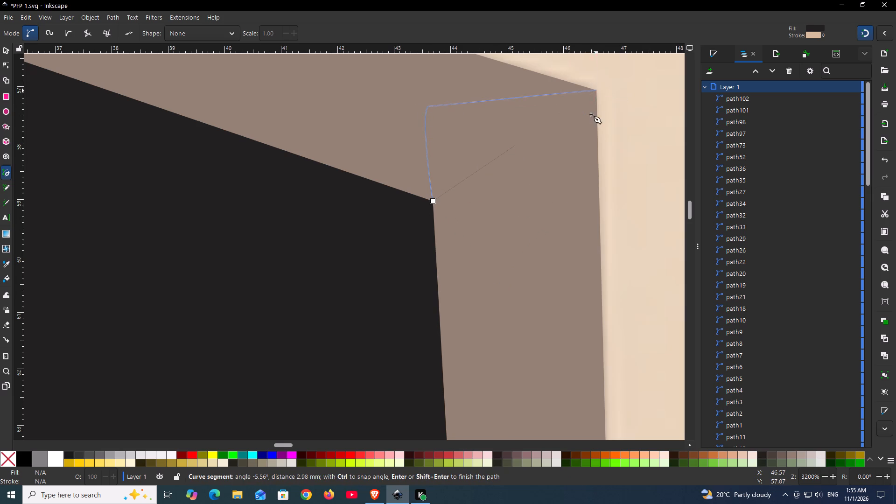
pyautogui.click(547, 203)
pyautogui.click(434, 201)
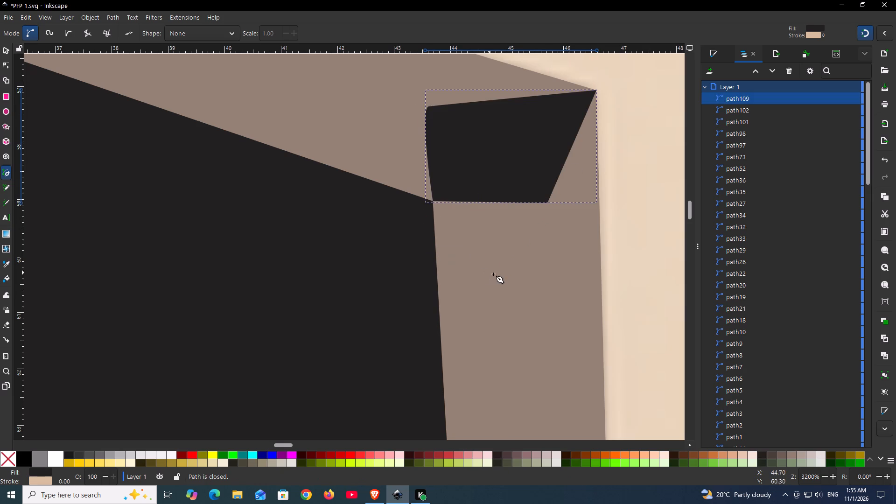
# Fill the corner patch with the poster frame's brown color, #938173.
pyautogui.press('d')
pyautogui.click(520, 286)
pyautogui.keyDown('ctrl'); pyautogui.scroll(-6, 339, 194); pyautogui.keyUp('ctrl')
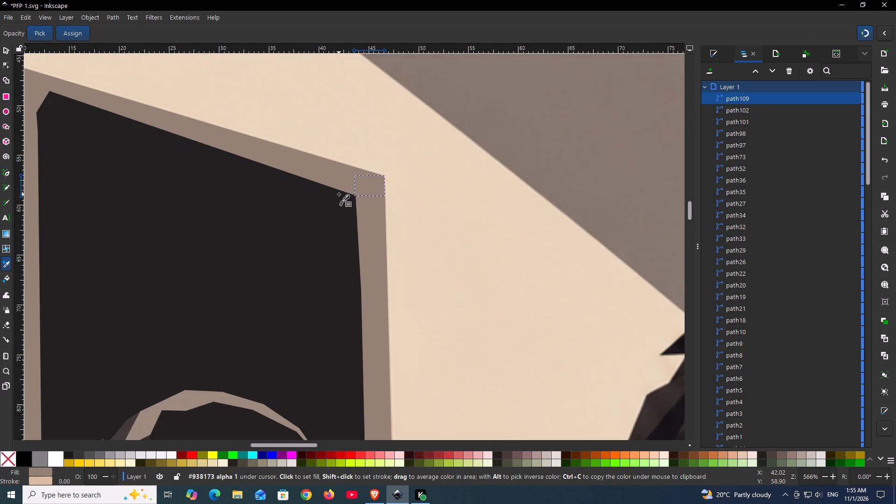
pyautogui.press('space')
pyautogui.press('space')
# Reshape the poster frame's inner upper-left corner, straightening the side node and moving the upper node to about X 12.8, Y 49.0 mm.
pyautogui.keyDown('ctrl'); pyautogui.scroll(4, 228, 139); pyautogui.keyUp('ctrl')
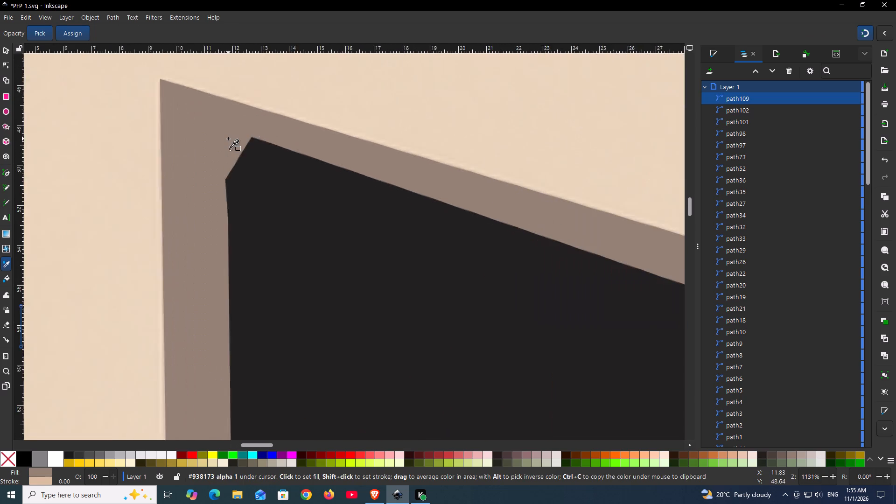
pyautogui.keyDown('ctrl'); pyautogui.scroll(1, 228, 139); pyautogui.keyUp('ctrl')
pyautogui.click(7, 60)
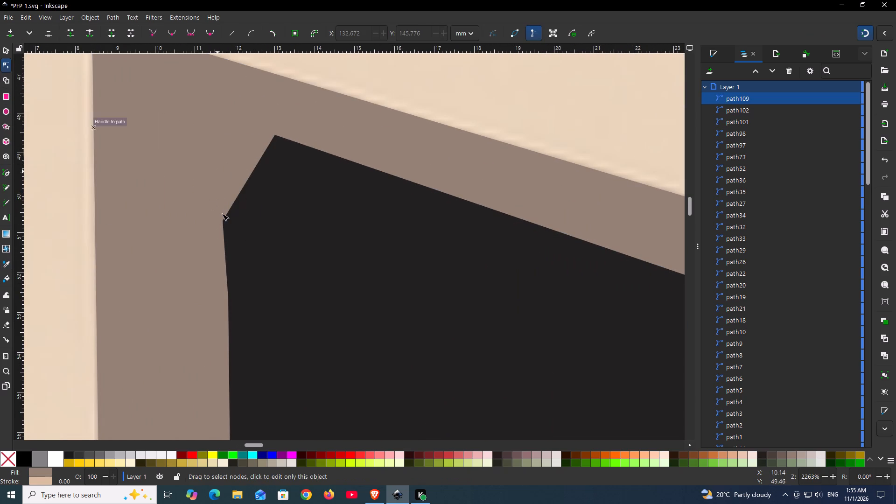
pyautogui.click(240, 239)
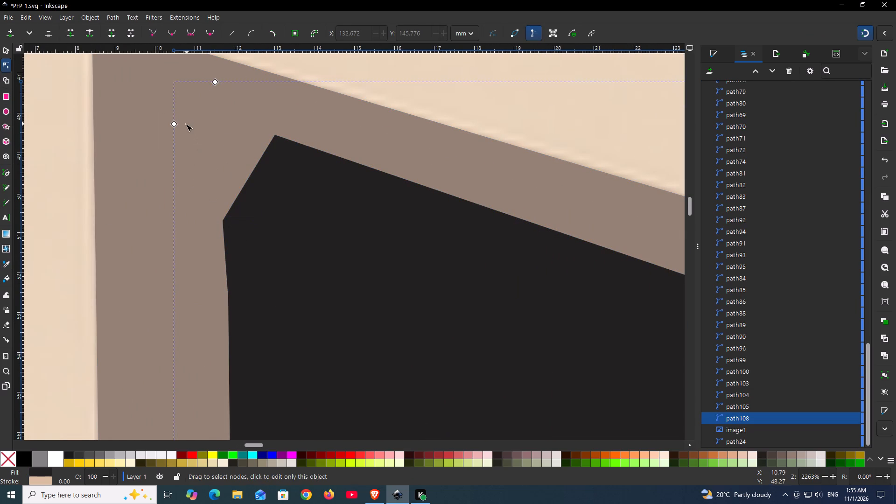
pyautogui.click(286, 245)
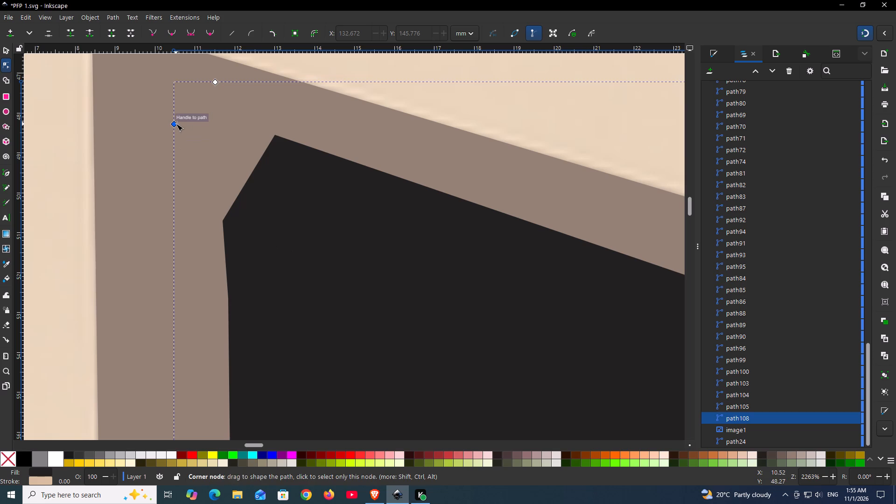
pyautogui.click(206, 155)
pyautogui.moveTo(224, 222); pyautogui.dragTo(230, 219)
pyautogui.moveTo(275, 135); pyautogui.dragTo(270, 147)
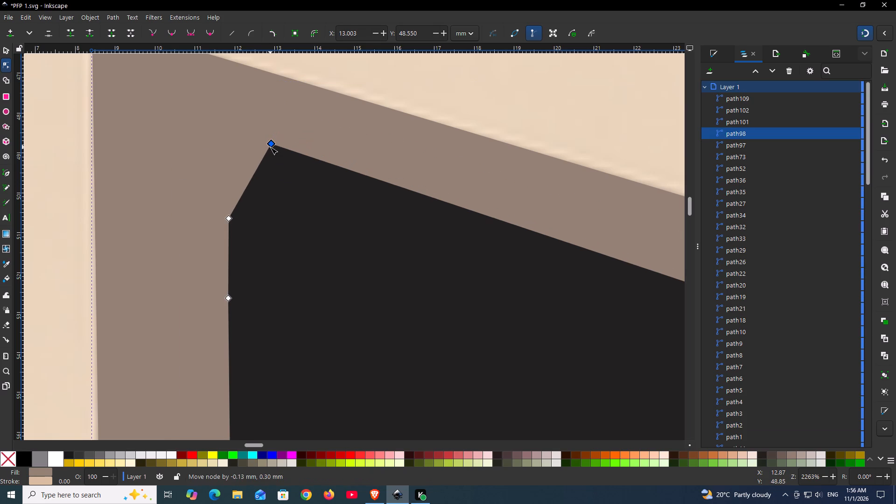
pyautogui.moveTo(270, 147); pyautogui.dragTo(267, 154)
pyautogui.click(458, 157)
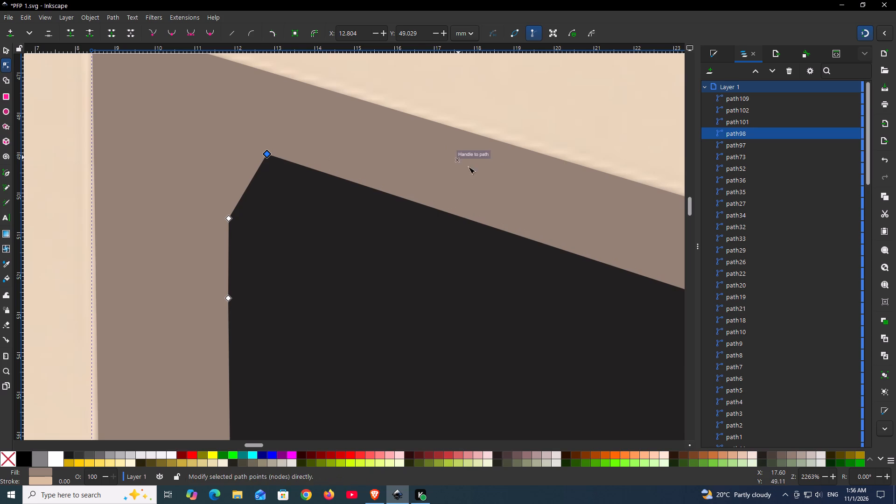
pyautogui.keyDown('ctrl'); pyautogui.scroll(-6, 481, 175); pyautogui.keyUp('ctrl')
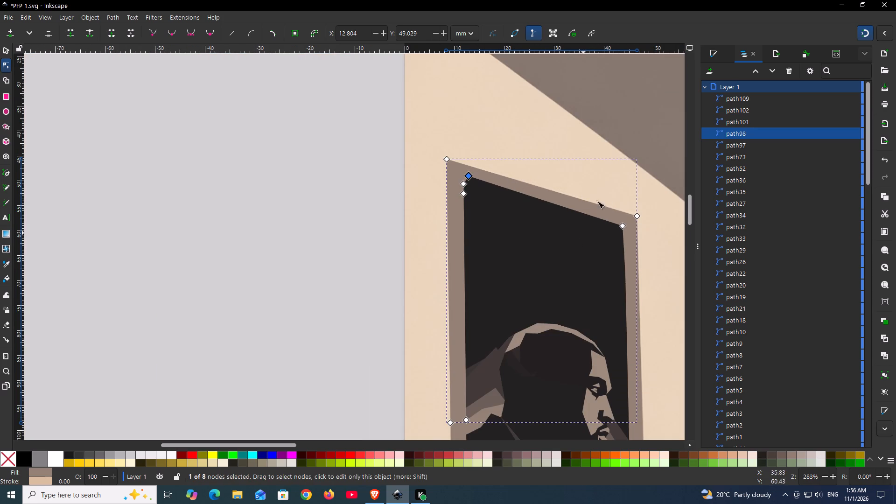
pyautogui.click(595, 162)
# Tighten the frame's inner upper-left corner by moving its upper node to about X 12.6, Y 49.45 mm.
pyautogui.press('space')
pyautogui.press('space')
pyautogui.press('space')
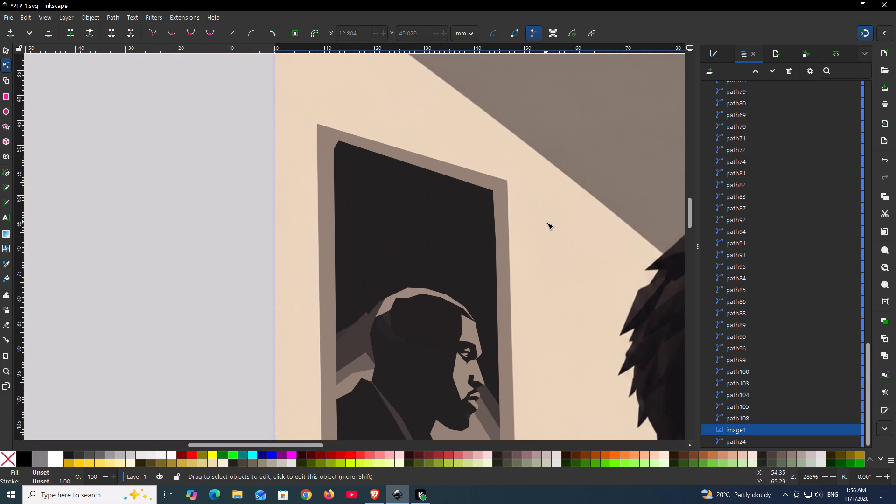
pyautogui.keyDown('ctrl'); pyautogui.scroll(5, 358, 155); pyautogui.keyUp('ctrl')
pyautogui.click(288, 110)
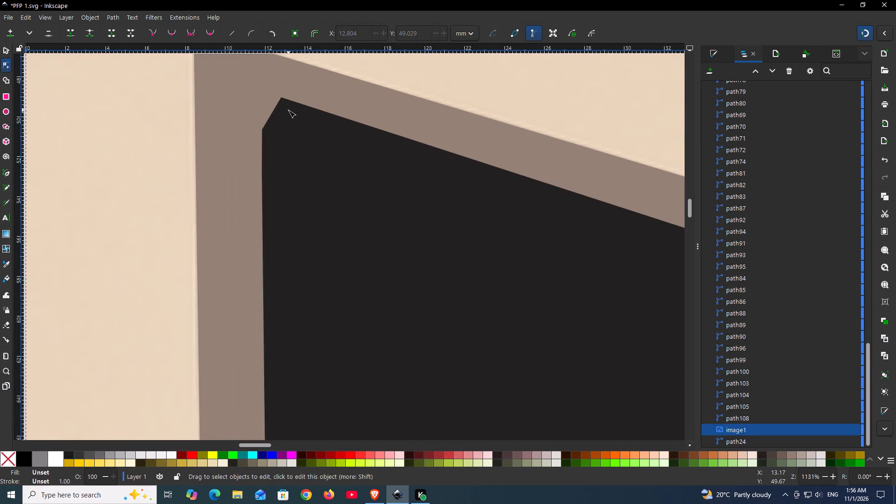
pyautogui.click(205, 136)
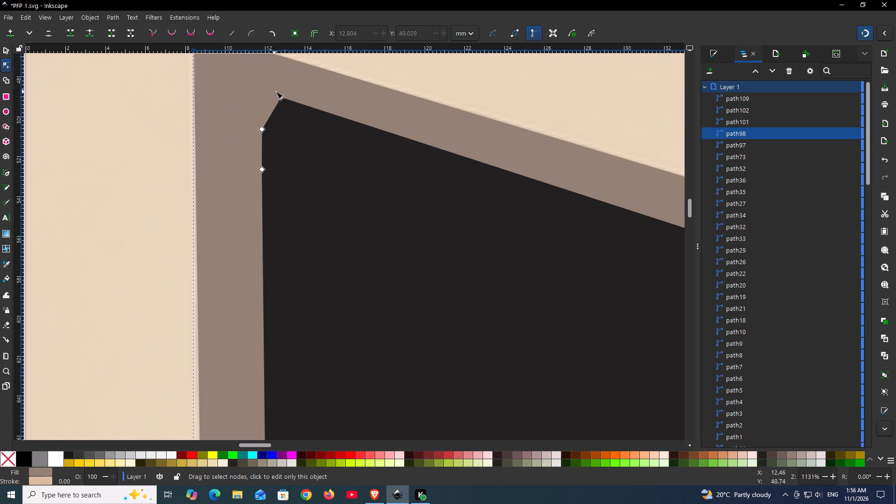
pyautogui.moveTo(283, 97); pyautogui.dragTo(279, 105)
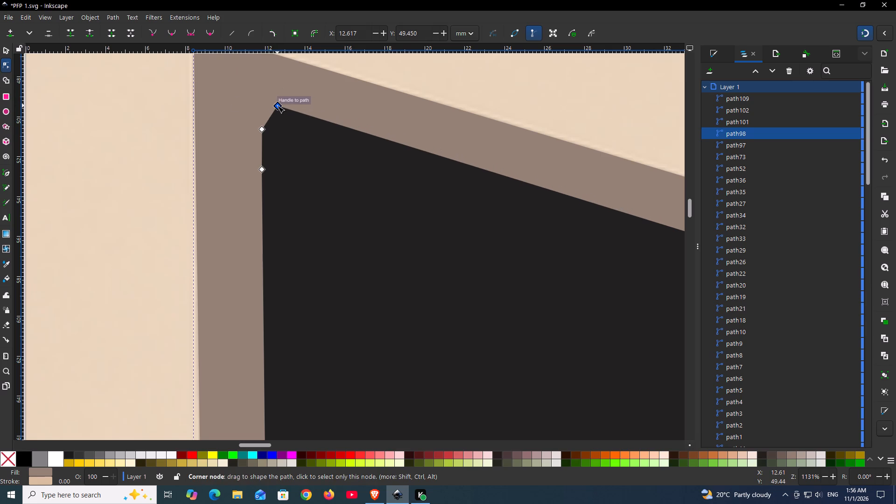
pyautogui.keyDown('ctrl'); pyautogui.scroll(-1, 339, 117); pyautogui.keyUp('ctrl')
pyautogui.keyDown('ctrl'); pyautogui.scroll(1, 339, 117); pyautogui.keyUp('ctrl')
pyautogui.keyDown('ctrl'); pyautogui.scroll(-4, 339, 117); pyautogui.keyUp('ctrl')
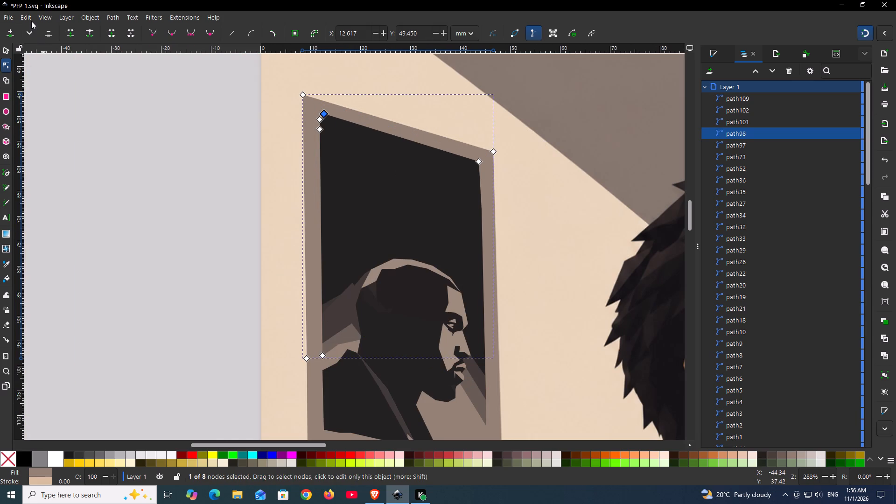
# Start a text object on the poster's dark panel above the portrait, leaving only the letter K.
pyautogui.click(5, 215)
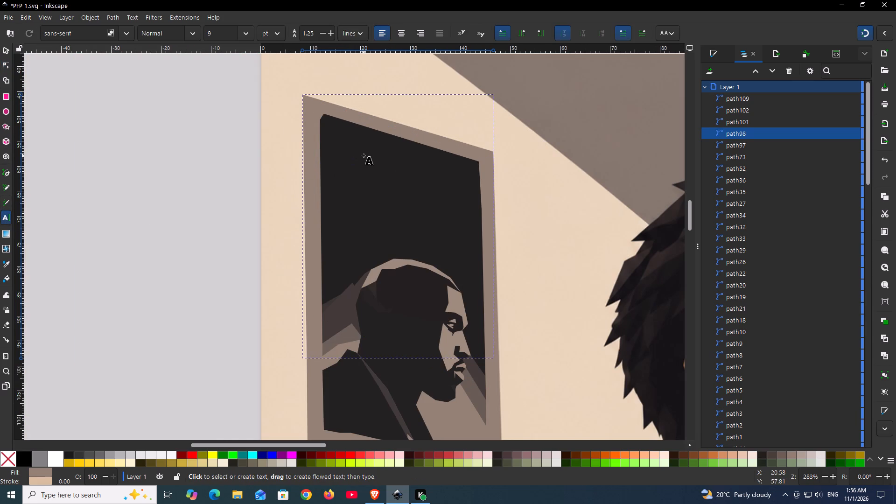
pyautogui.click(364, 161)
pyautogui.write('KANY')
pyautogui.hotkey('shift', 'BackSpace')
pyautogui.hotkey('shift', 'BackSpace')
pyautogui.hotkey('shift', 'BackSpace')
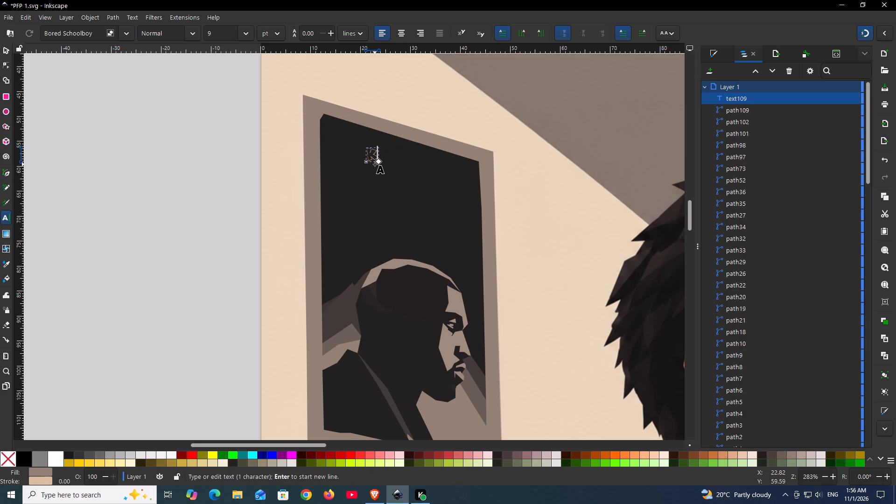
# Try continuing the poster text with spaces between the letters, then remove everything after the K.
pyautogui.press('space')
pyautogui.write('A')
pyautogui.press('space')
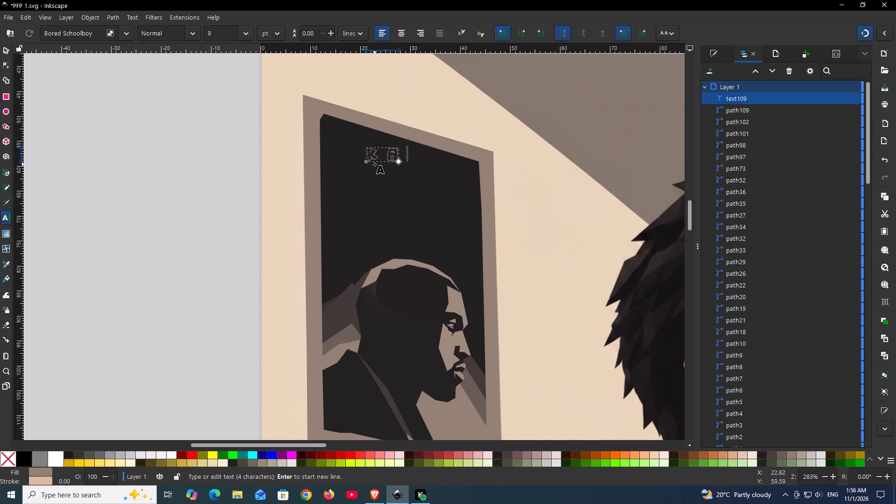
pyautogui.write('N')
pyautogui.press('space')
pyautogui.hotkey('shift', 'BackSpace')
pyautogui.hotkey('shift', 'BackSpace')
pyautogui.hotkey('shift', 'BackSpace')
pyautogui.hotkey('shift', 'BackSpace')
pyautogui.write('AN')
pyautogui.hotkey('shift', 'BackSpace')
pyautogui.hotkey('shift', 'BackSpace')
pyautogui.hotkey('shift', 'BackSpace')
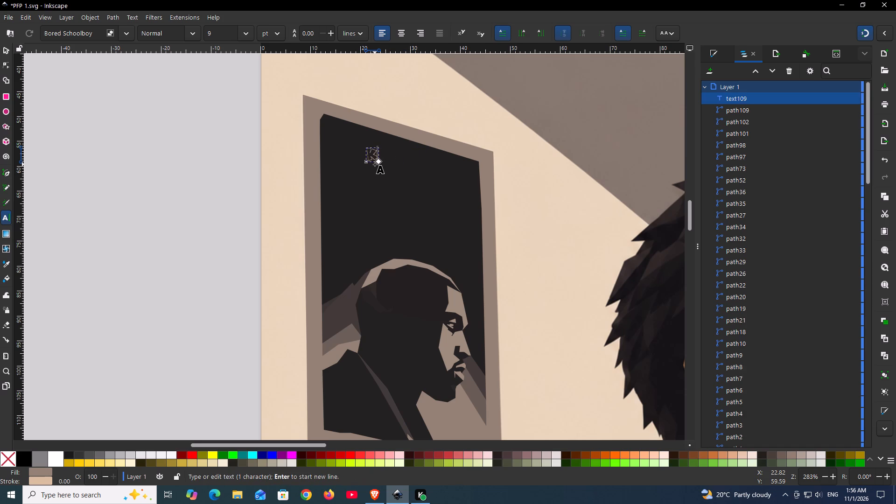
# Complete the poster text as KANYE on the first line and WEST on the second.
pyautogui.write('ANYE')
pyautogui.hotkey('shift', 'Return')
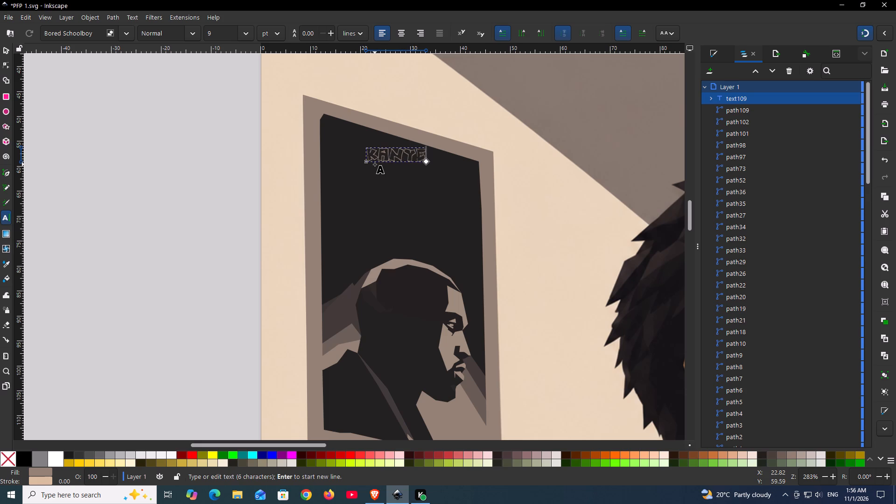
pyautogui.write('WEST')
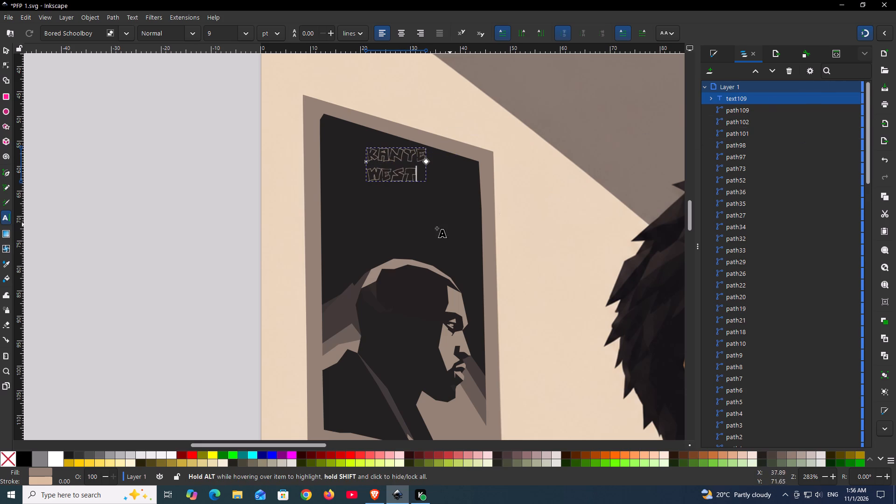
# Set both the fill and the stroke of the KANYE WEST text to pure white, #FFFFFF.
pyautogui.click(712, 53)
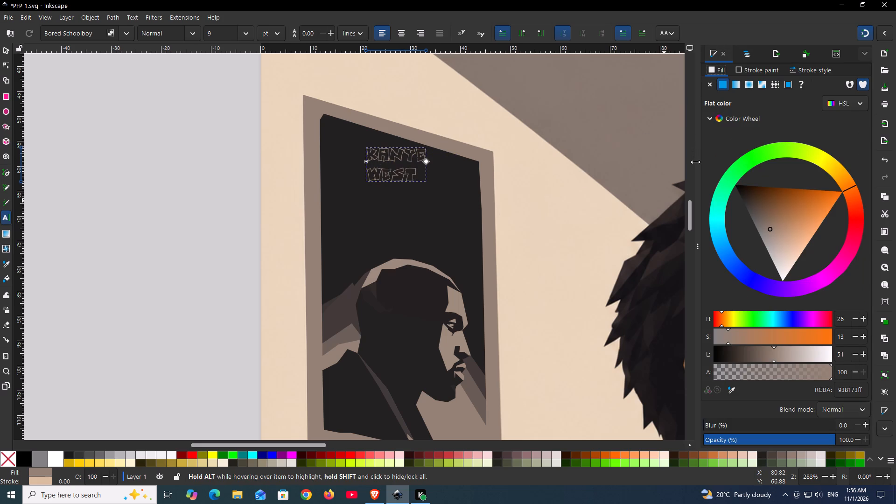
pyautogui.moveTo(696, 163); pyautogui.dragTo(553, 180)
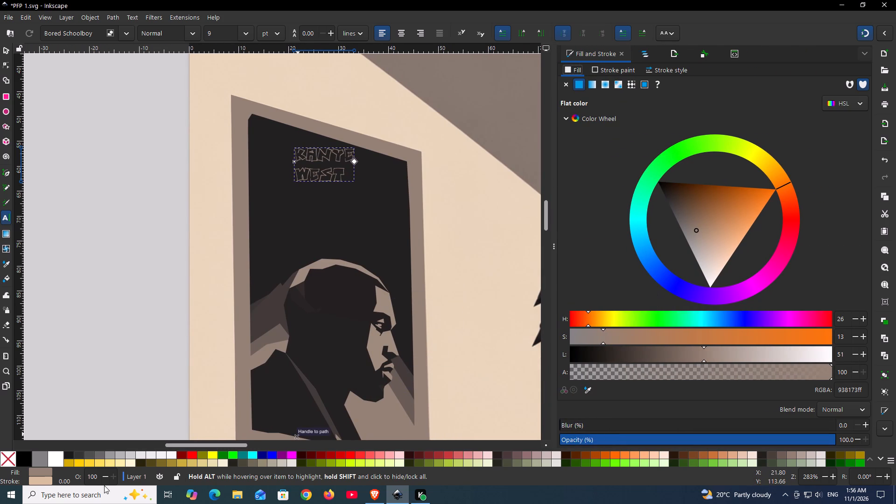
pyautogui.click(170, 454)
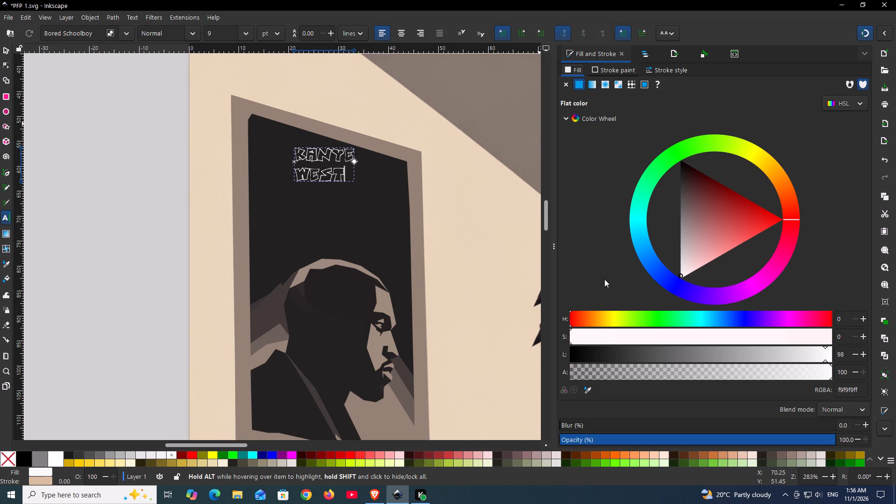
pyautogui.click(604, 67)
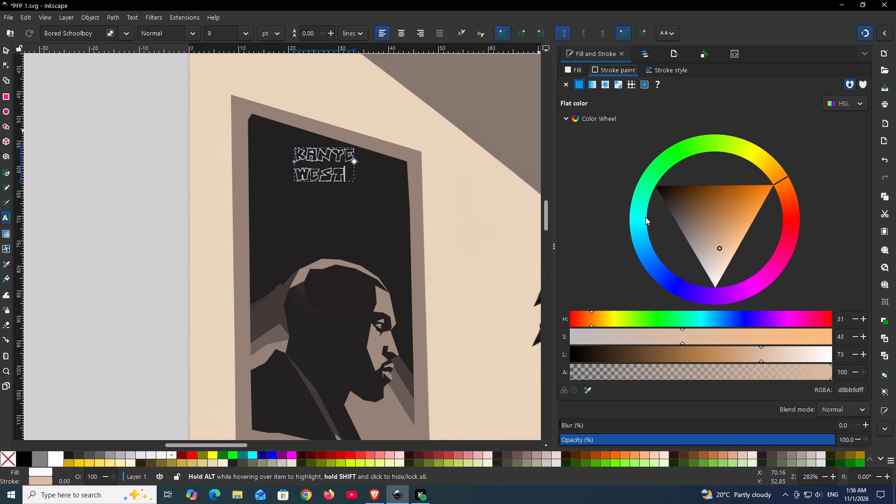
pyautogui.moveTo(701, 219); pyautogui.dragTo(654, 324)
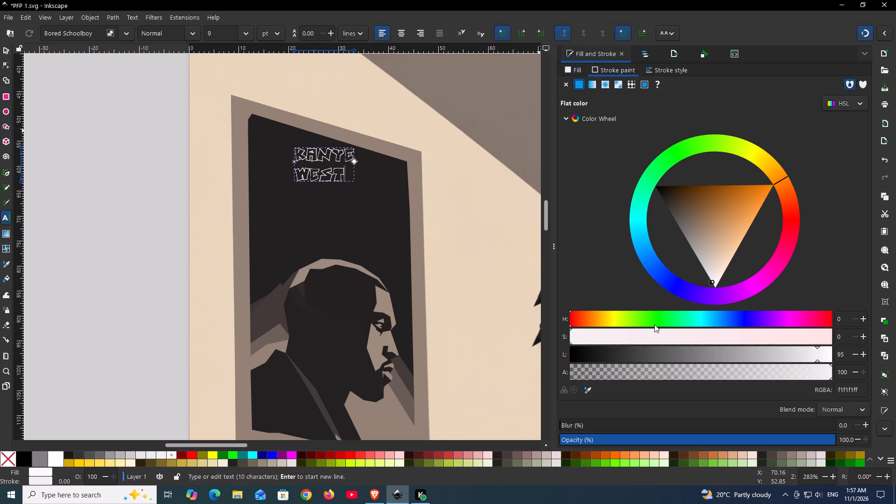
pyautogui.moveTo(654, 324); pyautogui.dragTo(651, 334)
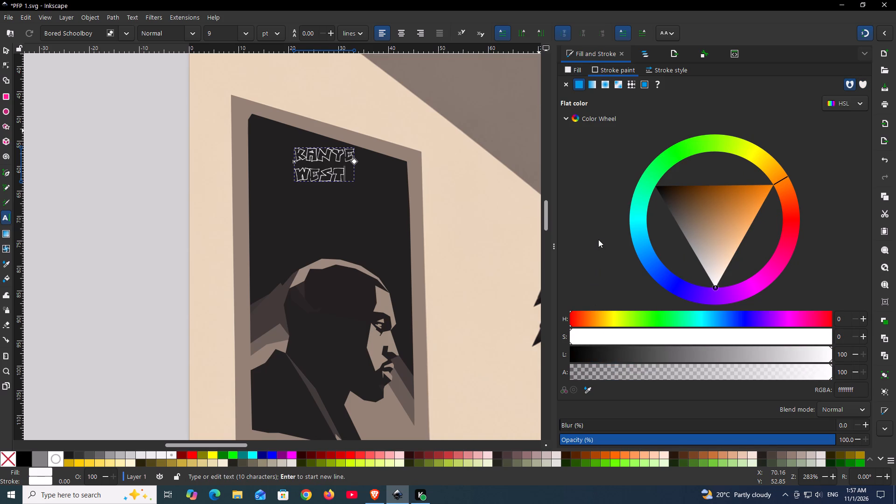
pyautogui.click(571, 65)
pyautogui.moveTo(683, 265); pyautogui.dragTo(679, 290)
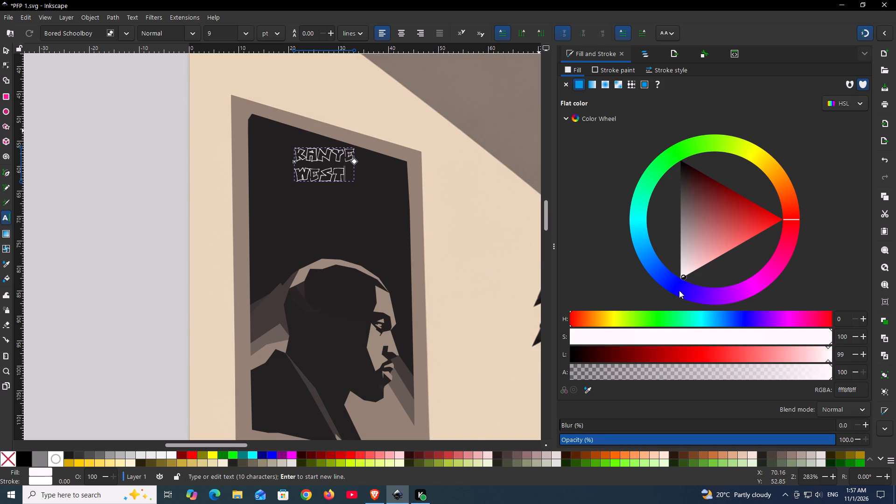
pyautogui.moveTo(679, 290); pyautogui.dragTo(674, 315)
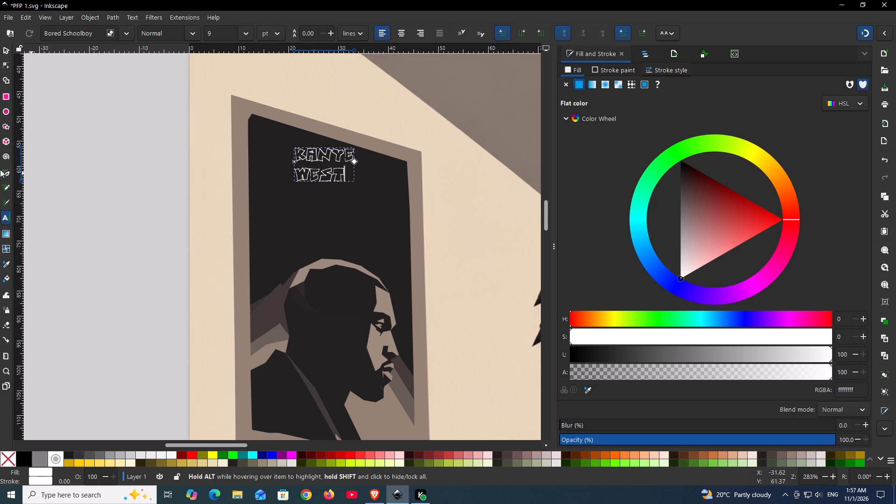
# Enlarge the text to about 22.1 by 12.3 mm and position it above the portrait at about X 17.1, Y 58.0 mm.
pyautogui.click(8, 49)
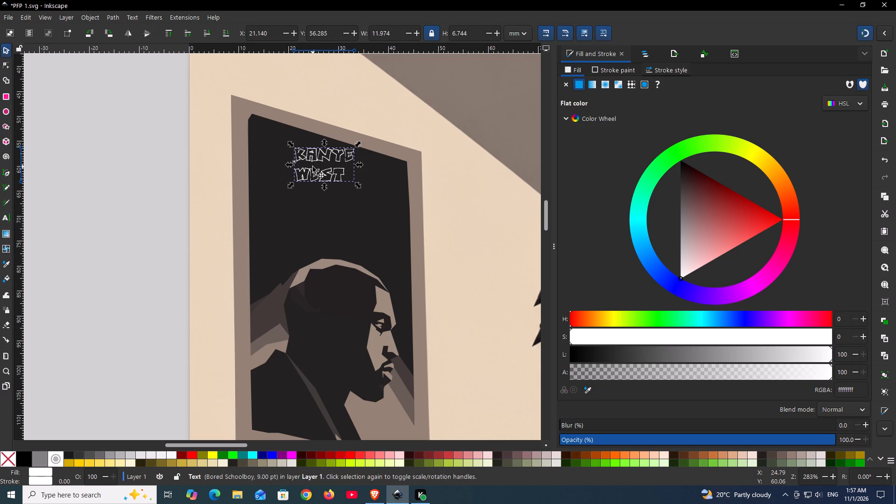
pyautogui.click(313, 167)
pyautogui.click(317, 160)
pyautogui.moveTo(322, 157); pyautogui.dragTo(313, 174)
pyautogui.moveTo(348, 177); pyautogui.dragTo(381, 177)
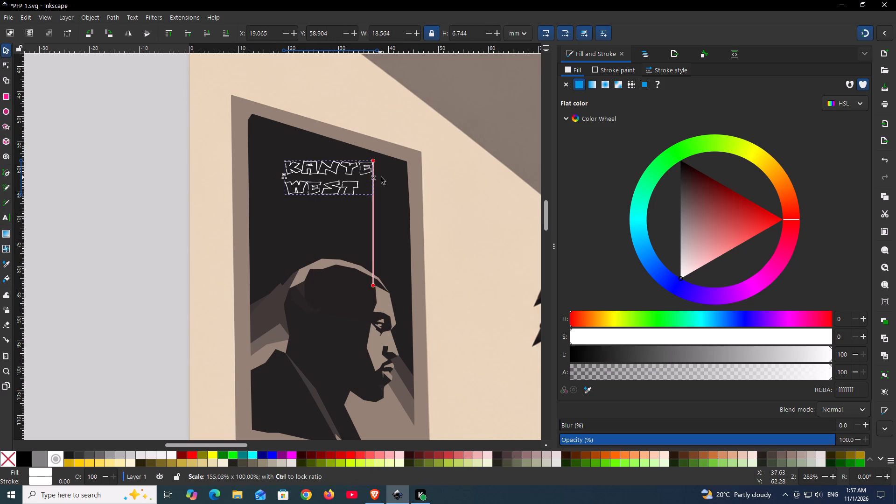
pyautogui.moveTo(381, 177); pyautogui.dragTo(399, 181)
pyautogui.moveTo(341, 200); pyautogui.dragTo(341, 221)
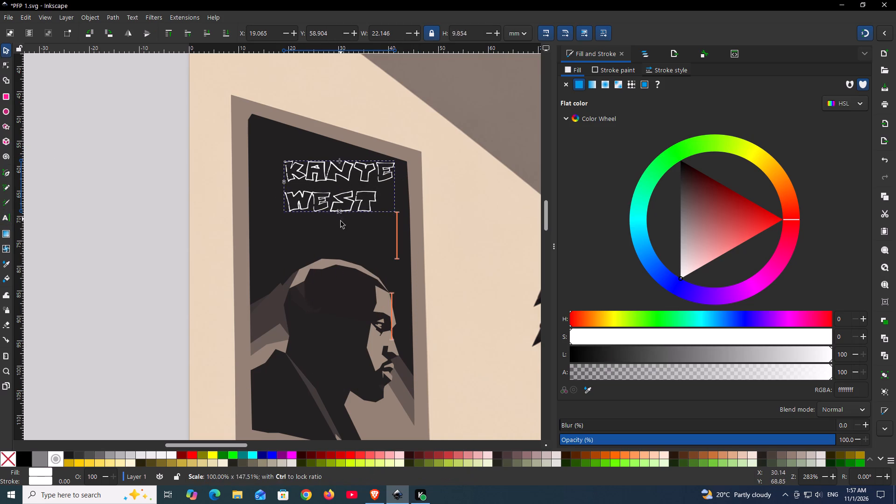
pyautogui.moveTo(341, 221); pyautogui.dragTo(341, 229)
pyautogui.moveTo(341, 175); pyautogui.dragTo(329, 173)
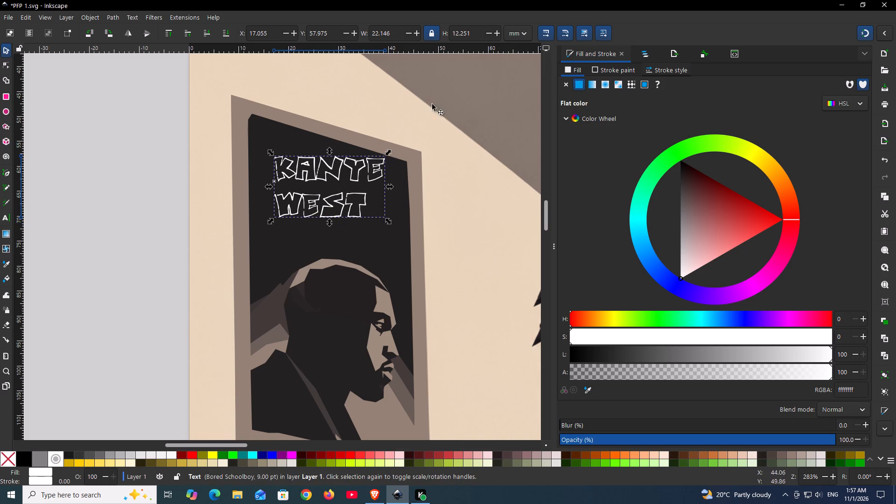
# Center-align the two lines of the KANYE WEST text.
pyautogui.doubleClick(301, 167)
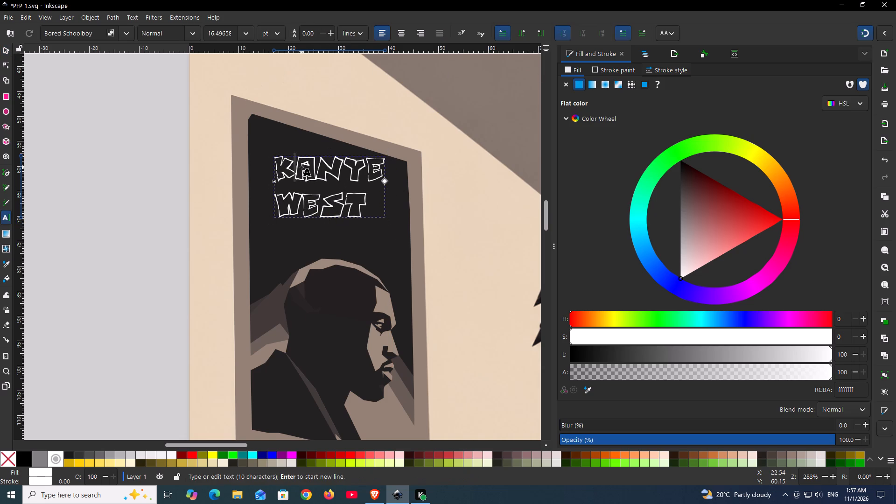
pyautogui.click(402, 35)
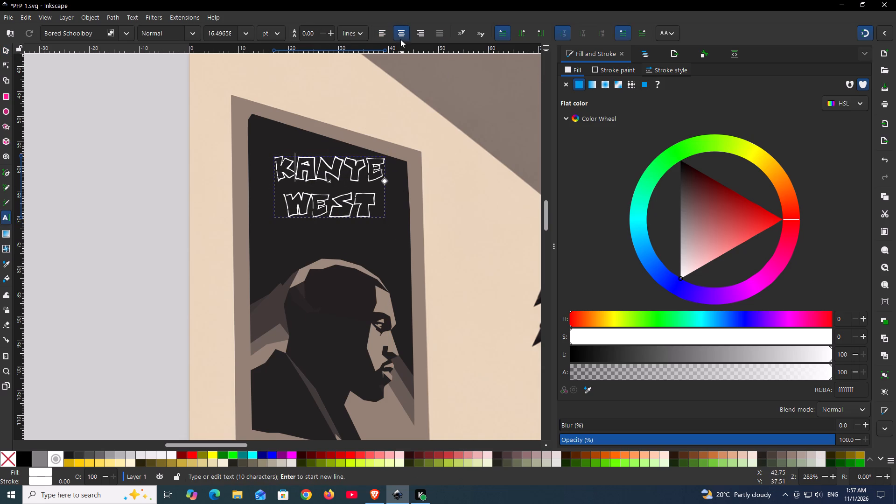
# Rotate the KANYE WEST text clockwise to follow the poster's slanted top edge and move it to about X 16.2, Y 54.7 mm.
pyautogui.click(8, 48)
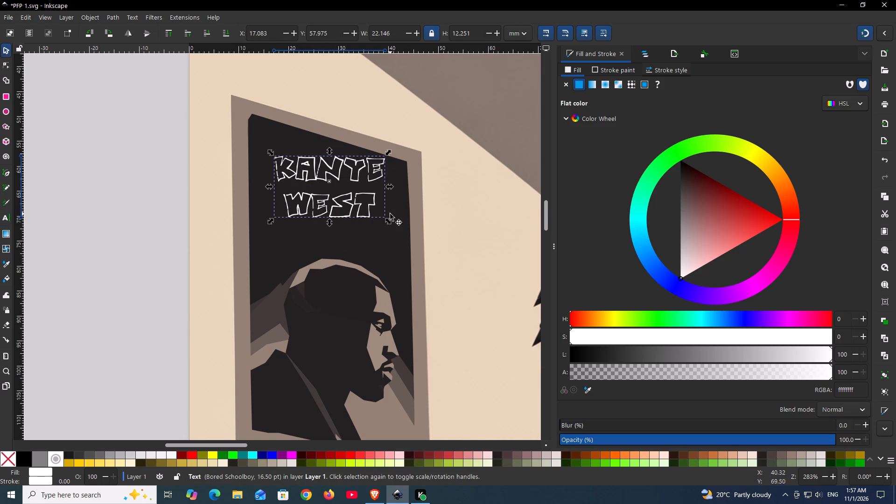
pyautogui.click(364, 208)
pyautogui.moveTo(389, 223); pyautogui.dragTo(385, 236)
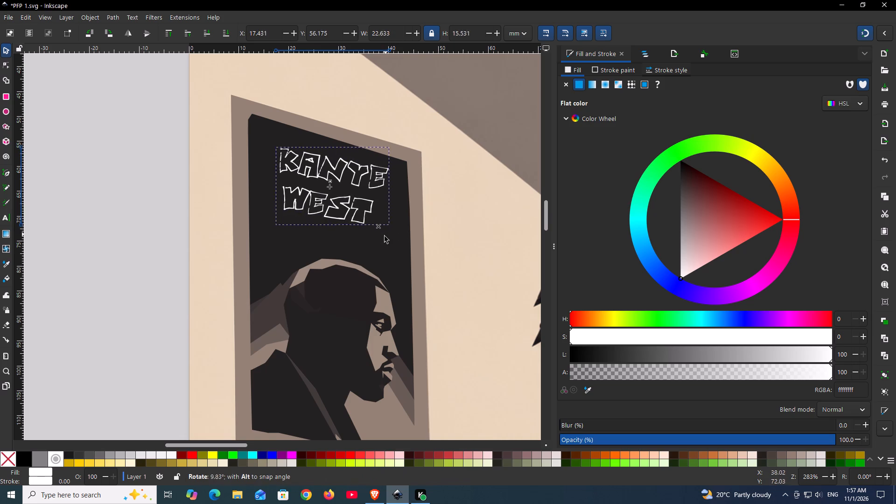
pyautogui.moveTo(385, 236); pyautogui.dragTo(385, 239)
pyautogui.moveTo(357, 177); pyautogui.dragTo(350, 172)
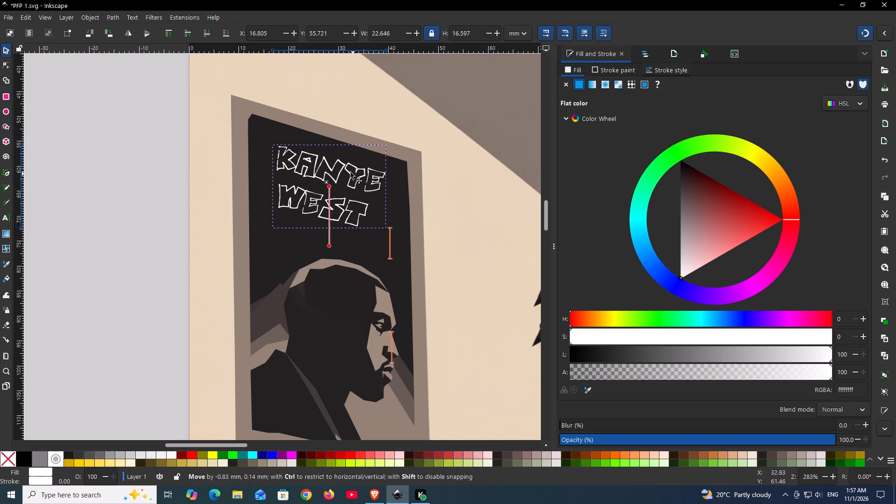
pyautogui.moveTo(350, 172); pyautogui.dragTo(348, 170)
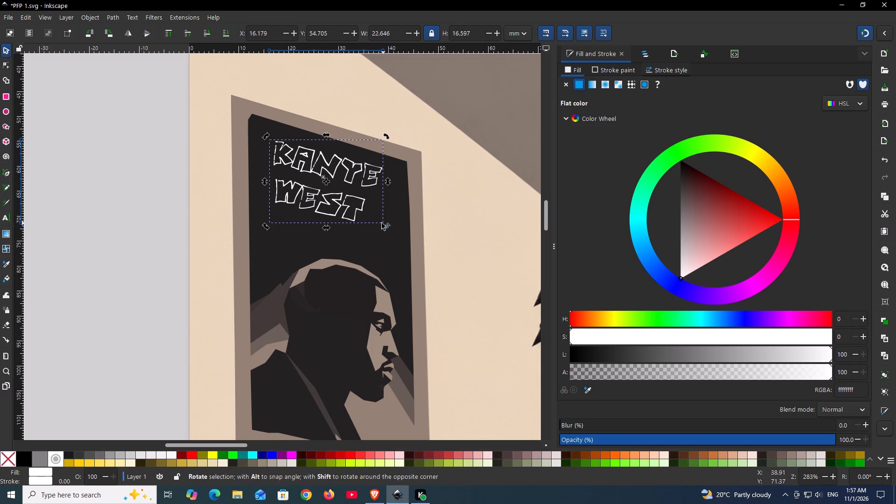
# Scale the rotated KANYE WEST text up to about 25.9 by 19.0 mm.
pyautogui.click(381, 223)
pyautogui.click(338, 195)
pyautogui.moveTo(388, 228); pyautogui.dragTo(392, 231)
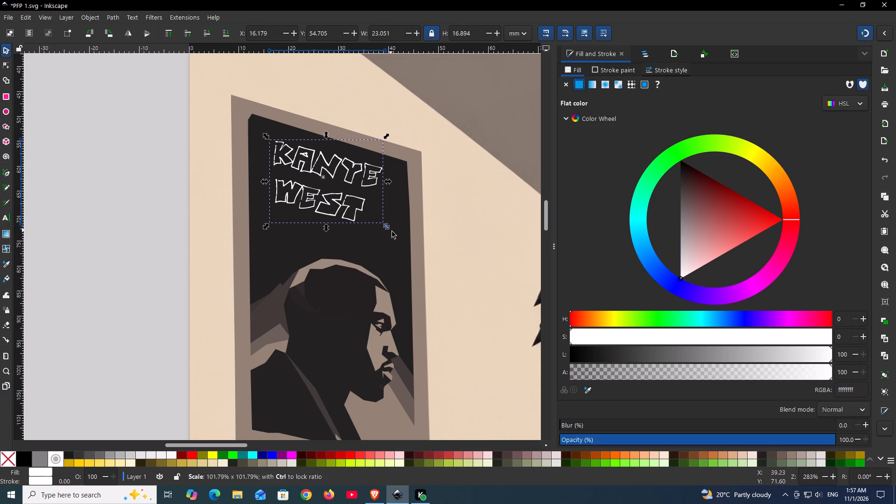
pyautogui.moveTo(392, 231); pyautogui.dragTo(405, 245)
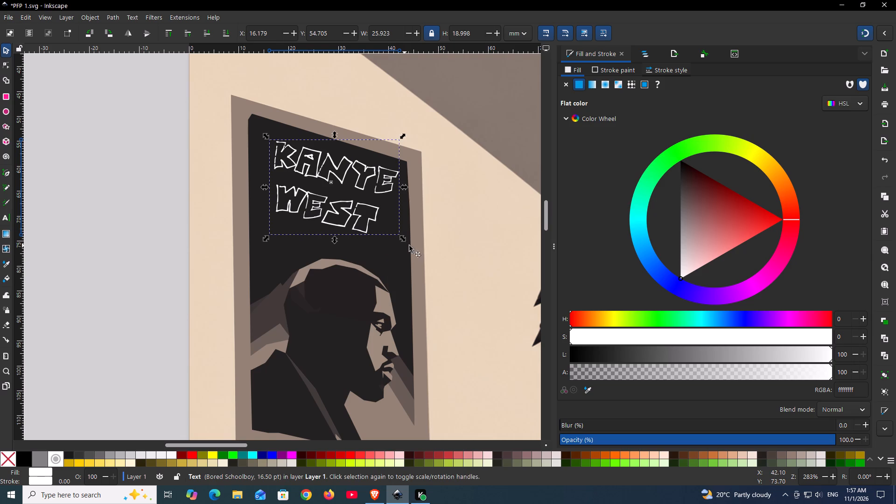
pyautogui.click(471, 230)
# Insert a space before WEST to shift the second line across beneath KANYE.
pyautogui.click(280, 201)
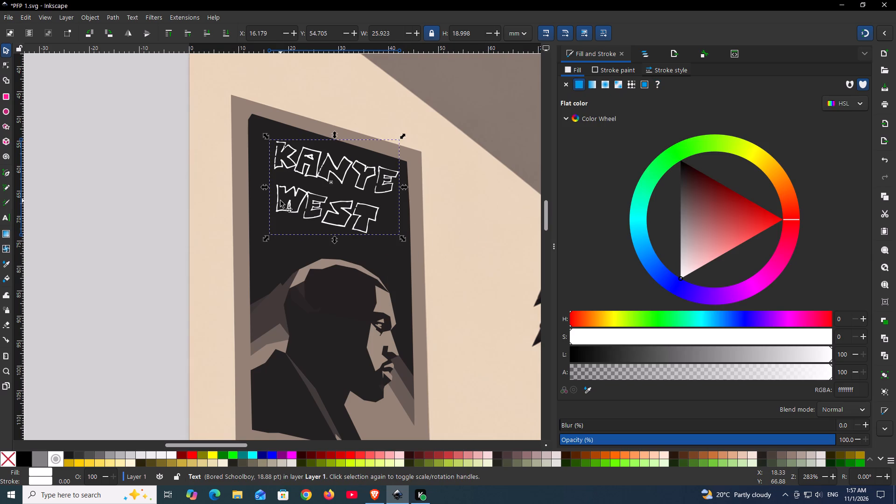
pyautogui.doubleClick(276, 203)
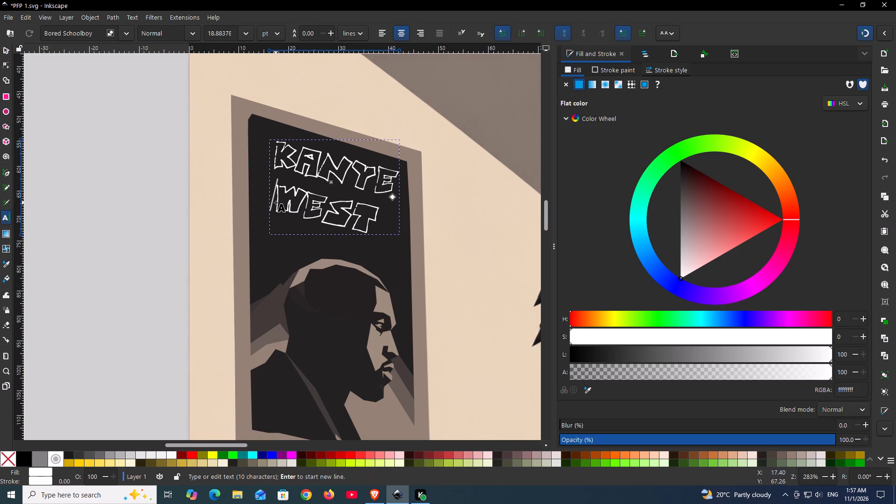
pyautogui.press('space')
pyautogui.click(4, 53)
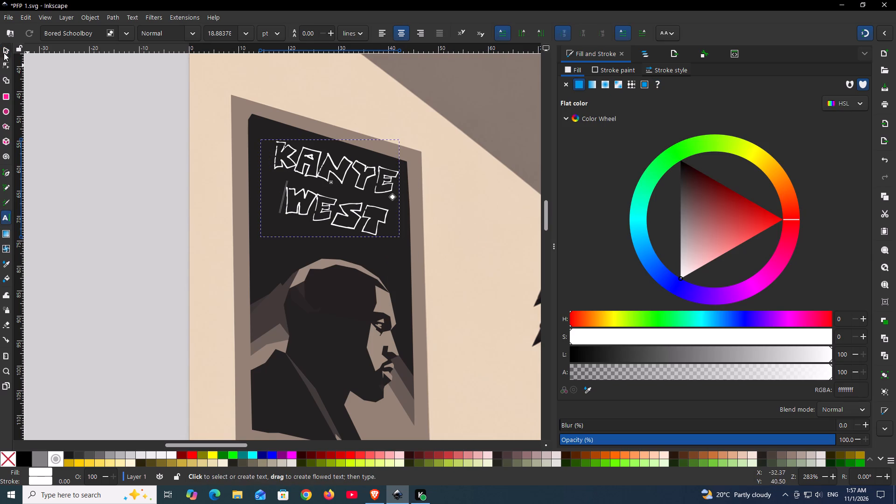
pyautogui.click(111, 154)
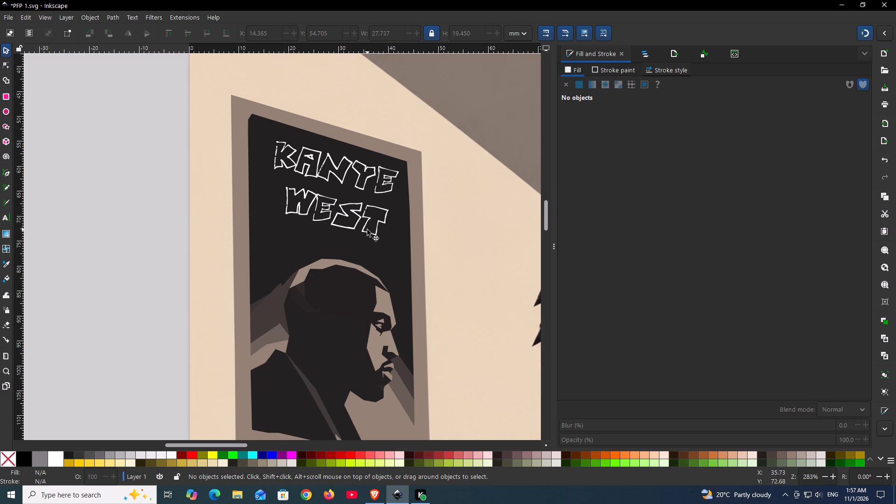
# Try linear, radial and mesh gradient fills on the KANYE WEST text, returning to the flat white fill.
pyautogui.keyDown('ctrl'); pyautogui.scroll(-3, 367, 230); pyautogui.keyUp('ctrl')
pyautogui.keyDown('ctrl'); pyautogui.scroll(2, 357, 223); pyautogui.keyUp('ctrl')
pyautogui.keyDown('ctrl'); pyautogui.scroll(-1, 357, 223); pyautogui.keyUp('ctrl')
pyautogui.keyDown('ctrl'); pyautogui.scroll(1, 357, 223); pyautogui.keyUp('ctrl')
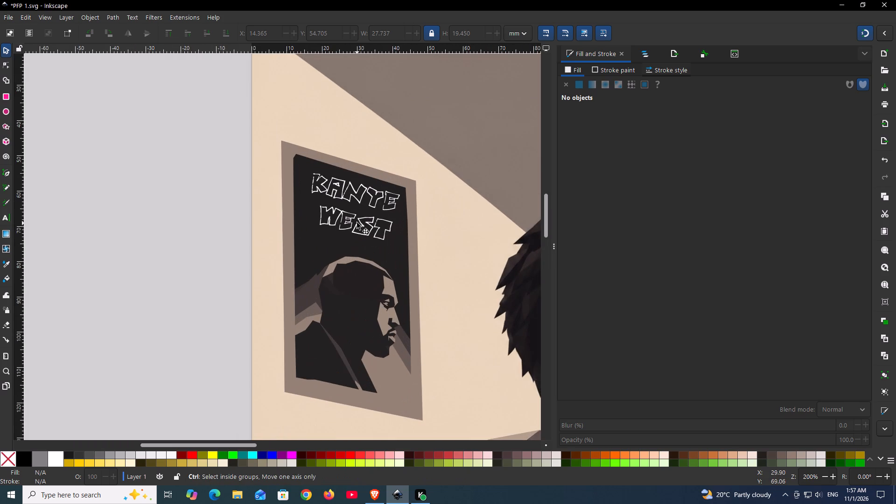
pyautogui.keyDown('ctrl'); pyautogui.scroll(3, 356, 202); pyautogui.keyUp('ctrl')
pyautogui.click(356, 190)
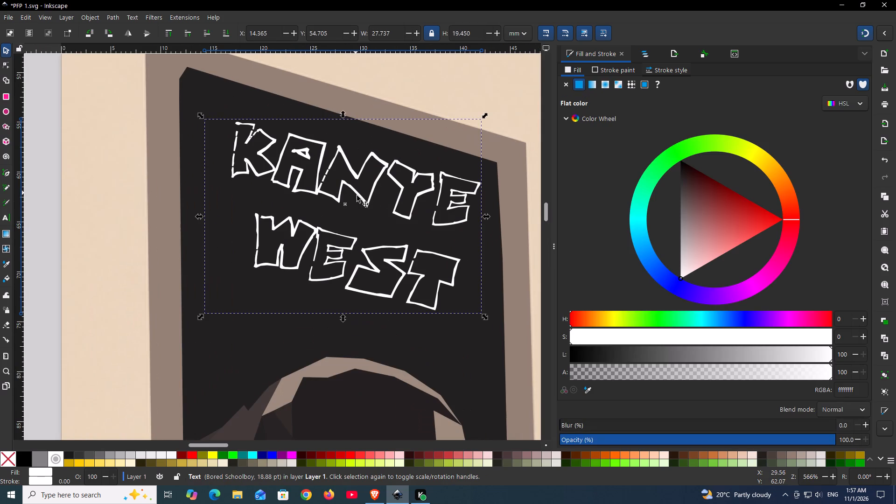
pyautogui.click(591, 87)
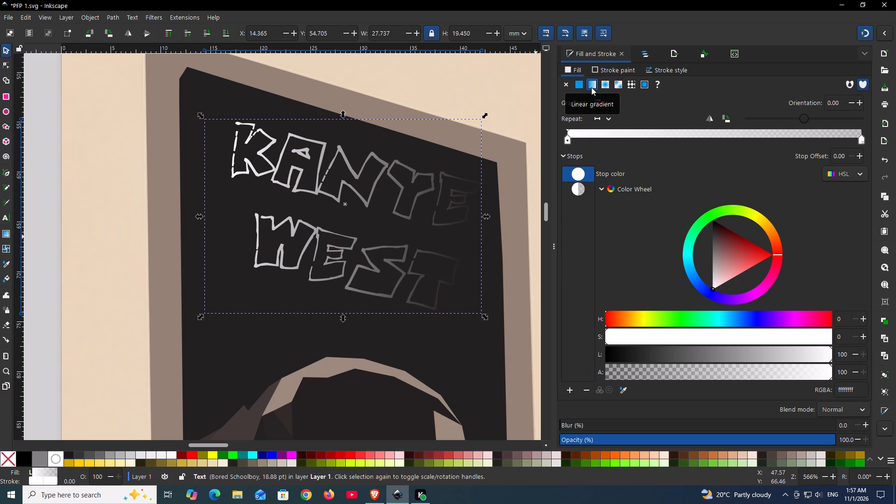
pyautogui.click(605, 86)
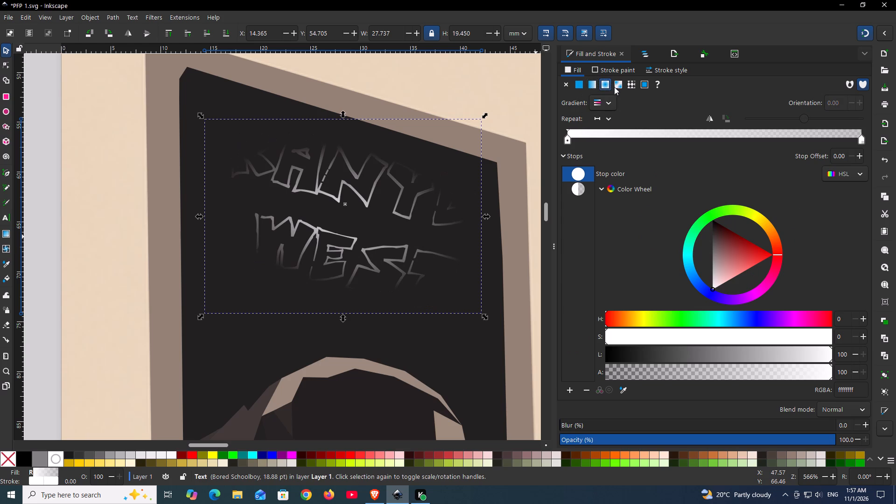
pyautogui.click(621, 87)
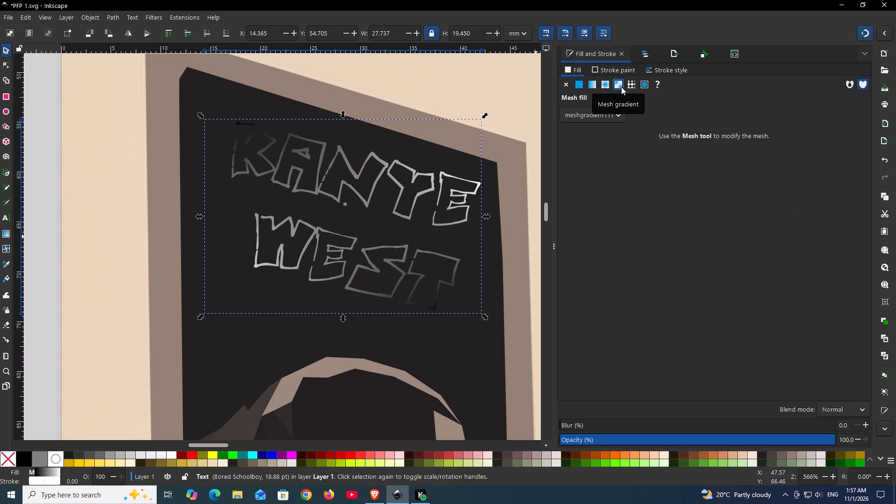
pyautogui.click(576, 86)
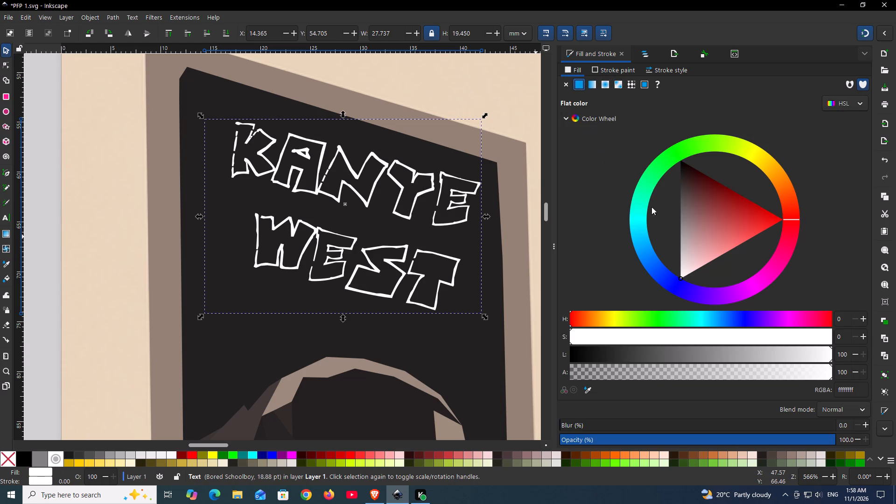
# Set the KANYE WEST text's flat fill to pure red, #FF0000.
pyautogui.moveTo(689, 189); pyautogui.dragTo(806, 210)
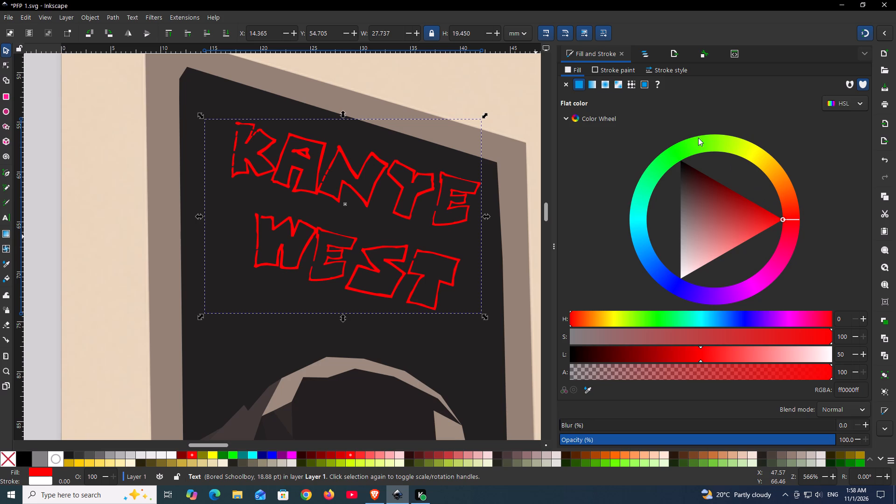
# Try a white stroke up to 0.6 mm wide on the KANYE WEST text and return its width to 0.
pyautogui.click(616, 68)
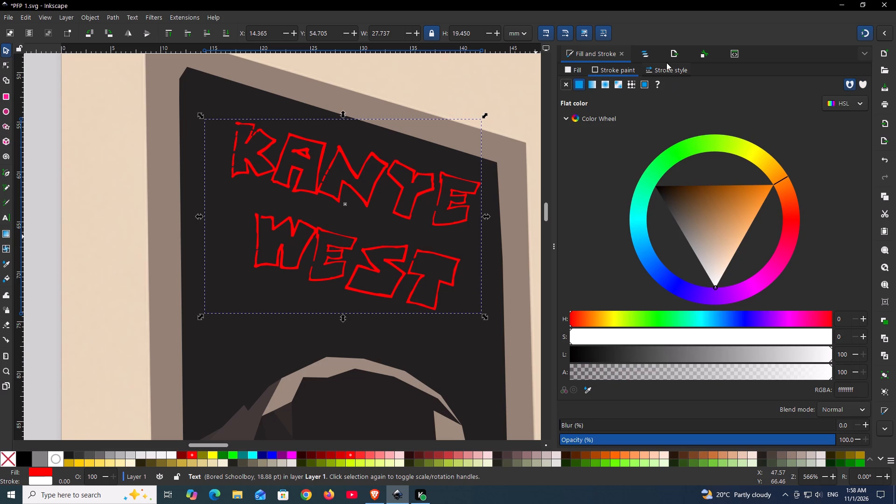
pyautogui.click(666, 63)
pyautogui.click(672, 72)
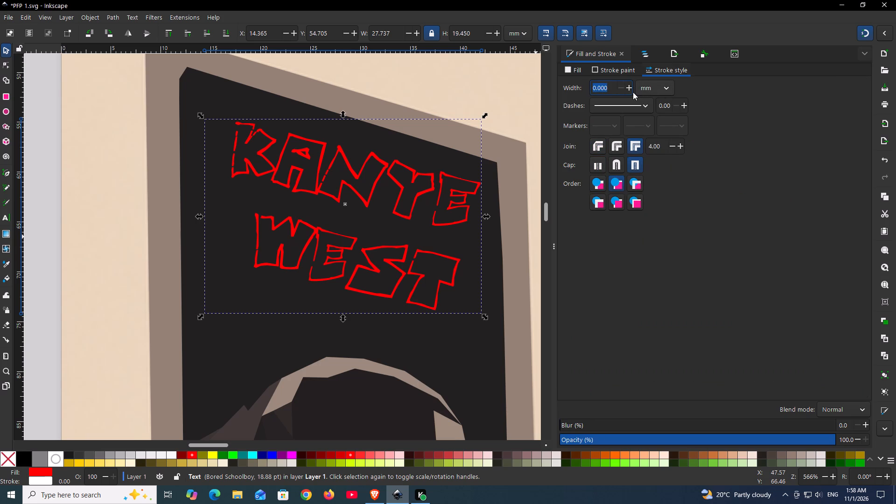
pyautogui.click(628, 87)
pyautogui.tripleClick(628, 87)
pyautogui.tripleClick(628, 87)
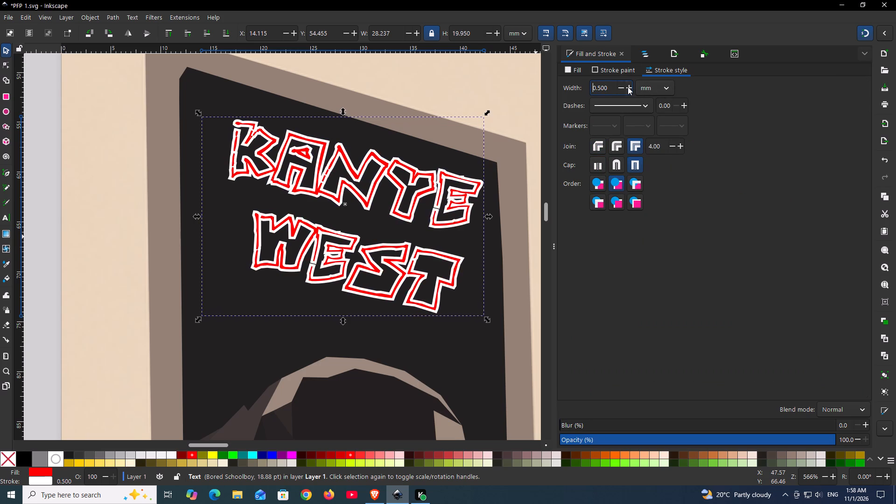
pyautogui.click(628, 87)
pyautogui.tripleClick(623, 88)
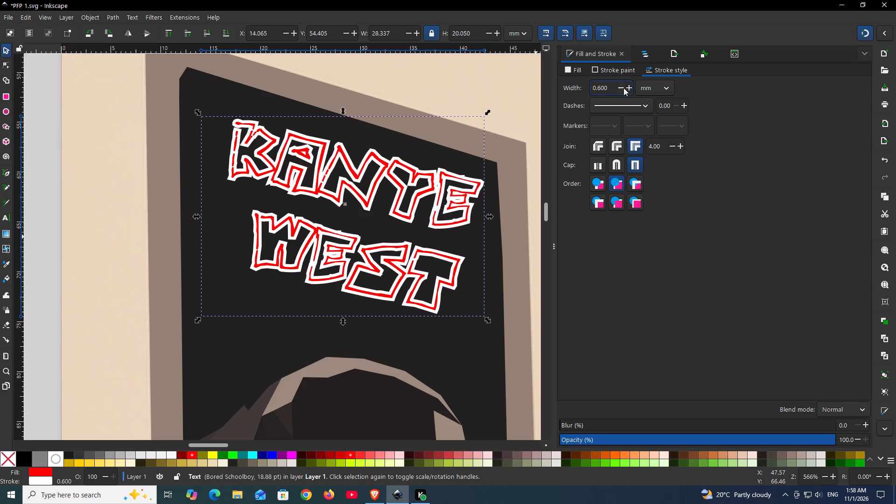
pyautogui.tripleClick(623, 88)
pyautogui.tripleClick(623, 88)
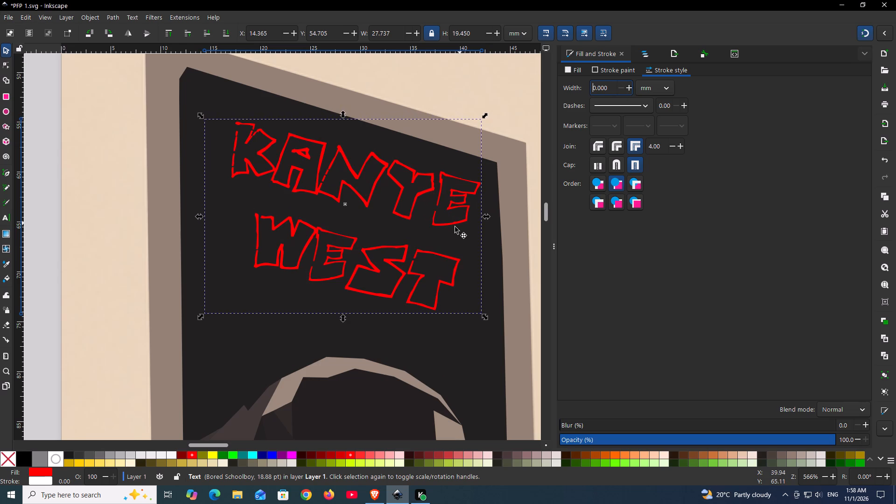
# Change the font of the KANYE WEST text to AR DARLING.
pyautogui.keyDown('ctrl'); pyautogui.scroll(-3, 455, 227); pyautogui.keyUp('ctrl')
pyautogui.keyDown('ctrl'); pyautogui.scroll(1, 455, 227); pyautogui.keyUp('ctrl')
pyautogui.keyDown('ctrl'); pyautogui.scroll(-3, 455, 227); pyautogui.keyUp('ctrl')
pyautogui.click(360, 300)
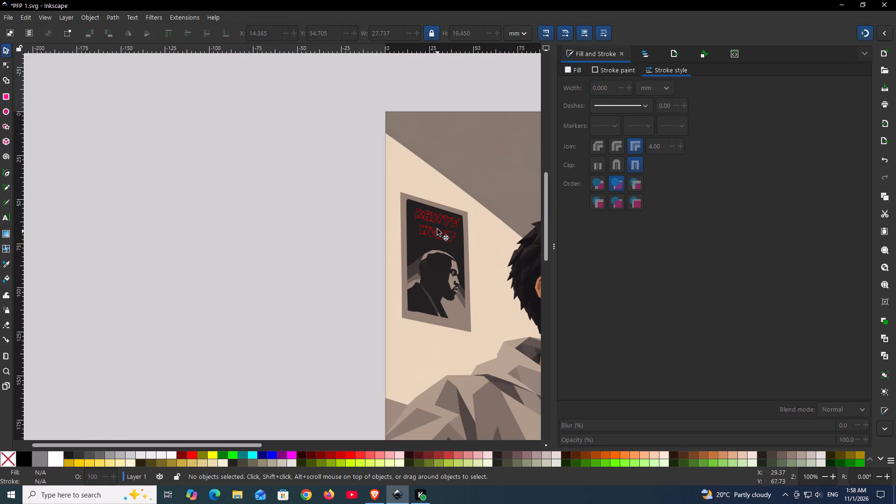
pyautogui.click(437, 222)
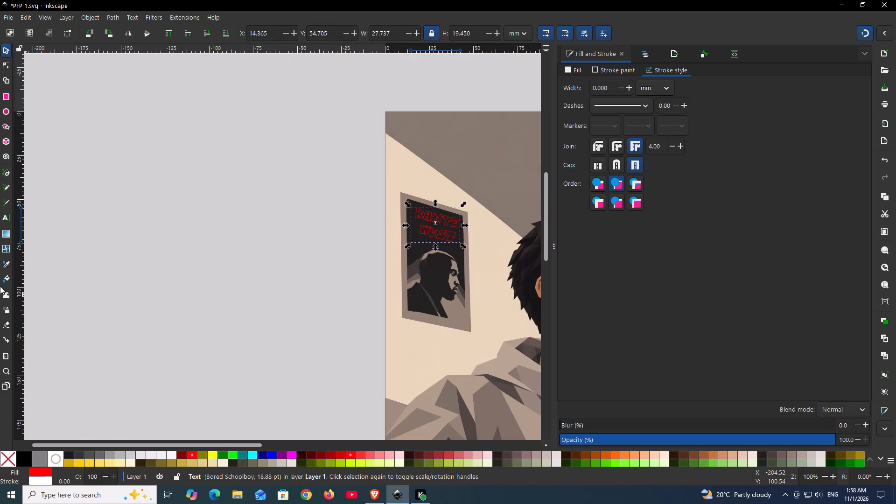
pyautogui.click(6, 220)
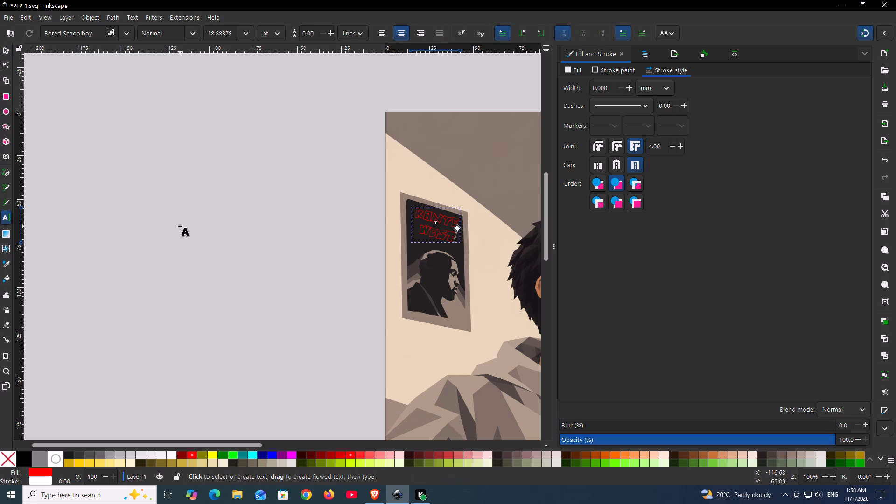
pyautogui.click(129, 34)
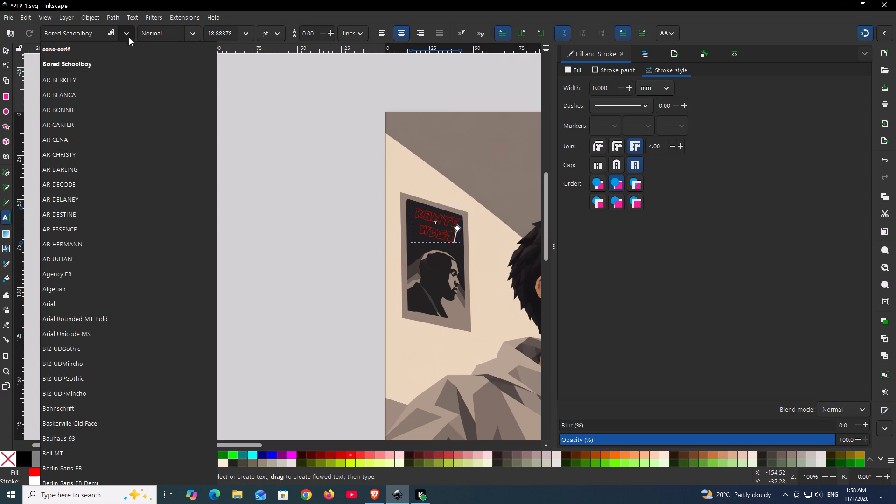
pyautogui.scroll(-2, 94, 268)
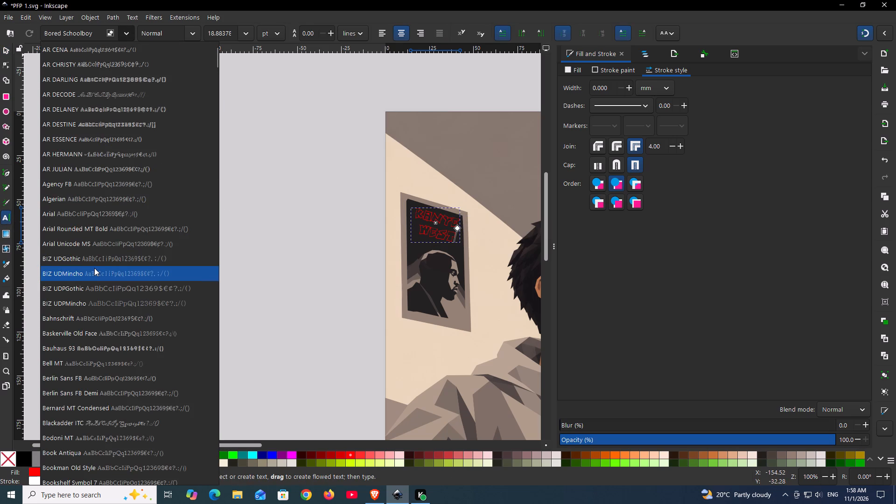
pyautogui.scroll(6, 94, 268)
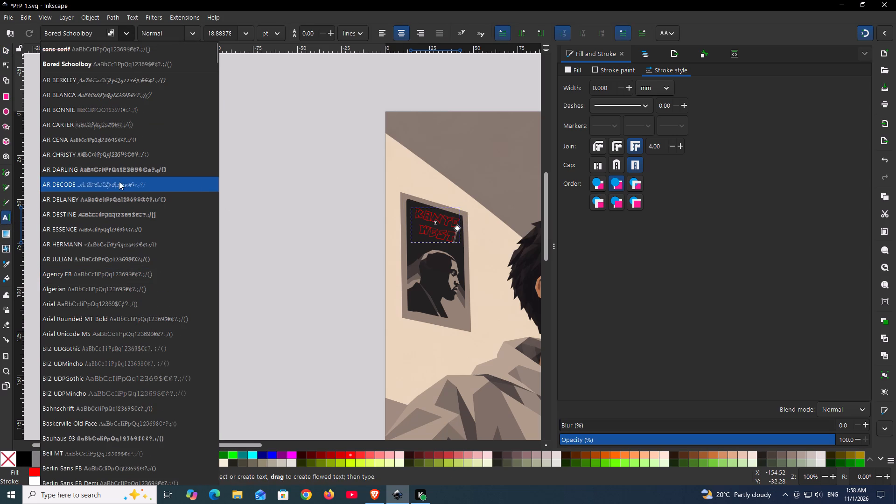
pyautogui.click(125, 169)
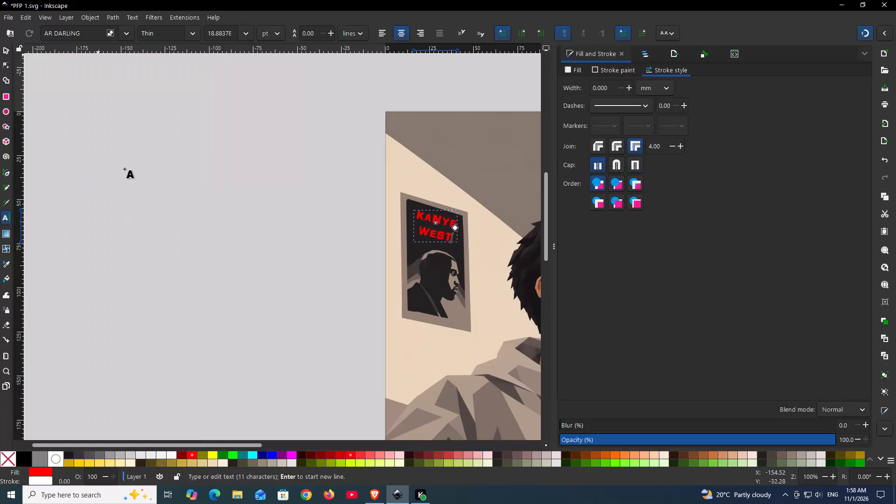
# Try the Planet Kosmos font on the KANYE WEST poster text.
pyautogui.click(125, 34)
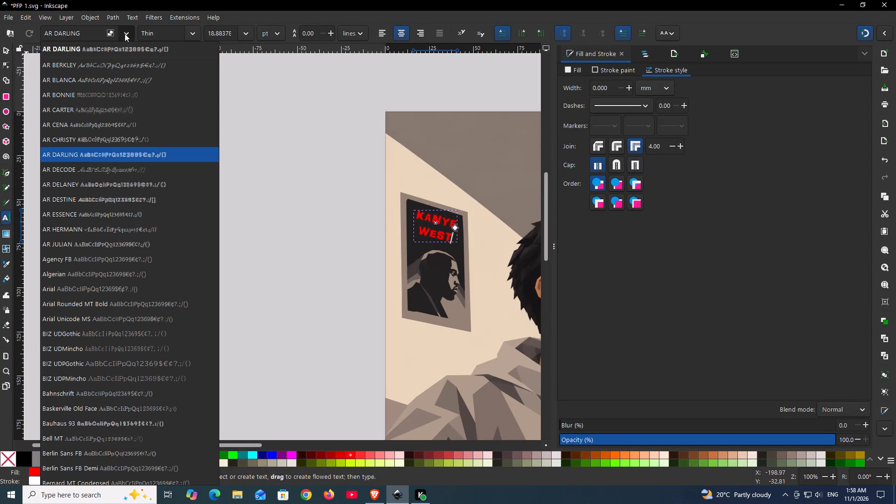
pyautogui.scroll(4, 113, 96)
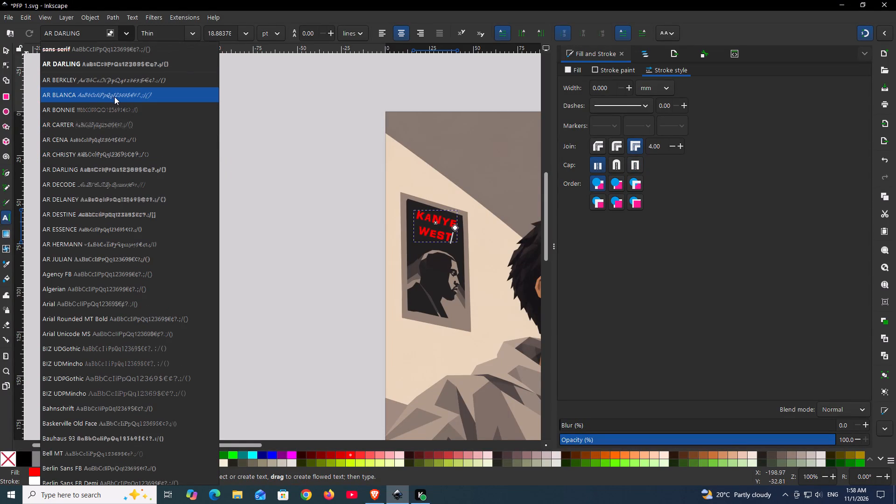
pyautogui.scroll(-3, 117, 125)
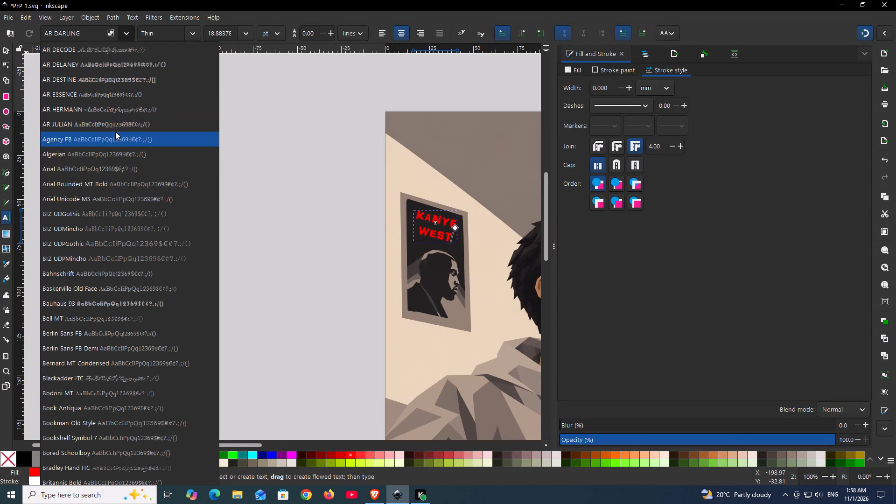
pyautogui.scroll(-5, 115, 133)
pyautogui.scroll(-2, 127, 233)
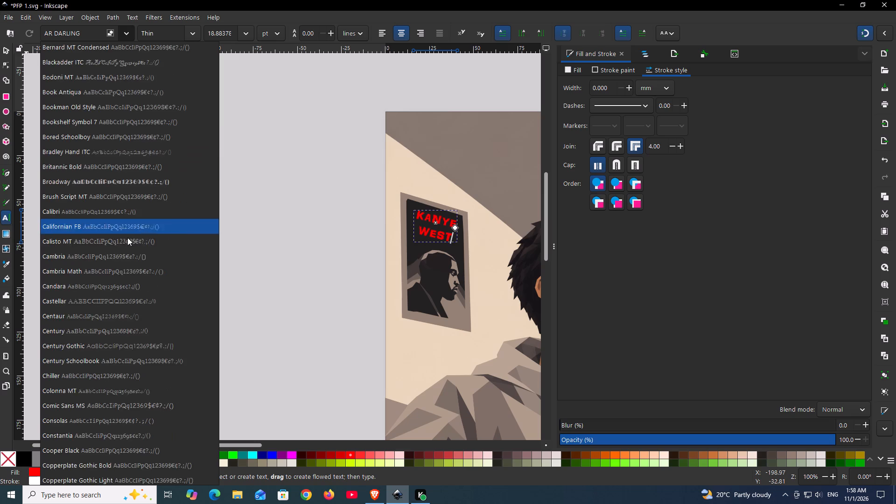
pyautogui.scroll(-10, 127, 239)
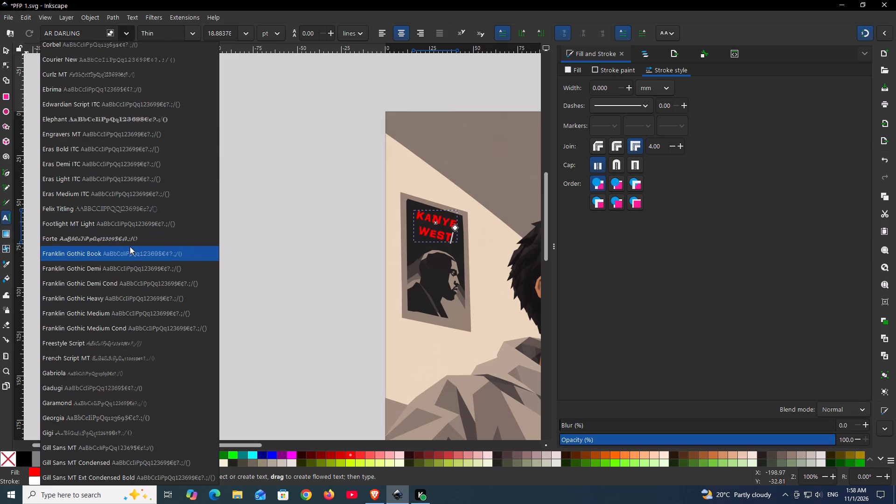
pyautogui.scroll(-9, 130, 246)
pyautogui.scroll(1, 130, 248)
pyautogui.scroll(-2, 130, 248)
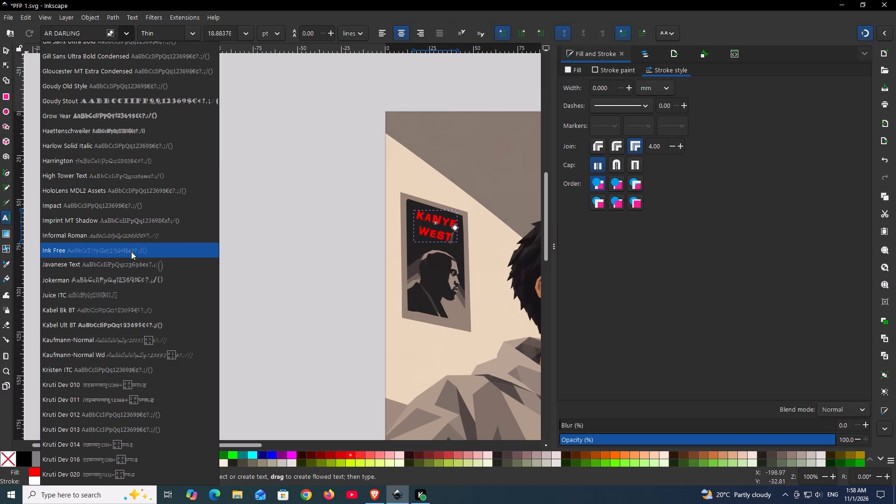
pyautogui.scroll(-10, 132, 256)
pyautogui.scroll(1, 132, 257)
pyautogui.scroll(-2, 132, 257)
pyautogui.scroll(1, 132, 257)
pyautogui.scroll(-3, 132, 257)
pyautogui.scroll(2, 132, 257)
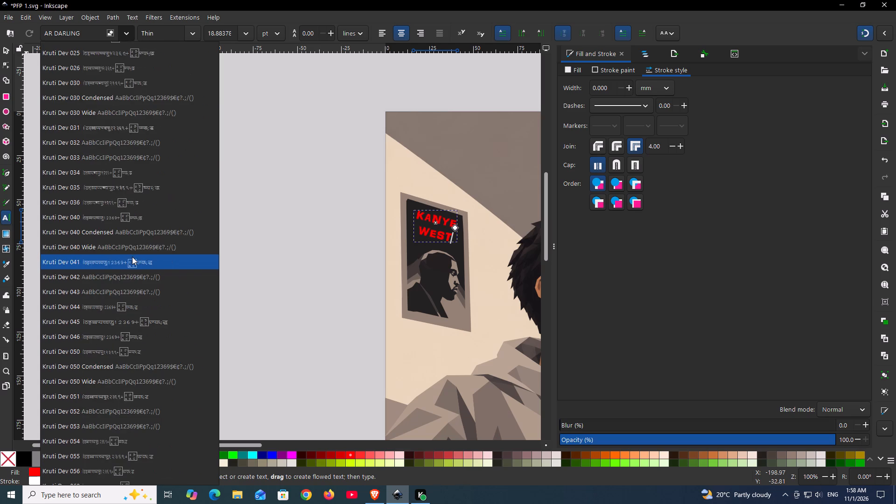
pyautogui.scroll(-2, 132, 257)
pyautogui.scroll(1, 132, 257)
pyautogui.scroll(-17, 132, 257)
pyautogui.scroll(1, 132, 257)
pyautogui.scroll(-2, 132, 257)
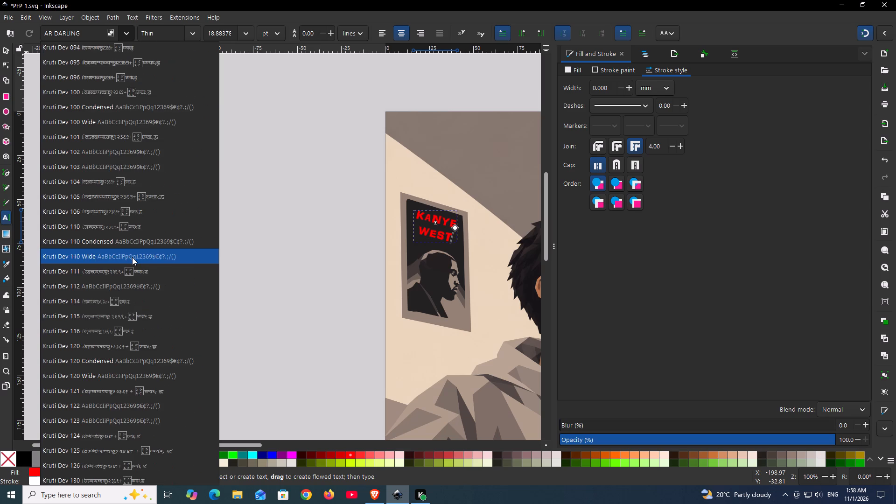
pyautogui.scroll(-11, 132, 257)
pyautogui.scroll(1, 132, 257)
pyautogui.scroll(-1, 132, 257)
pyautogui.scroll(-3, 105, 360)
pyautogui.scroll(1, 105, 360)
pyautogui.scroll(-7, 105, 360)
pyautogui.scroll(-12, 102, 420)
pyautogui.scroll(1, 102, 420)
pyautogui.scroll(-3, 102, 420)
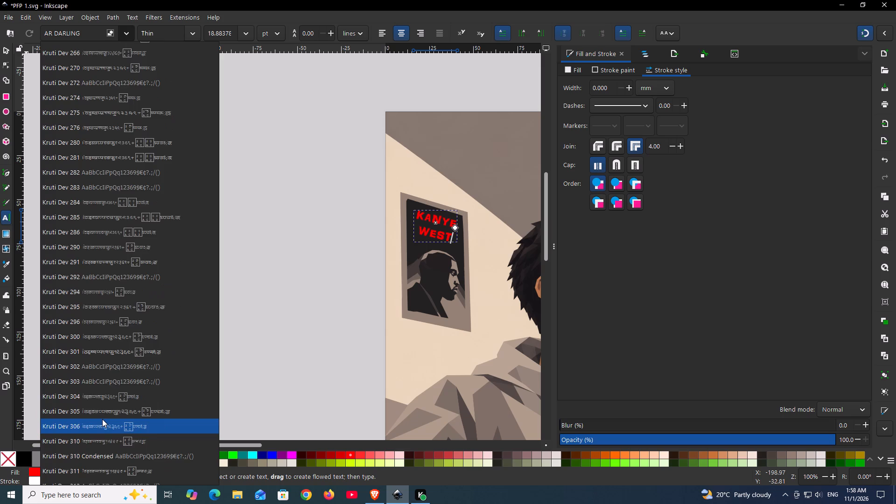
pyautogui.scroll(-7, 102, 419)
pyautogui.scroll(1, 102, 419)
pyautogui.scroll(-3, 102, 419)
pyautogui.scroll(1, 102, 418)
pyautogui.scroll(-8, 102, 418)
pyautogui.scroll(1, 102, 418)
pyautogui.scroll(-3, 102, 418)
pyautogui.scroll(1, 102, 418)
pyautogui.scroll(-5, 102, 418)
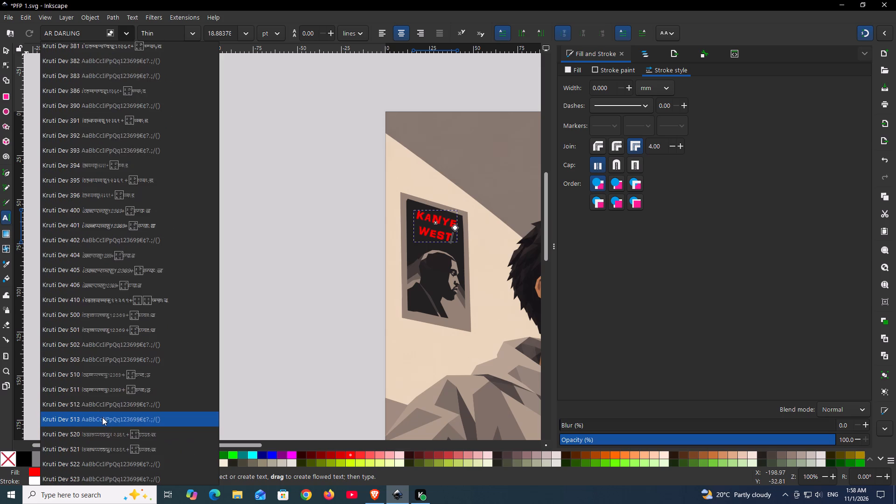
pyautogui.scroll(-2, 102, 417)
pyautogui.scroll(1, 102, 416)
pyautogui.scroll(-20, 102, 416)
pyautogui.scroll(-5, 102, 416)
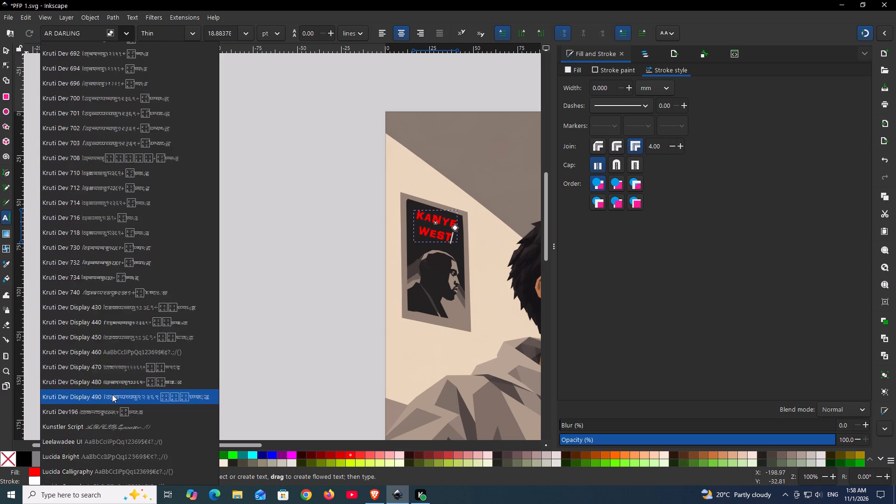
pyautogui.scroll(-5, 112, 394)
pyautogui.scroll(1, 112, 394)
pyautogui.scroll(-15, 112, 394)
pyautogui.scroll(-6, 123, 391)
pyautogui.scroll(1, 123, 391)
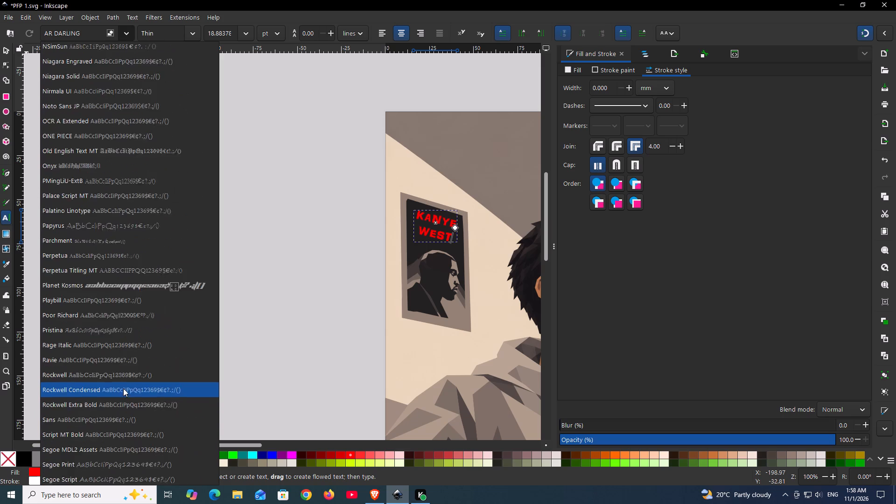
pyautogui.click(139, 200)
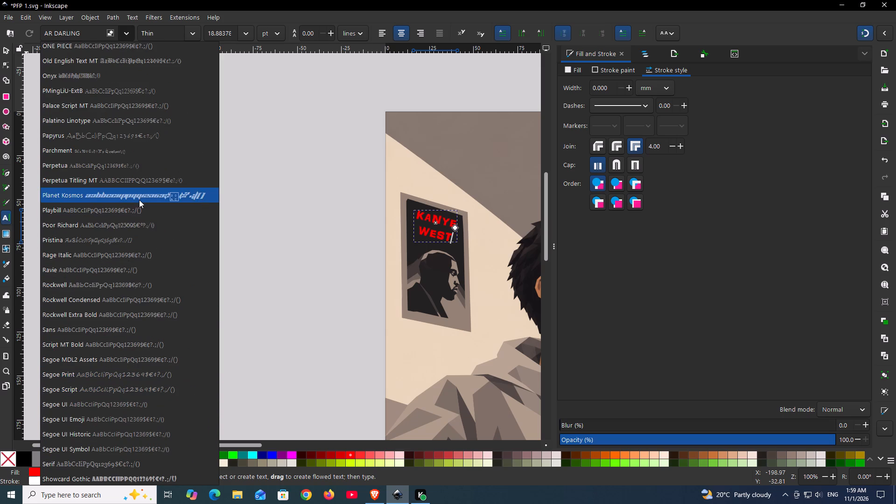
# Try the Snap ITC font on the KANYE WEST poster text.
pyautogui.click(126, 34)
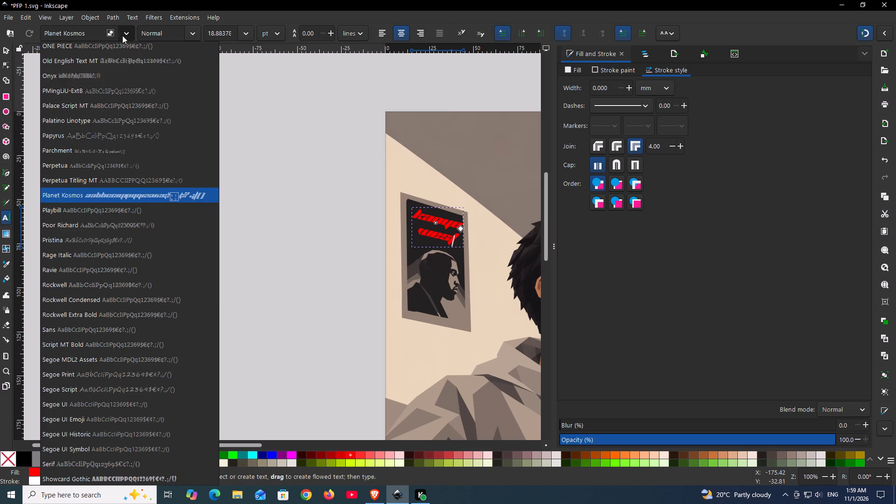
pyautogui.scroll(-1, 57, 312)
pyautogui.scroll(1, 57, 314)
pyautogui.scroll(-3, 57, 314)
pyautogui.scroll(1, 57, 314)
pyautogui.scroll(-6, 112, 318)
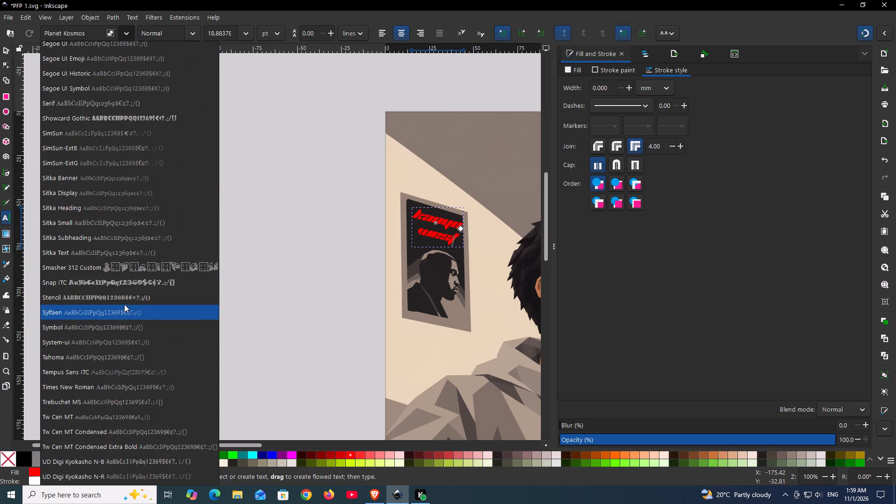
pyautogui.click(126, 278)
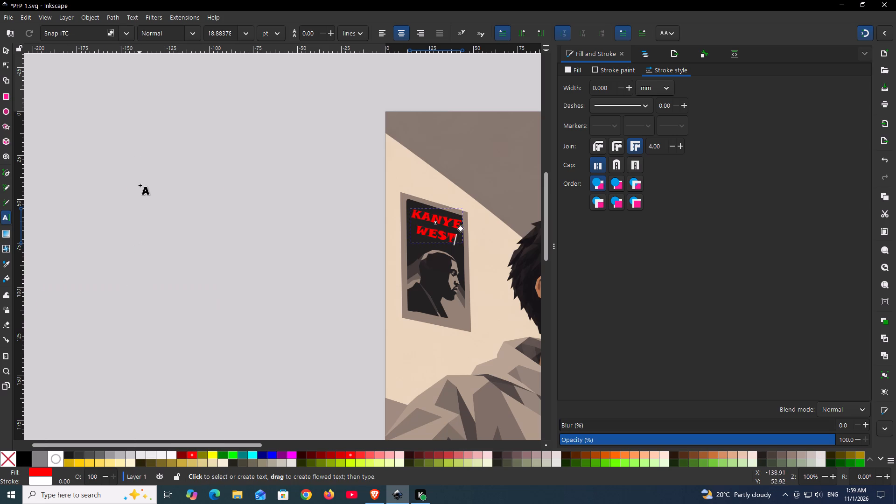
# Look through the fonts listed around and after Snap ITC for another lettering style, keeping Snap ITC selected.
pyautogui.click(128, 33)
pyautogui.scroll(-2, 101, 343)
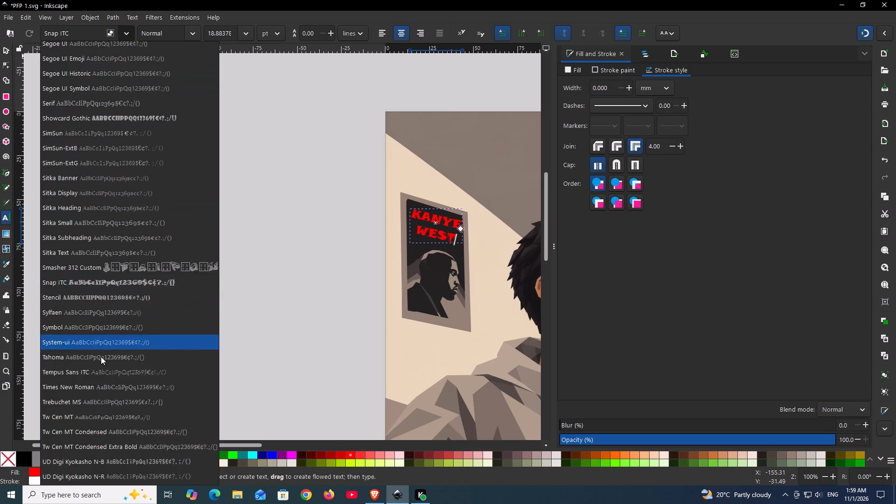
pyautogui.scroll(-15, 101, 357)
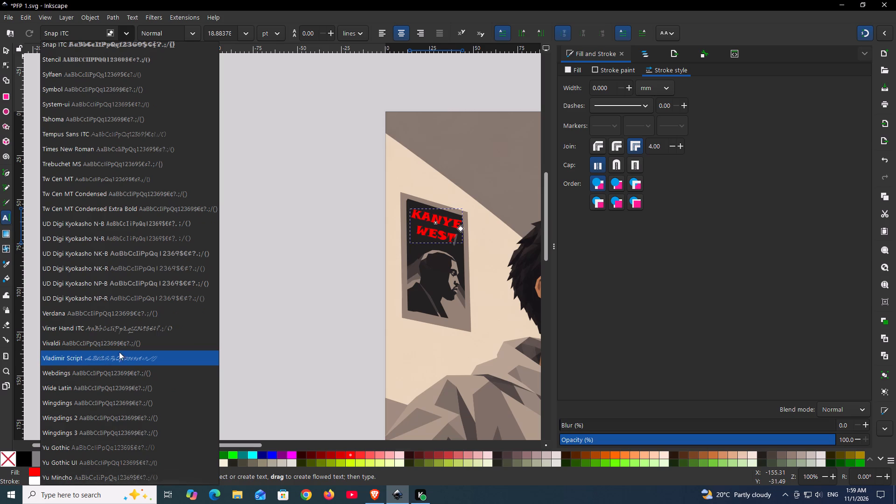
pyautogui.scroll(2, 115, 268)
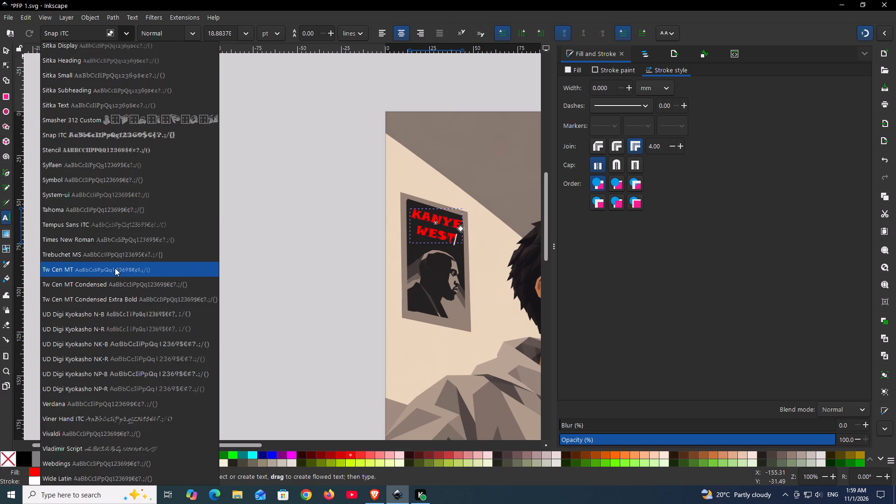
pyautogui.scroll(2, 114, 268)
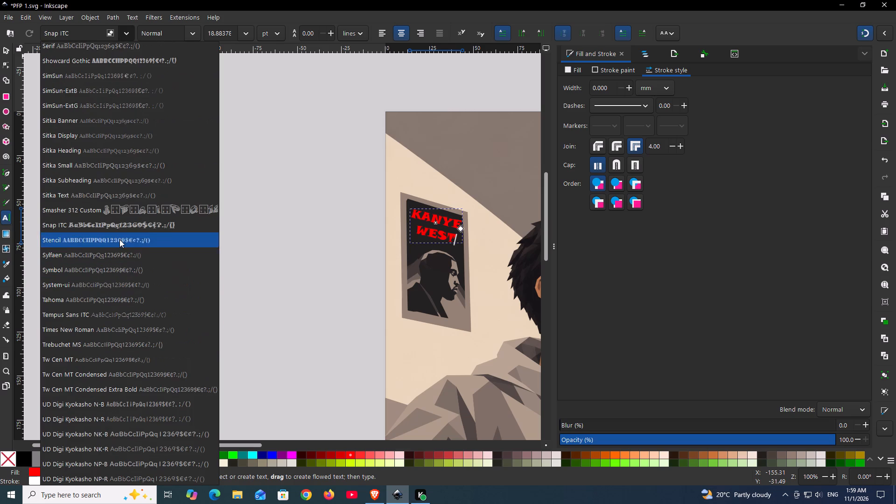
pyautogui.click(123, 228)
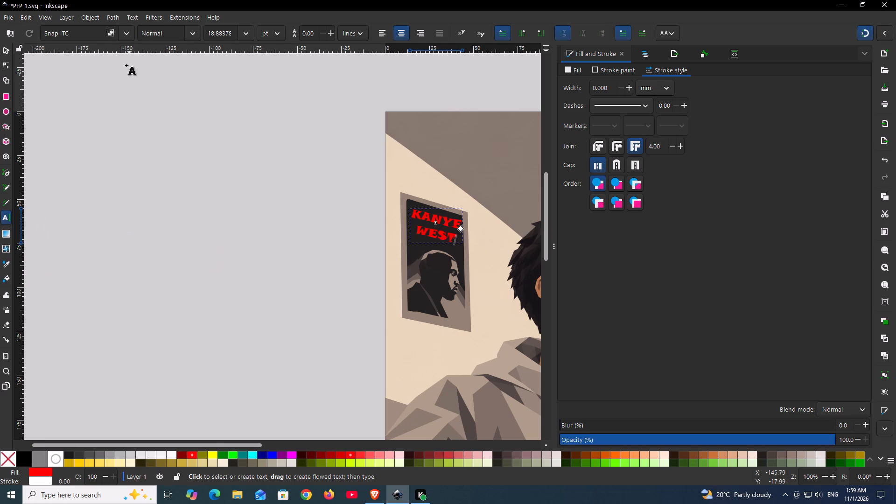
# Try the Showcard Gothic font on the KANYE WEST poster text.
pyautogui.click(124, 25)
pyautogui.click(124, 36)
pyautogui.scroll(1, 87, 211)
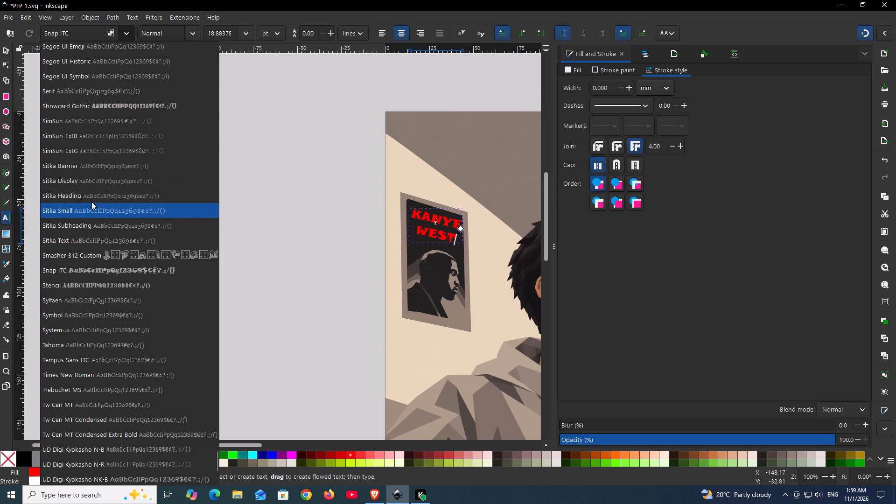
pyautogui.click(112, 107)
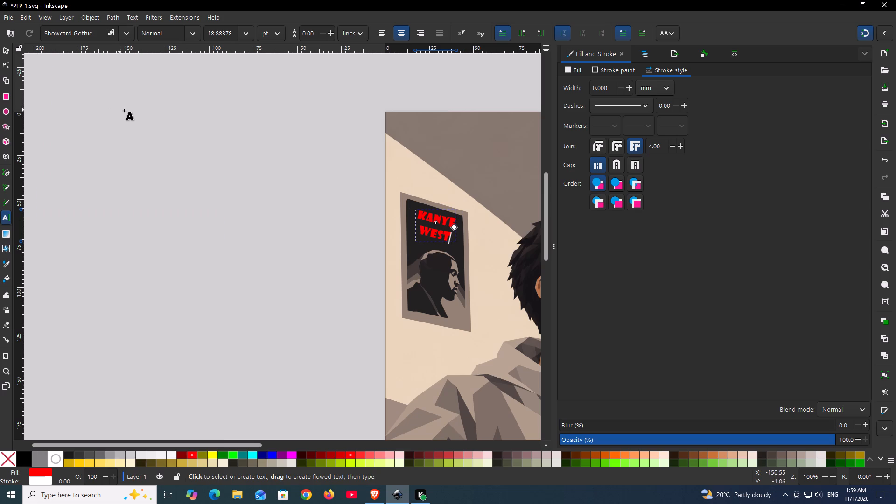
# Change the font of the KANYE WEST poster text to ONE PIECE.
pyautogui.click(123, 30)
pyautogui.scroll(3, 86, 159)
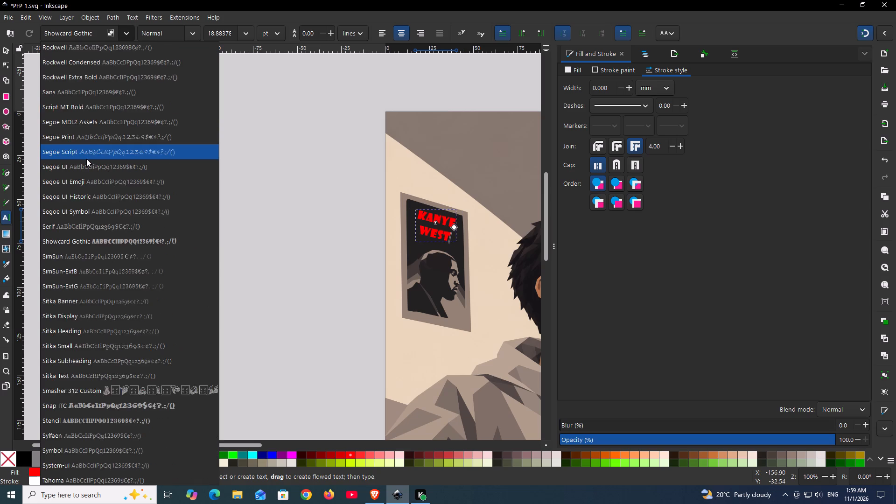
pyautogui.scroll(1, 86, 159)
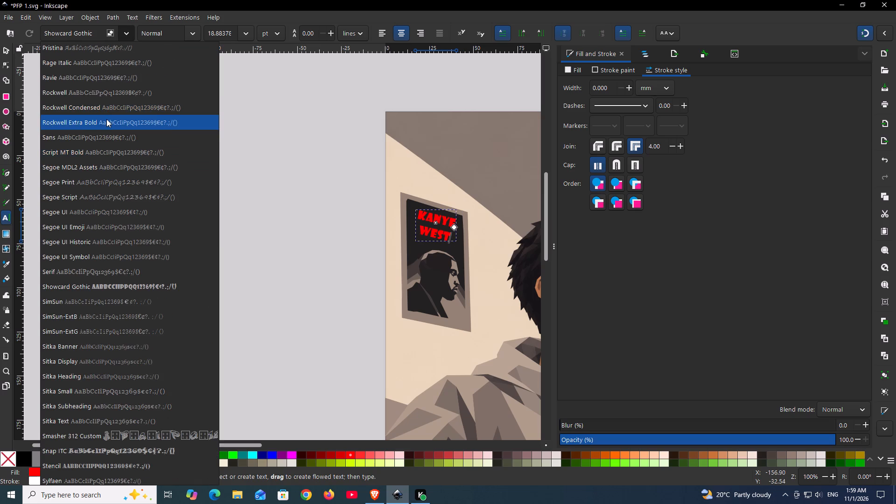
pyautogui.scroll(2, 106, 120)
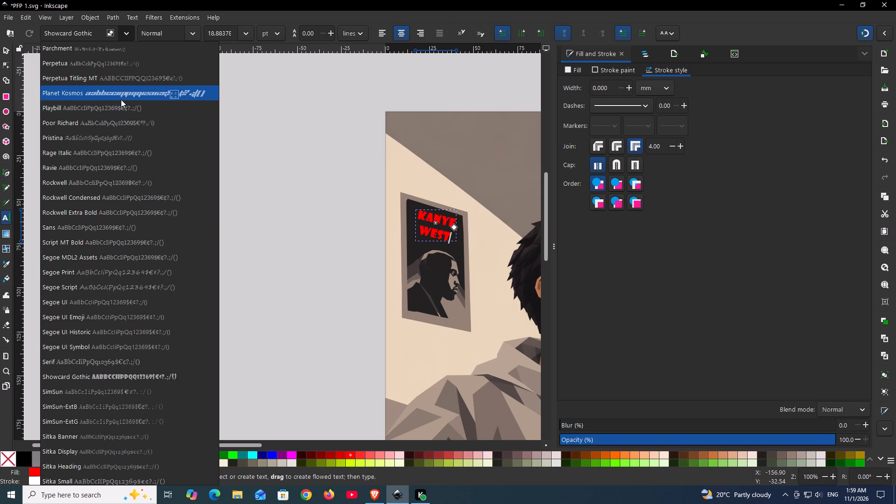
pyautogui.scroll(3, 121, 99)
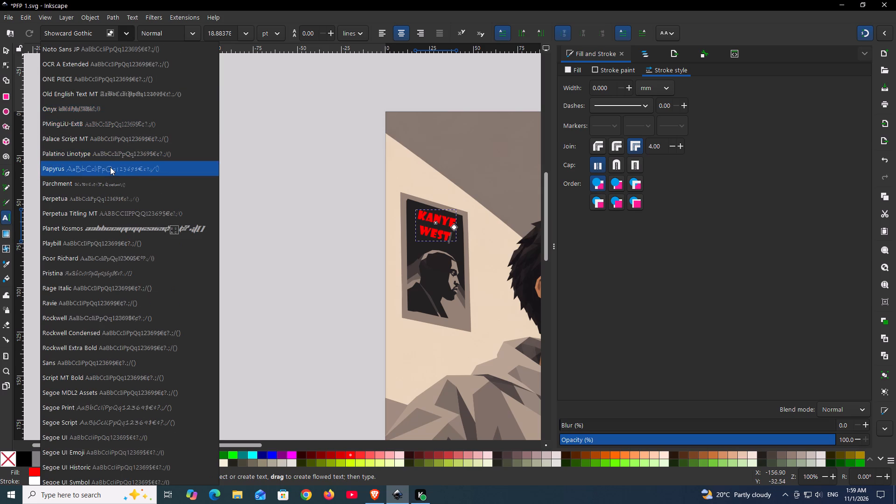
pyautogui.click(119, 82)
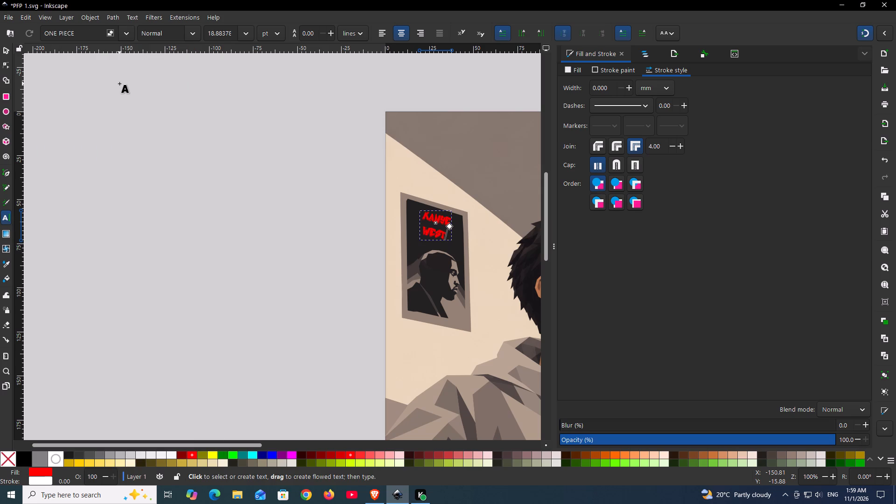
# Recolor the KANYE WEST text's flat fill to light gray, #C7C7C7, and deselect it.
pyautogui.click(9, 52)
pyautogui.keyDown('ctrl'); pyautogui.scroll(1, 427, 231); pyautogui.keyUp('ctrl')
pyautogui.keyDown('ctrl'); pyautogui.scroll(-1, 427, 231); pyautogui.keyUp('ctrl')
pyautogui.keyDown('ctrl'); pyautogui.scroll(2, 427, 231); pyautogui.keyUp('ctrl')
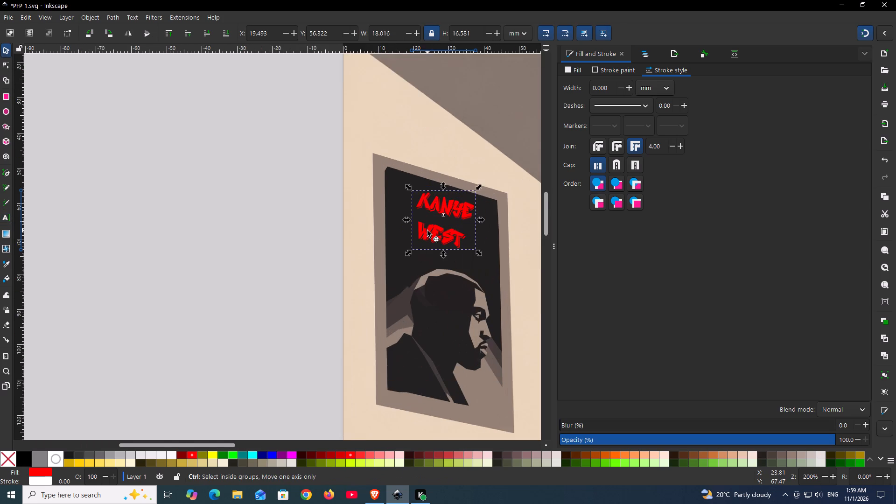
pyautogui.keyDown('ctrl'); pyautogui.scroll(4, 427, 231); pyautogui.keyUp('ctrl')
pyautogui.keyDown('ctrl'); pyautogui.scroll(-2, 455, 231); pyautogui.keyUp('ctrl')
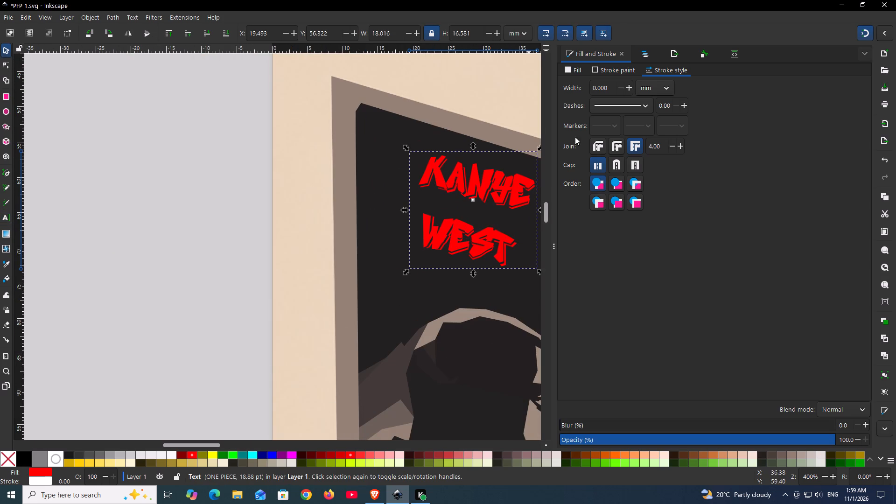
pyautogui.click(577, 69)
pyautogui.moveTo(698, 206); pyautogui.dragTo(677, 233)
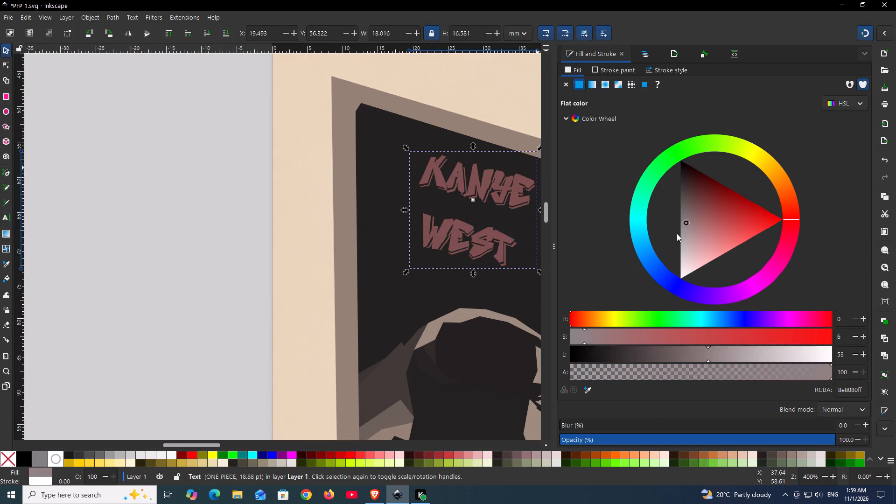
pyautogui.moveTo(677, 233); pyautogui.dragTo(649, 253)
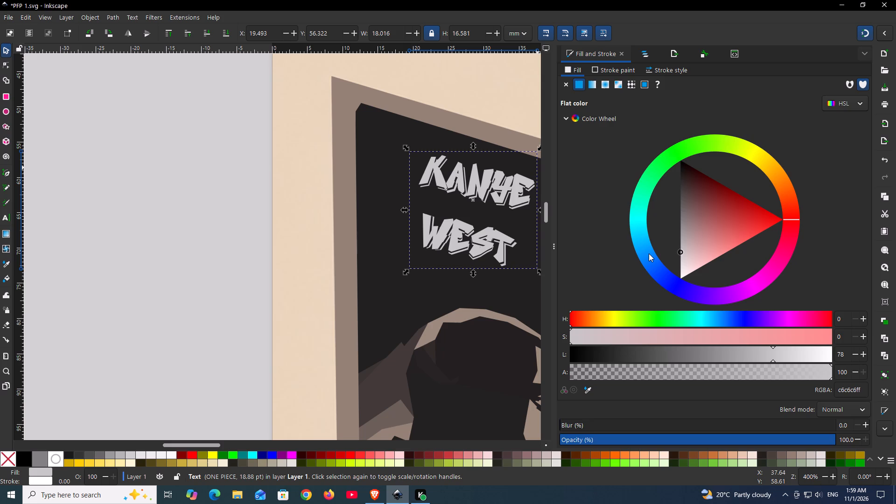
pyautogui.moveTo(649, 253); pyautogui.dragTo(648, 254)
pyautogui.click(158, 197)
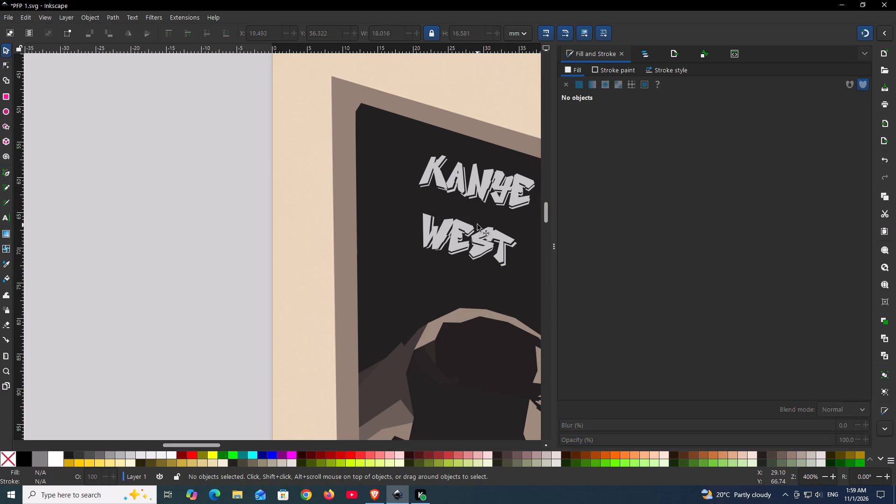
# Enlarge the KANYE WEST lettering proportionally to about 25.3 × 23.3 mm within the poster's dark area.
pyautogui.click(447, 177)
pyautogui.moveTo(406, 149); pyautogui.dragTo(387, 133)
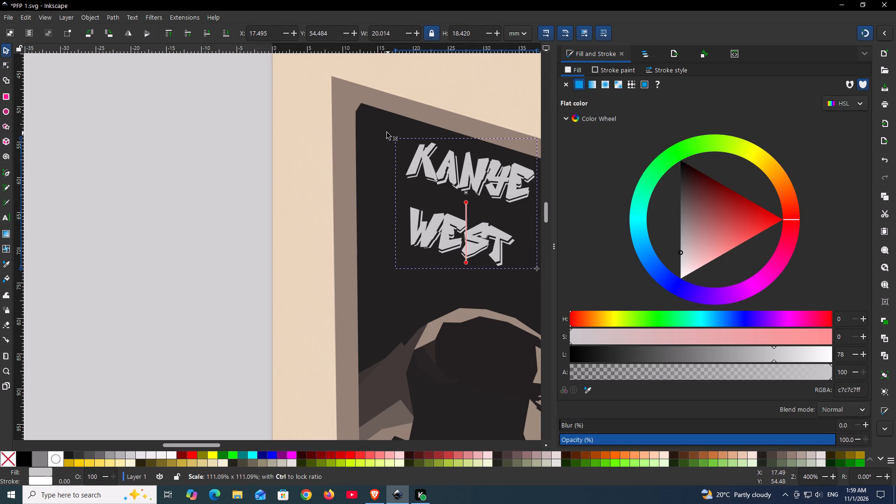
pyautogui.moveTo(387, 133); pyautogui.dragTo(368, 127)
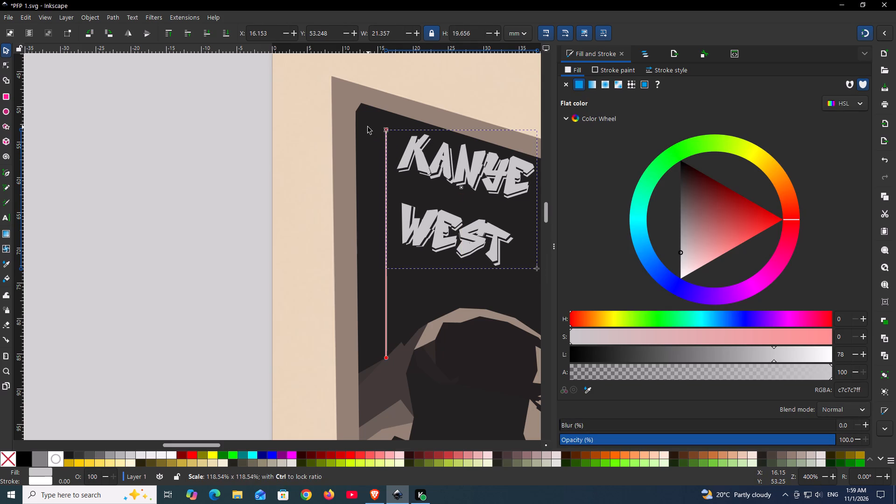
pyautogui.moveTo(368, 127); pyautogui.dragTo(364, 126)
pyautogui.click(228, 227)
pyautogui.press('space')
pyautogui.press('space')
pyautogui.press('space')
pyautogui.press('space')
pyautogui.press('space')
pyautogui.press('space')
pyautogui.press('space')
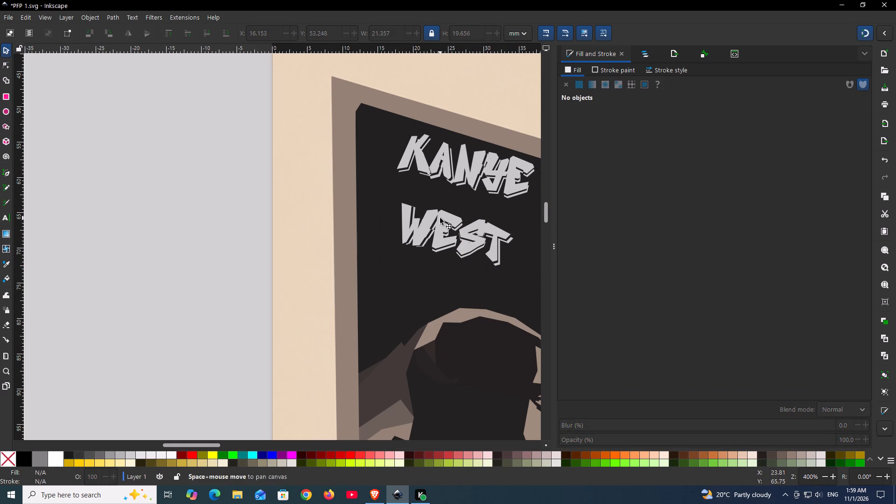
pyautogui.click(350, 182)
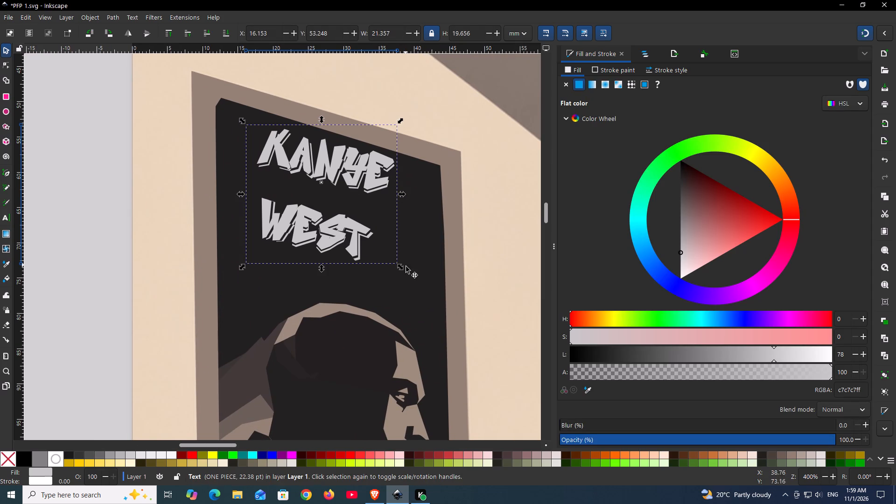
pyautogui.moveTo(402, 268); pyautogui.dragTo(431, 290)
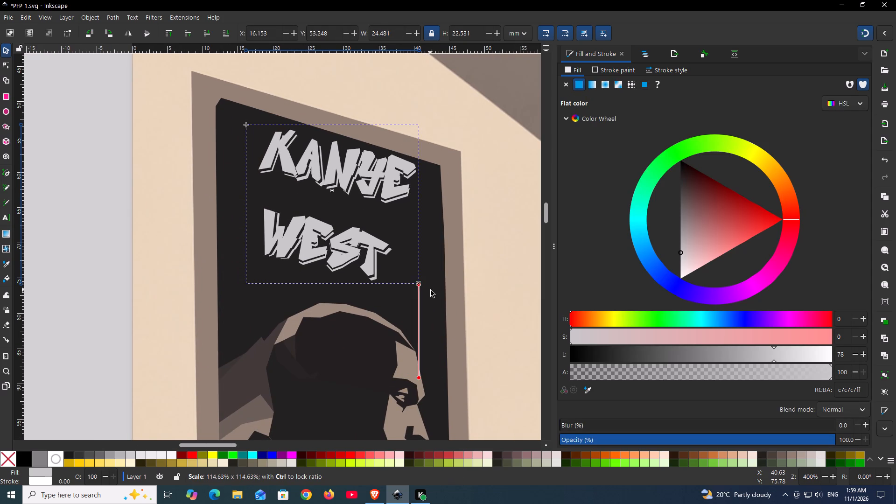
pyautogui.moveTo(431, 290); pyautogui.dragTo(434, 292)
# Rotate the KANYE WEST lettering slightly clockwise to follow the poster's slanted top edge.
pyautogui.click(366, 252)
pyautogui.moveTo(429, 293); pyautogui.dragTo(429, 294)
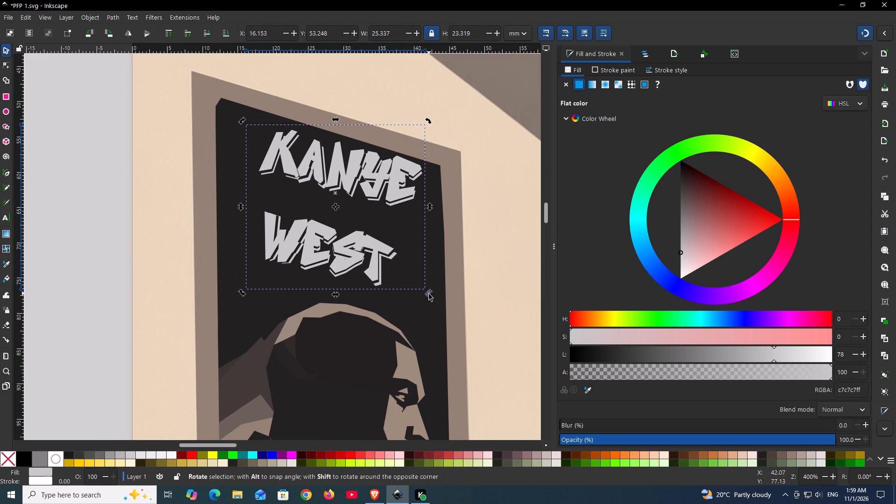
pyautogui.moveTo(429, 294); pyautogui.dragTo(427, 300)
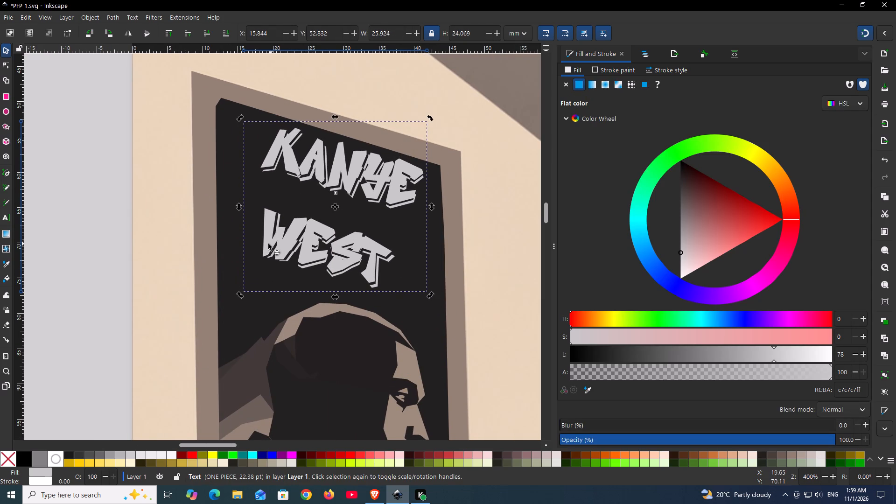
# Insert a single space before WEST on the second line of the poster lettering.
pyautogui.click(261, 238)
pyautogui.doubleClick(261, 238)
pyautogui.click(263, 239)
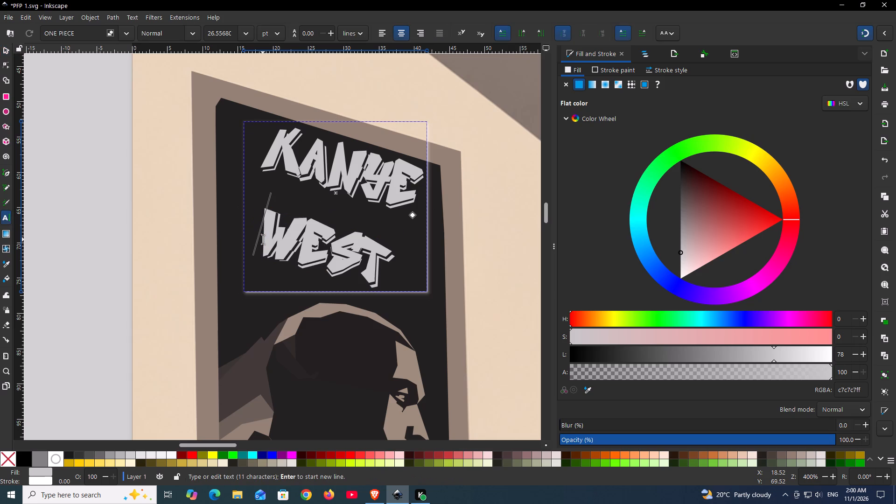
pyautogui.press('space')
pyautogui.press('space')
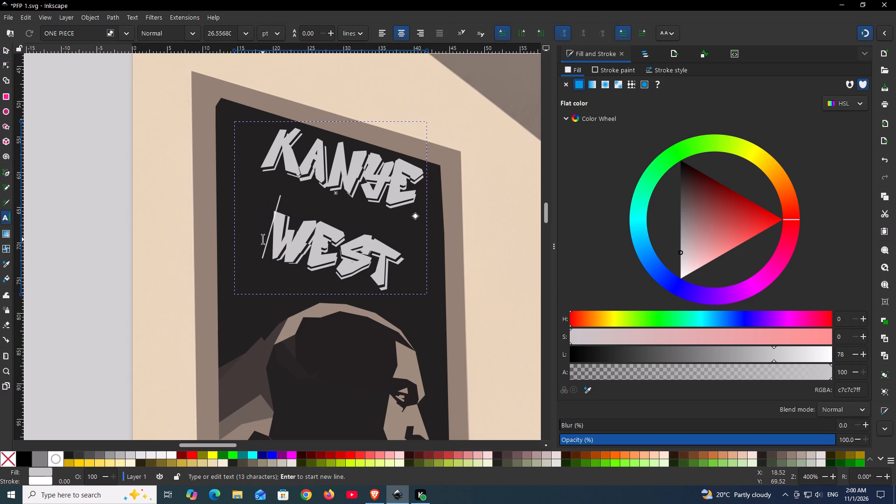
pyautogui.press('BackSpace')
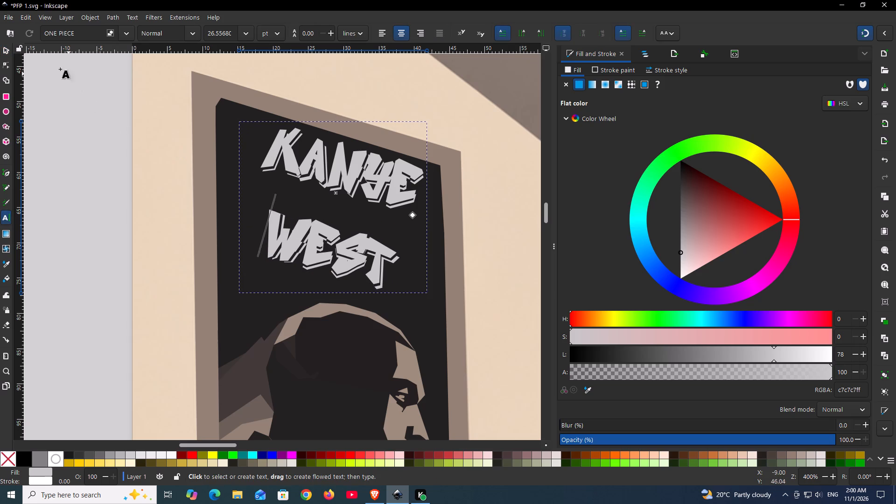
# Cut WEST out of the poster lettering and paste it as a separate text object below KANYE.
pyautogui.moveTo(395, 268); pyautogui.dragTo(277, 248)
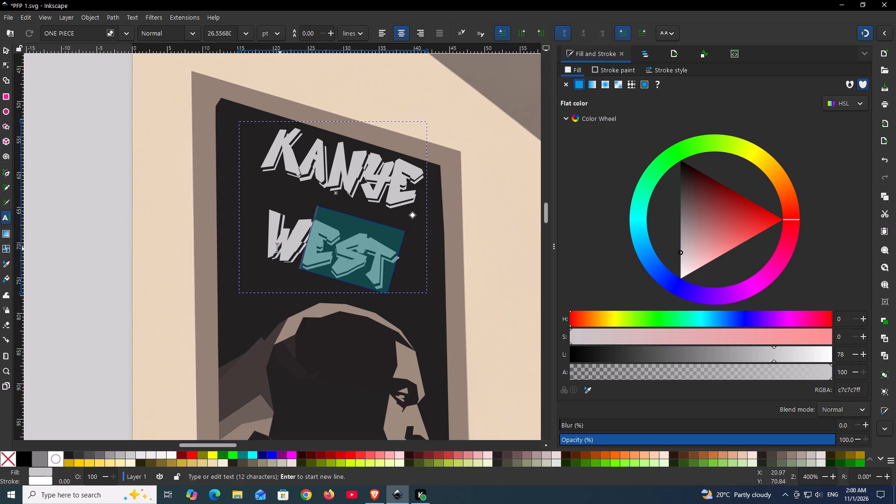
pyautogui.moveTo(277, 248); pyautogui.dragTo(266, 246)
pyautogui.hotkey('ctrl', 'x')
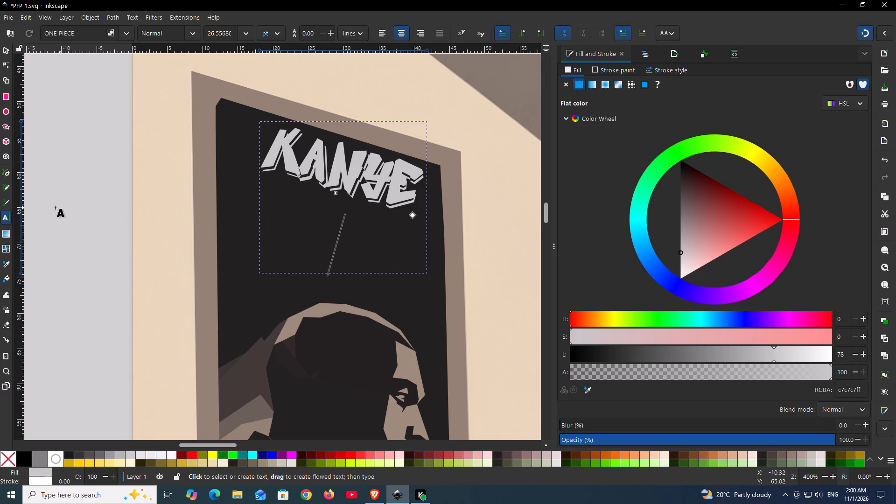
pyautogui.click(67, 249)
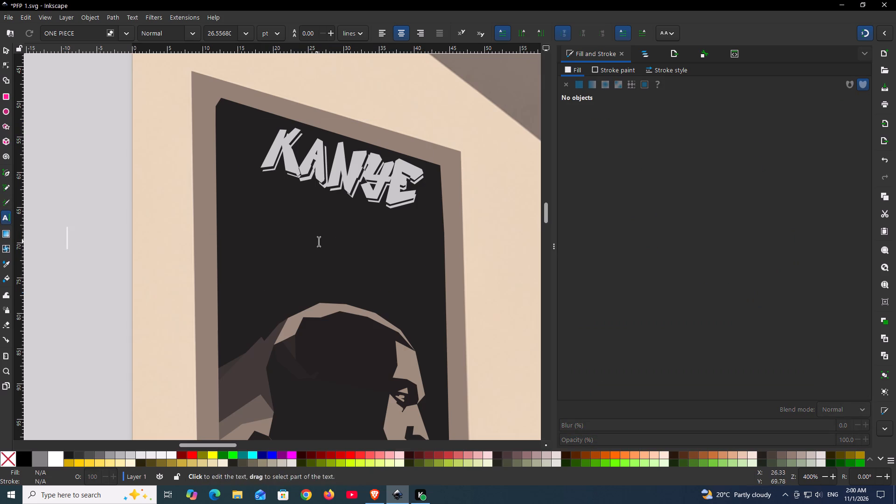
pyautogui.click(270, 242)
pyautogui.hotkey('ctrl', 'v')
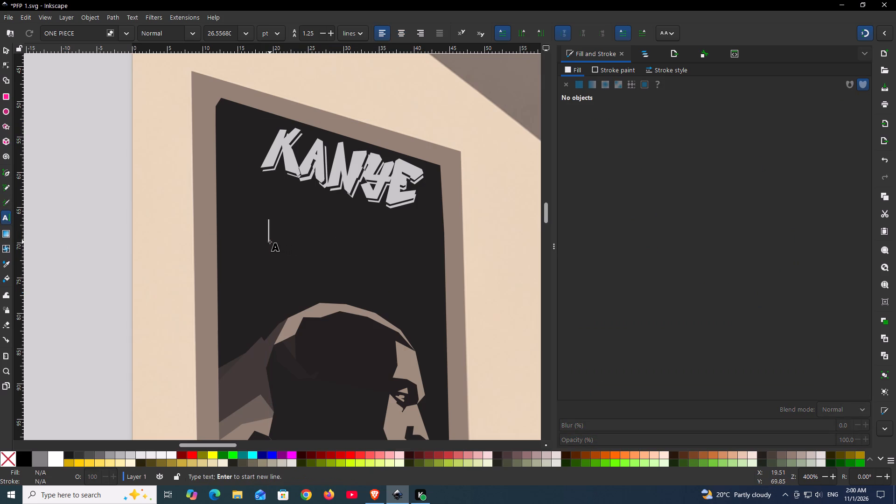
# Enlarge the KANYE text, reposition it inside the poster's dark area and stretch it to about 27.3 mm wide.
pyautogui.click(8, 53)
pyautogui.click(328, 153)
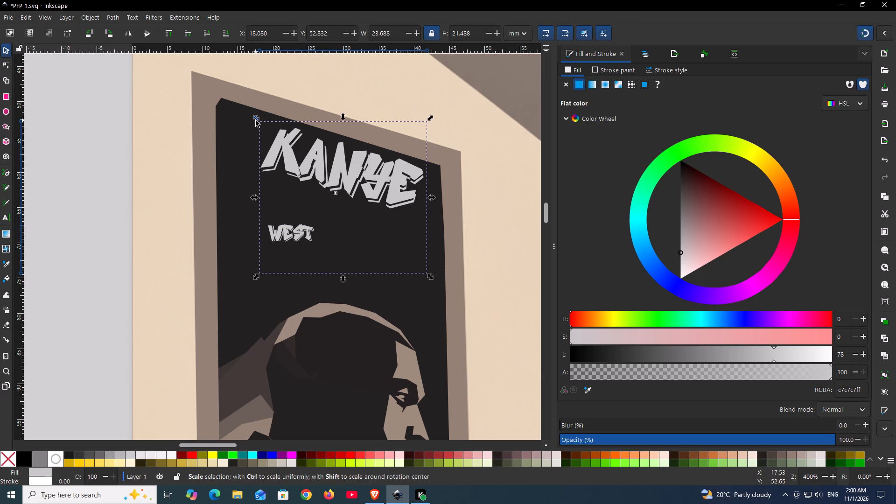
pyautogui.moveTo(256, 120); pyautogui.dragTo(211, 104)
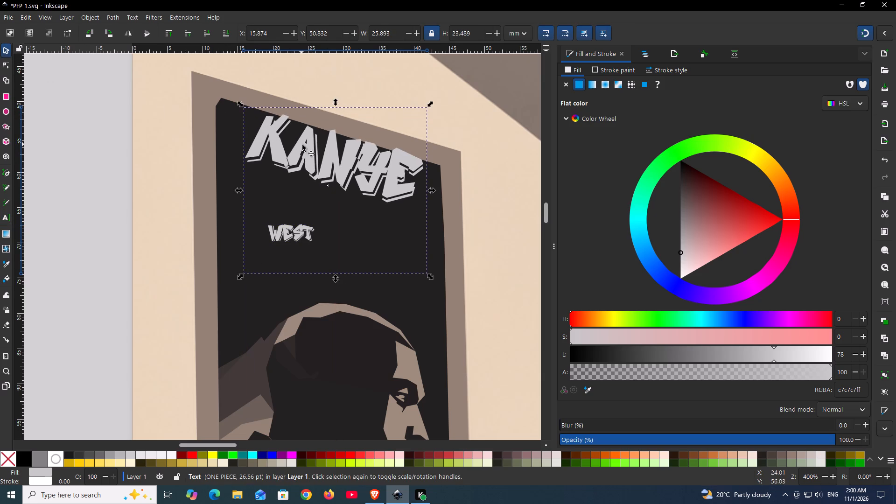
pyautogui.moveTo(302, 145); pyautogui.dragTo(297, 158)
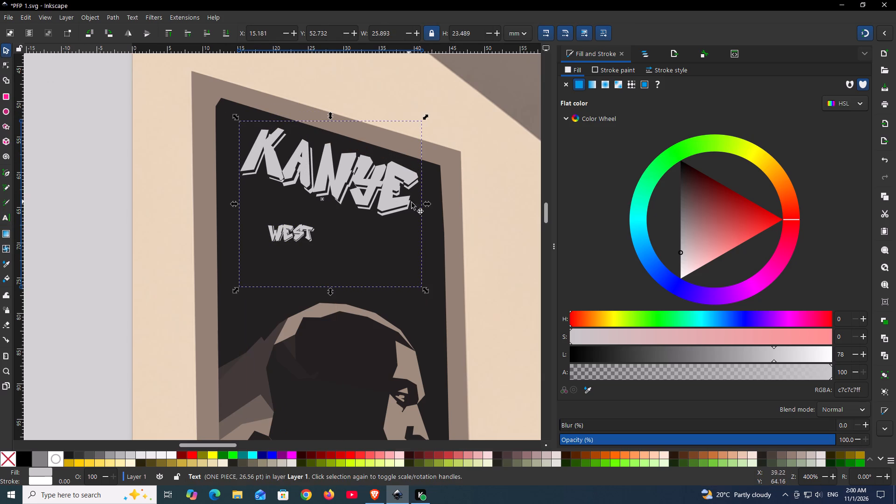
pyautogui.moveTo(425, 204); pyautogui.dragTo(439, 206)
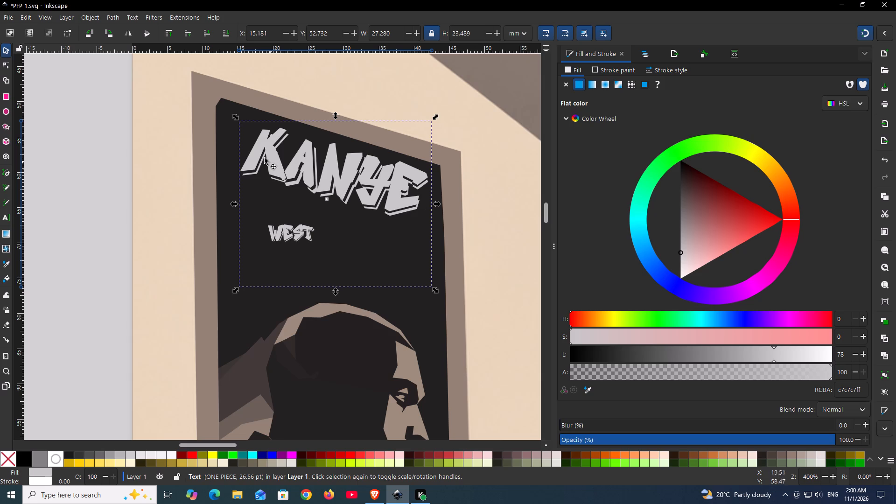
# Rotate the KANYE text by about 1.2° and nudge it slightly left within the poster.
pyautogui.click(280, 156)
pyautogui.click(235, 118)
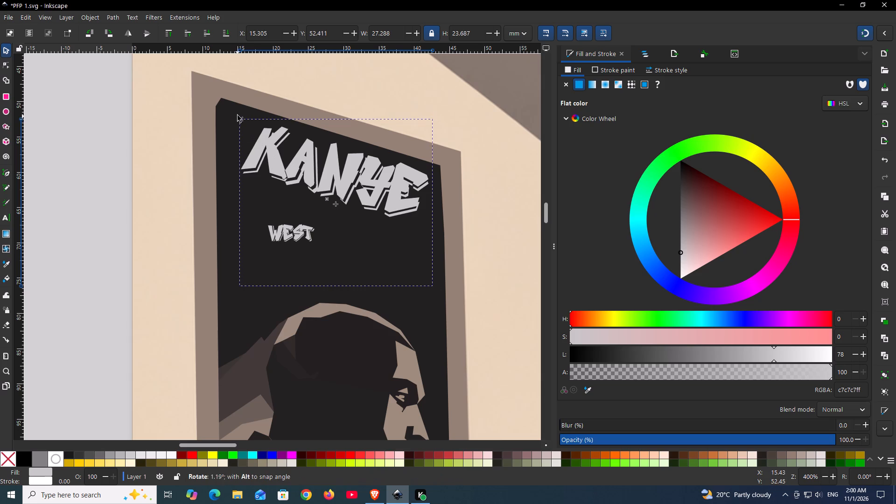
pyautogui.moveTo(317, 174); pyautogui.dragTo(310, 177)
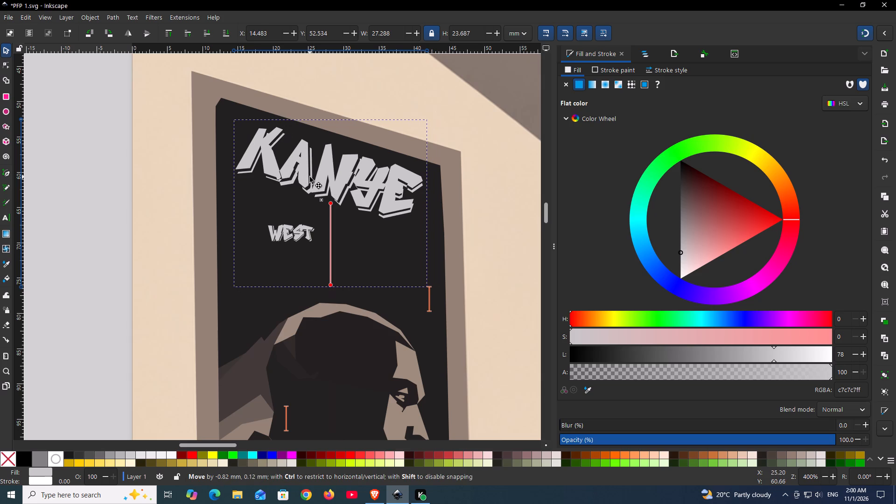
pyautogui.moveTo(310, 177); pyautogui.dragTo(312, 177)
# Enlarge the separate WEST text proportionally to about 18.8 × 7.0 mm.
pyautogui.click(292, 235)
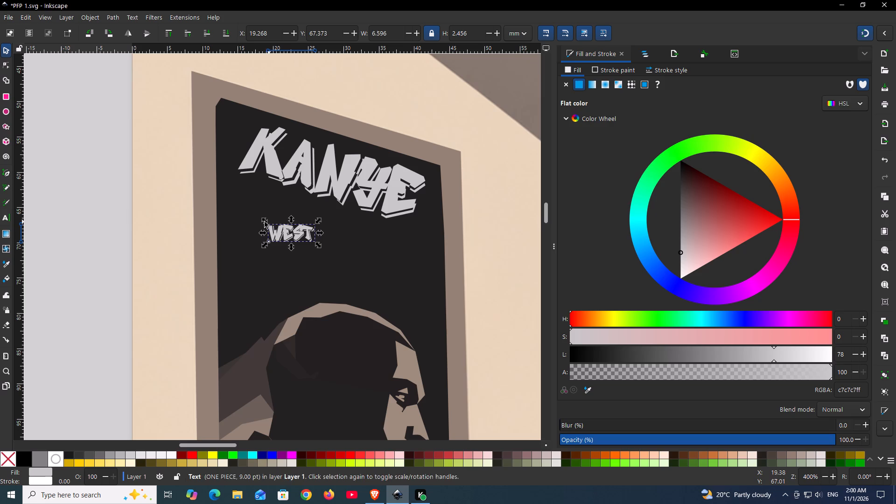
pyautogui.moveTo(265, 222); pyautogui.dragTo(182, 113)
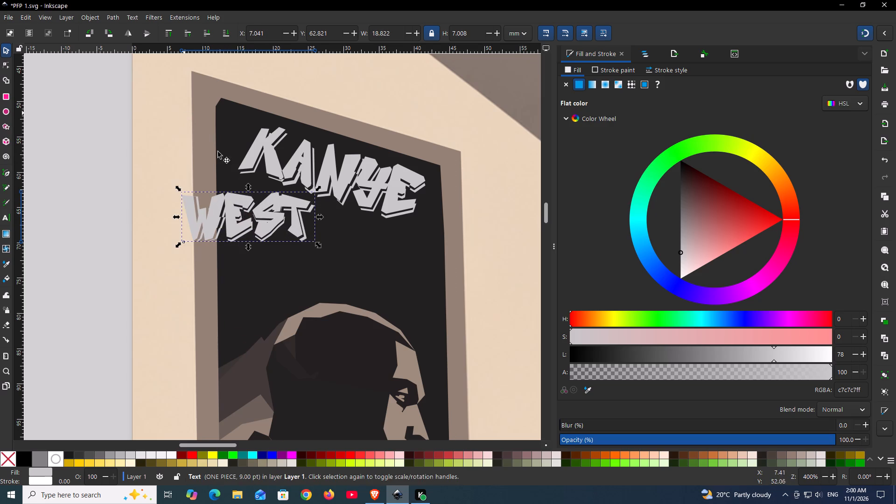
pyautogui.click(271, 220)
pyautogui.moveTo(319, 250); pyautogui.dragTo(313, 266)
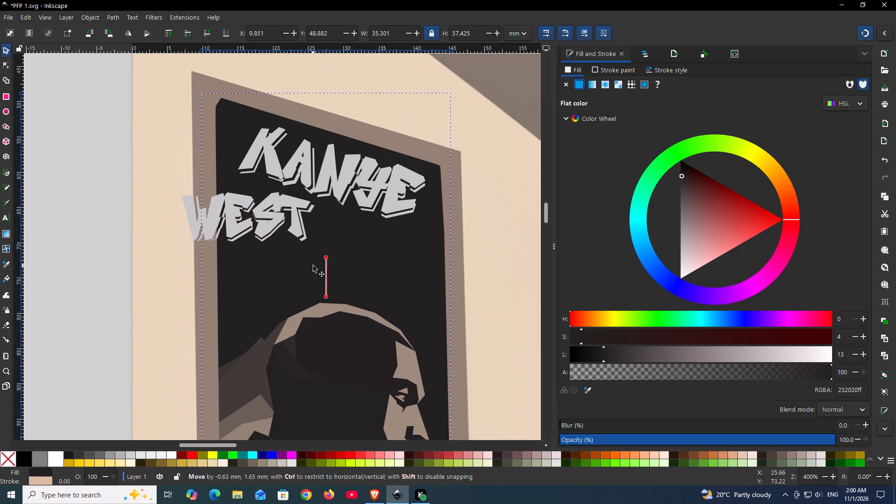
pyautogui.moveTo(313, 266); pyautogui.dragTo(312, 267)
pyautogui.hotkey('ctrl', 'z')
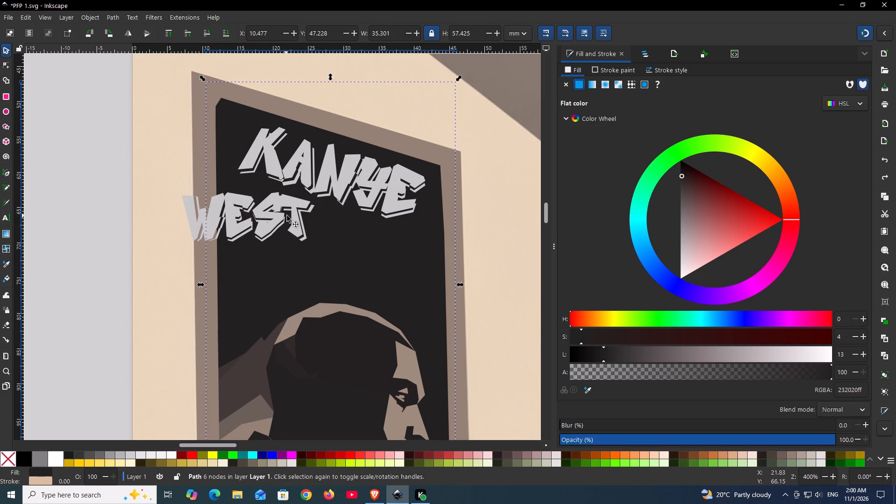
# Rotate the WEST text clockwise to match KANYE's slant and place it beneath KANYE on the poster.
pyautogui.click(287, 216)
pyautogui.click(264, 223)
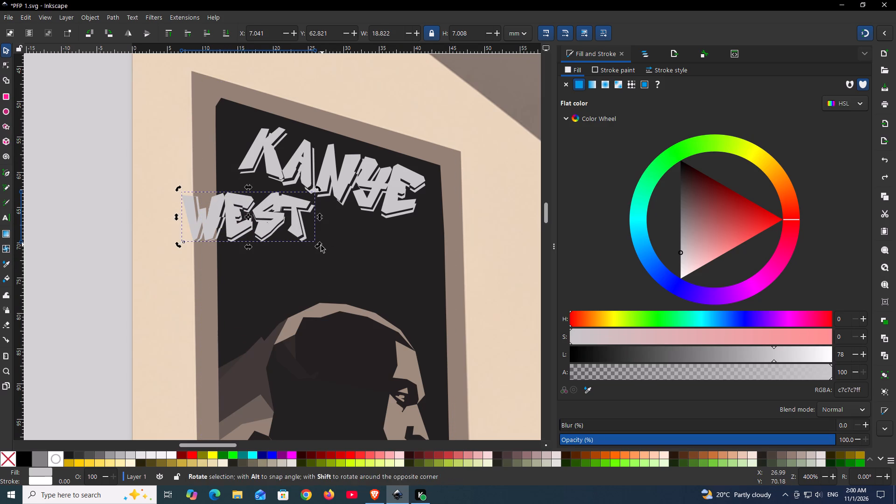
pyautogui.moveTo(321, 245); pyautogui.dragTo(313, 266)
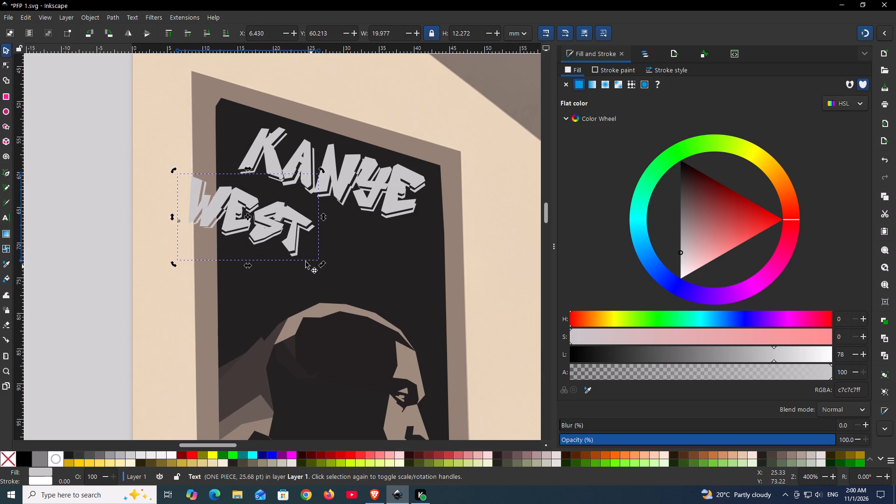
pyautogui.moveTo(259, 218); pyautogui.dragTo(352, 238)
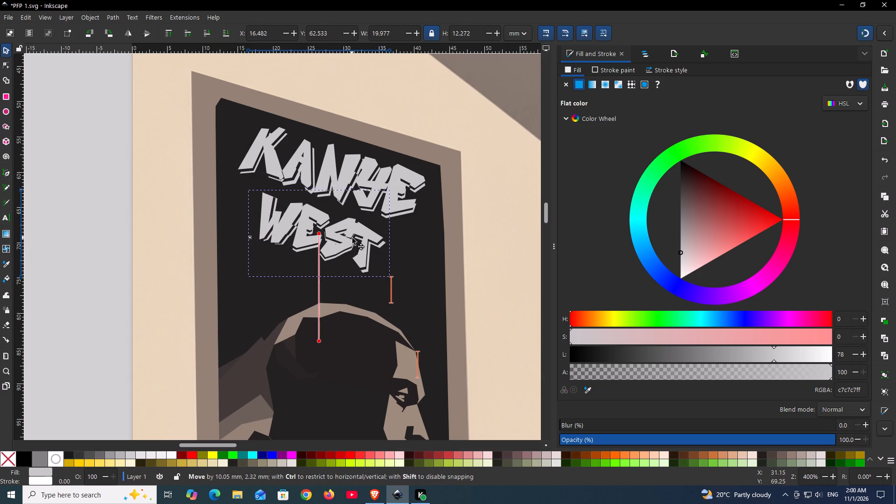
pyautogui.moveTo(352, 238); pyautogui.dragTo(361, 245)
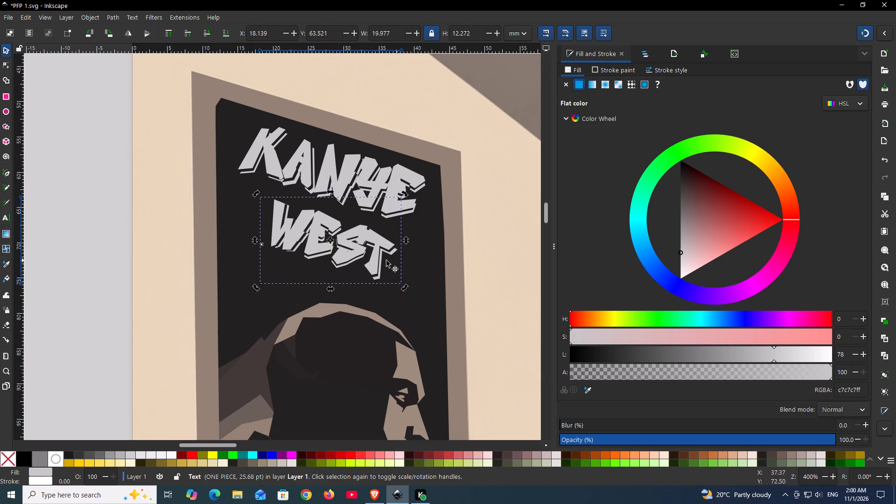
pyautogui.moveTo(370, 260); pyautogui.dragTo(375, 262)
# Stretch the WEST text to about 25.5 × 15.5 mm and shift it left to sit under KANYE.
pyautogui.click(370, 269)
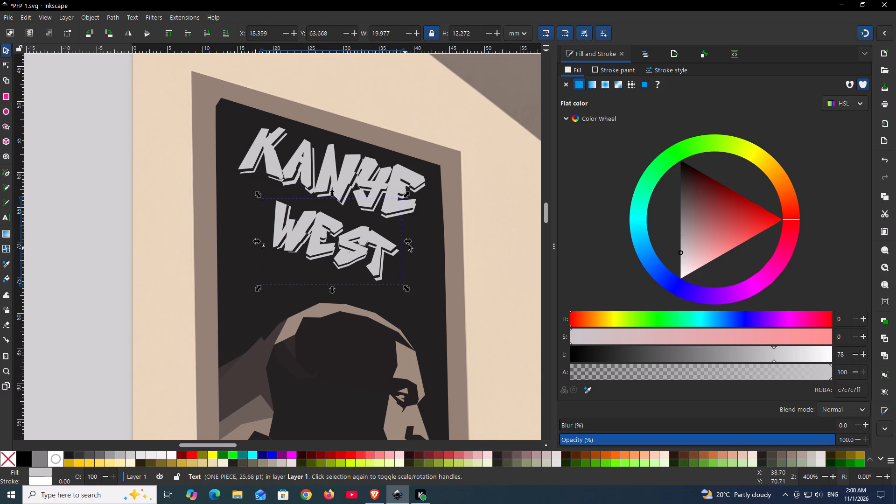
pyautogui.moveTo(408, 245); pyautogui.dragTo(444, 250)
pyautogui.moveTo(354, 292); pyautogui.dragTo(350, 305)
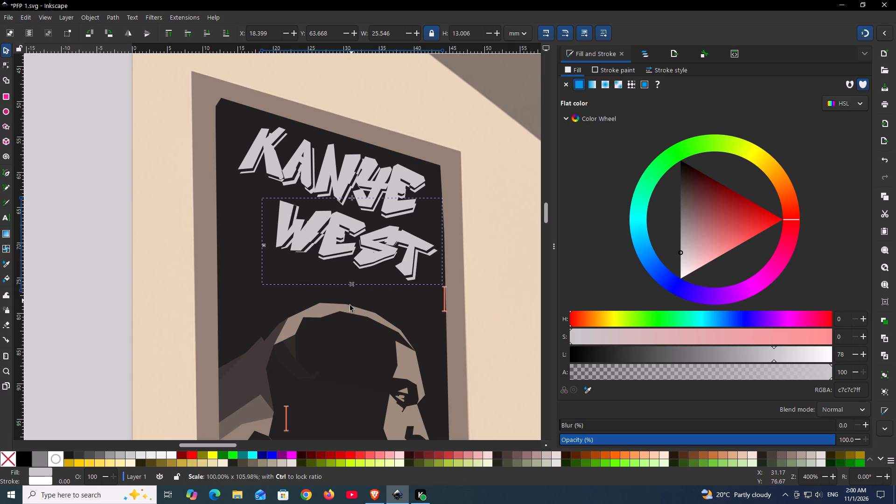
pyautogui.moveTo(350, 305); pyautogui.dragTo(348, 313)
pyautogui.moveTo(369, 264); pyautogui.dragTo(347, 259)
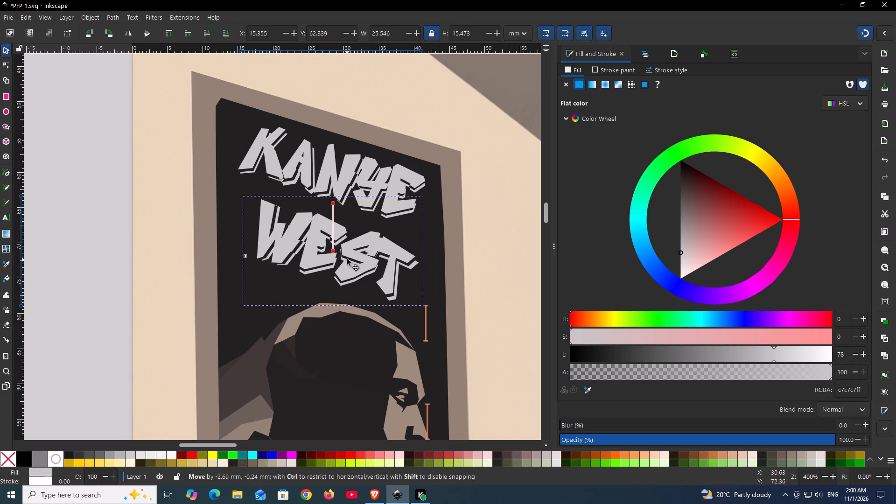
pyautogui.moveTo(347, 259); pyautogui.dragTo(350, 261)
pyautogui.click(455, 273)
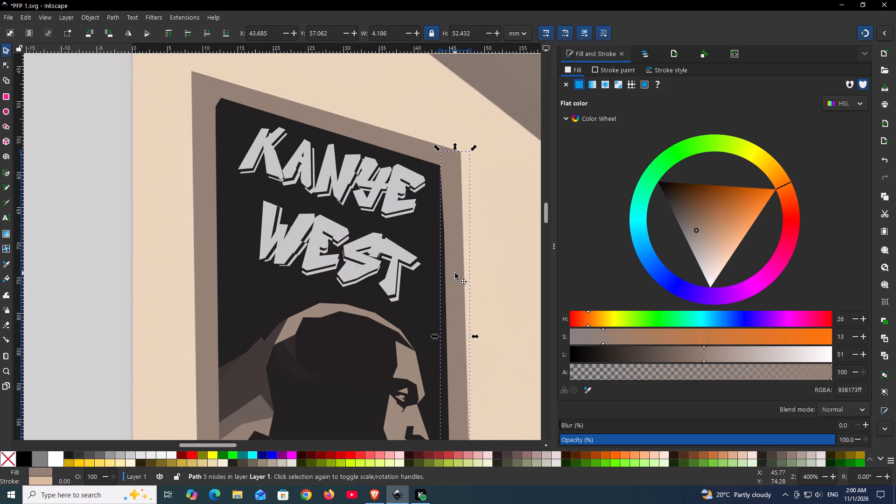
# Move the KANYE text slightly right and down, to about X 16.5, Y 53.2 mm, above WEST.
pyautogui.click(367, 195)
pyautogui.moveTo(366, 193); pyautogui.dragTo(378, 196)
pyautogui.click(333, 184)
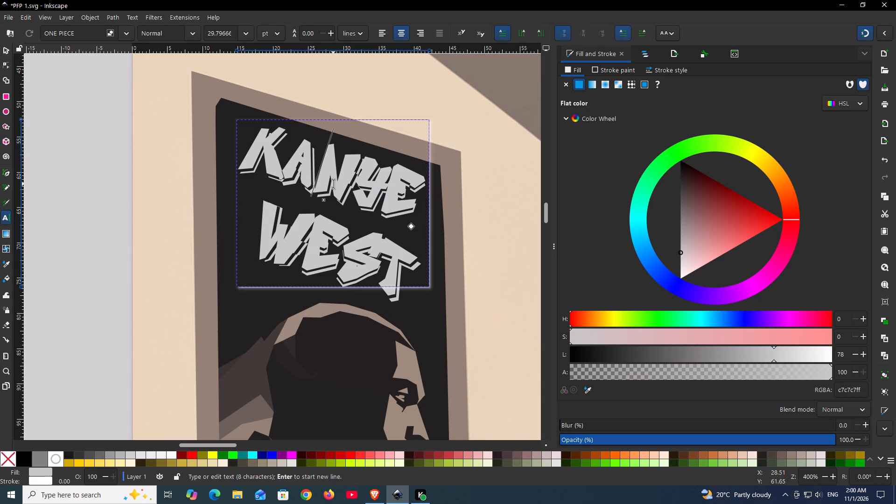
pyautogui.click(10, 53)
pyautogui.moveTo(326, 173); pyautogui.dragTo(341, 177)
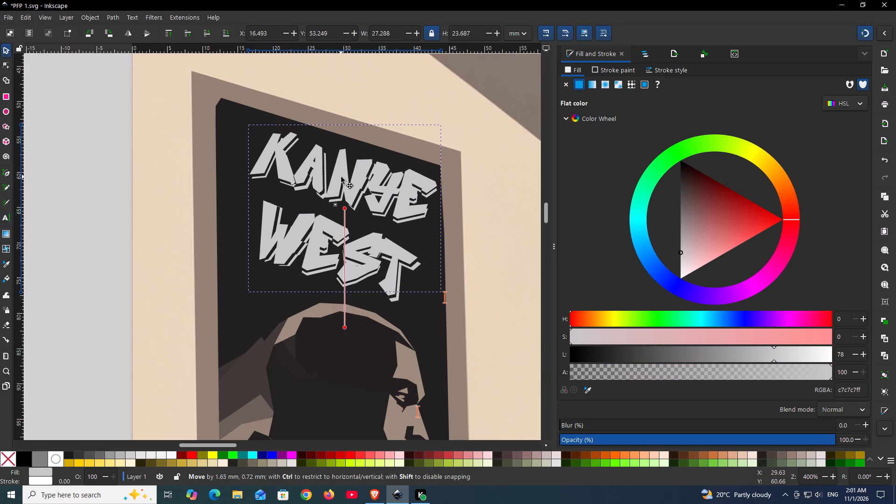
pyautogui.moveTo(341, 177); pyautogui.dragTo(341, 178)
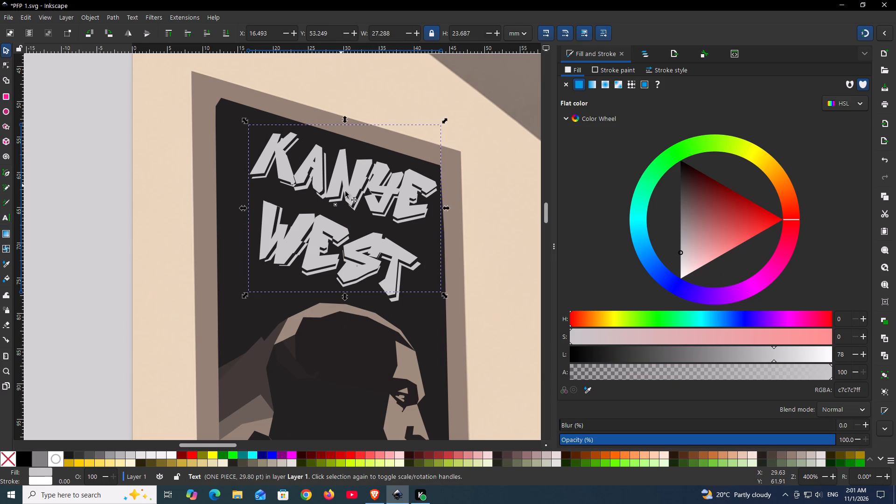
# Enlarge the KANYE text to about 29.6 × 25.7 mm and place it at about X 14.0, Y 53.2 mm above WEST.
pyautogui.moveTo(246, 124); pyautogui.dragTo(230, 114)
pyautogui.moveTo(331, 165); pyautogui.dragTo(333, 179)
pyautogui.click(510, 215)
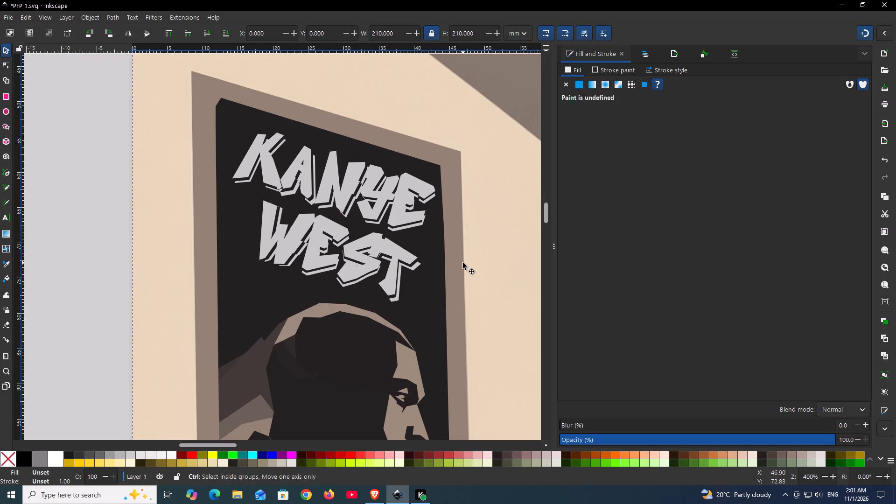
# Set the WEST text's stroke colour to flat red, ff0011.
pyautogui.keyDown('ctrl'); pyautogui.scroll(-2, 463, 263); pyautogui.keyUp('ctrl')
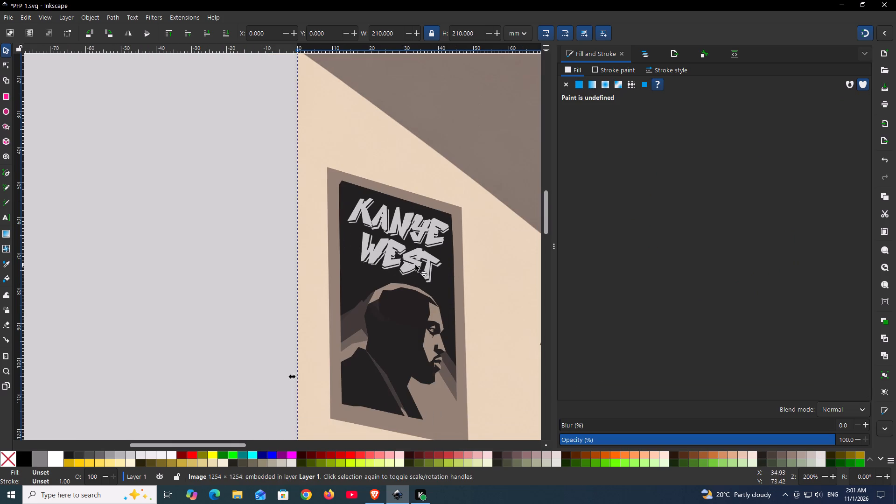
pyautogui.click(415, 265)
pyautogui.press('Down')
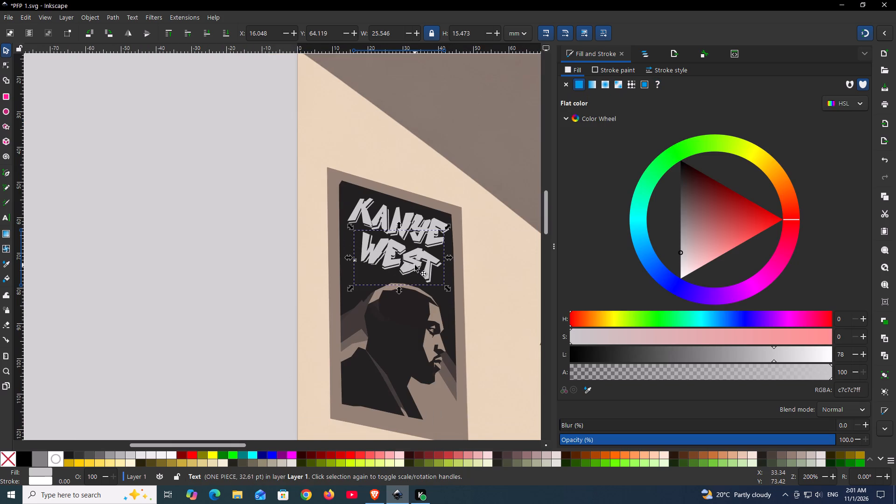
pyautogui.click(610, 69)
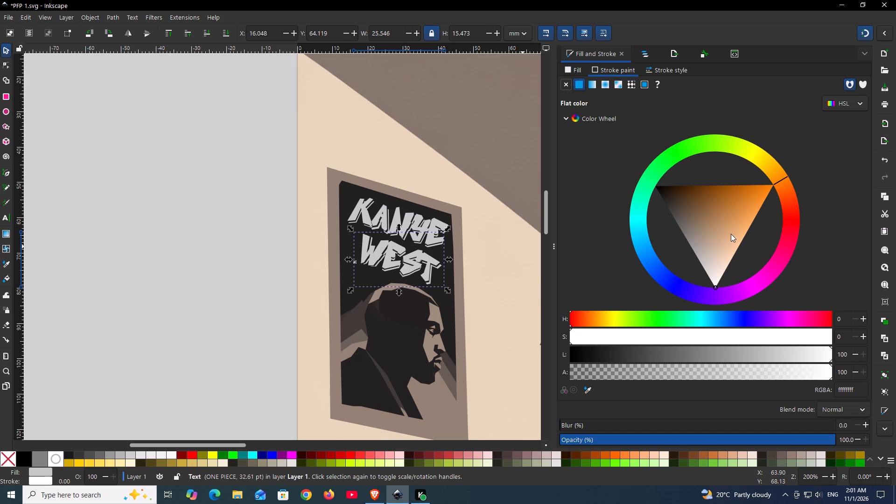
pyautogui.click(792, 225)
pyautogui.moveTo(763, 218); pyautogui.dragTo(812, 225)
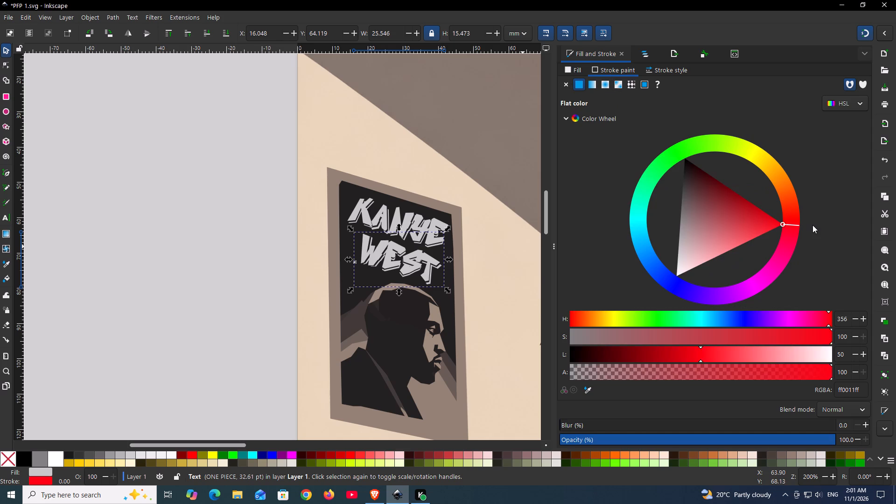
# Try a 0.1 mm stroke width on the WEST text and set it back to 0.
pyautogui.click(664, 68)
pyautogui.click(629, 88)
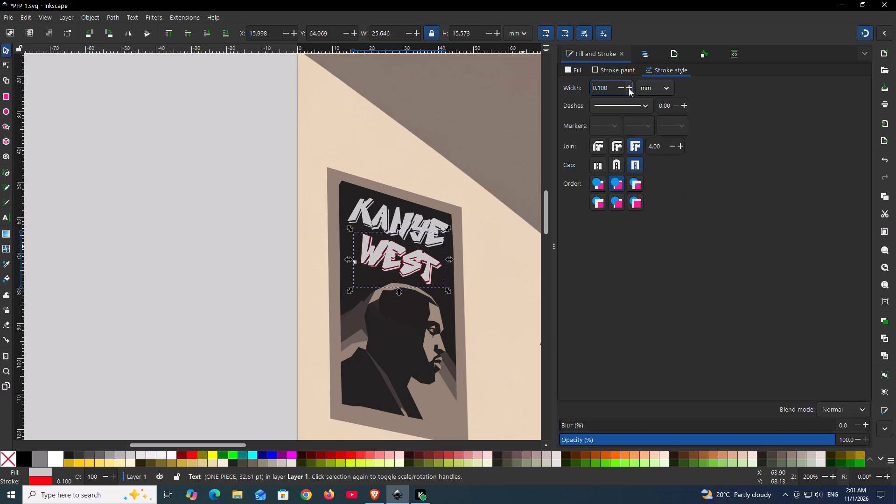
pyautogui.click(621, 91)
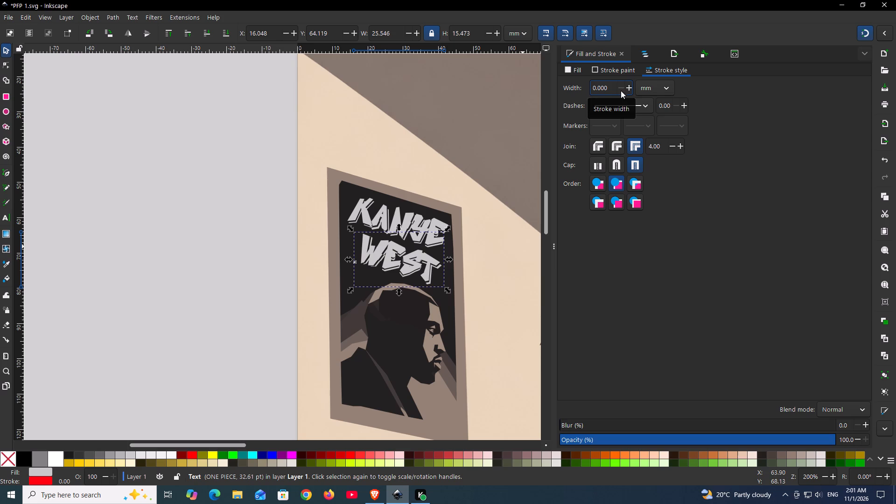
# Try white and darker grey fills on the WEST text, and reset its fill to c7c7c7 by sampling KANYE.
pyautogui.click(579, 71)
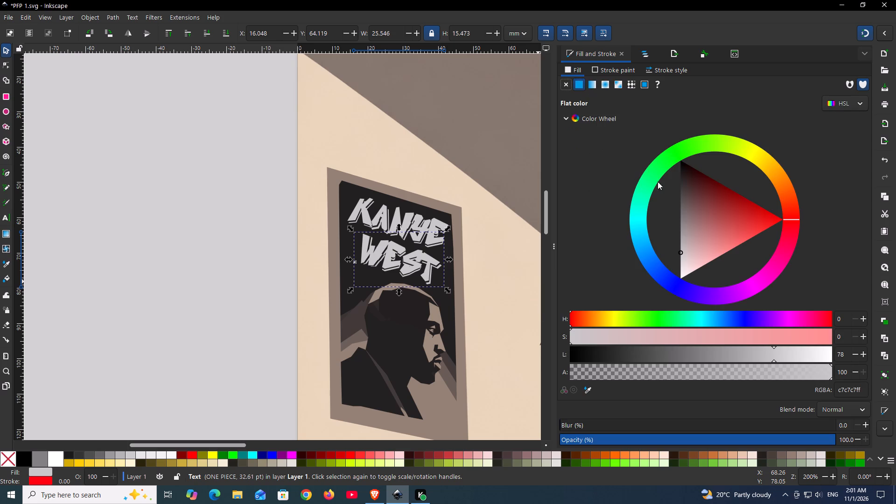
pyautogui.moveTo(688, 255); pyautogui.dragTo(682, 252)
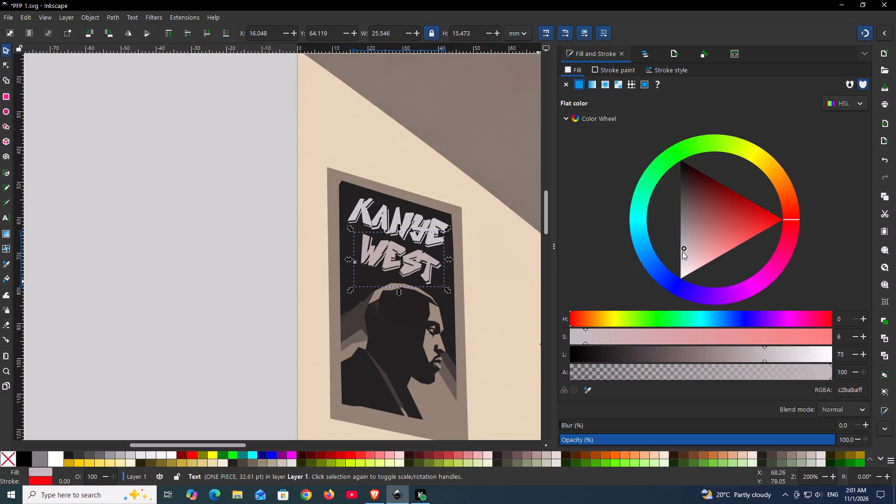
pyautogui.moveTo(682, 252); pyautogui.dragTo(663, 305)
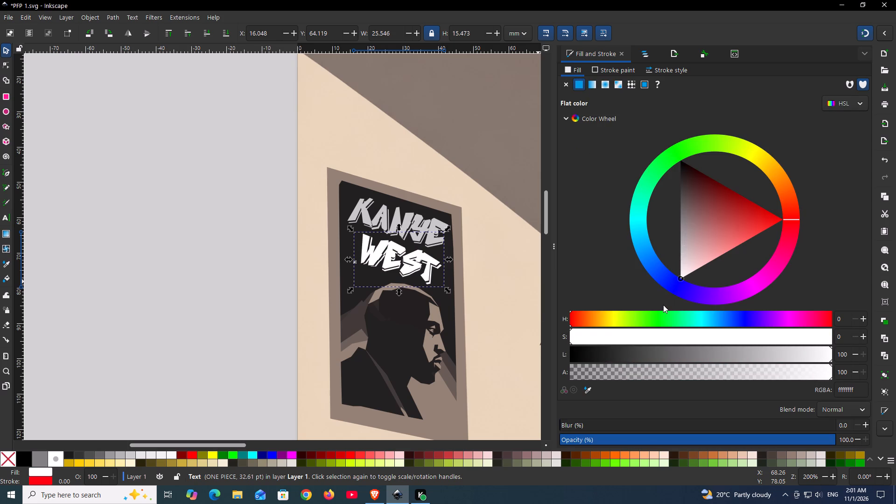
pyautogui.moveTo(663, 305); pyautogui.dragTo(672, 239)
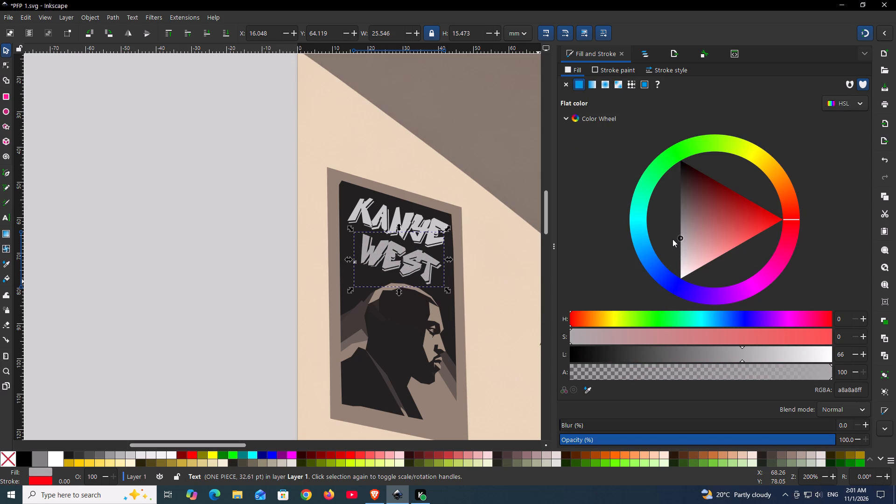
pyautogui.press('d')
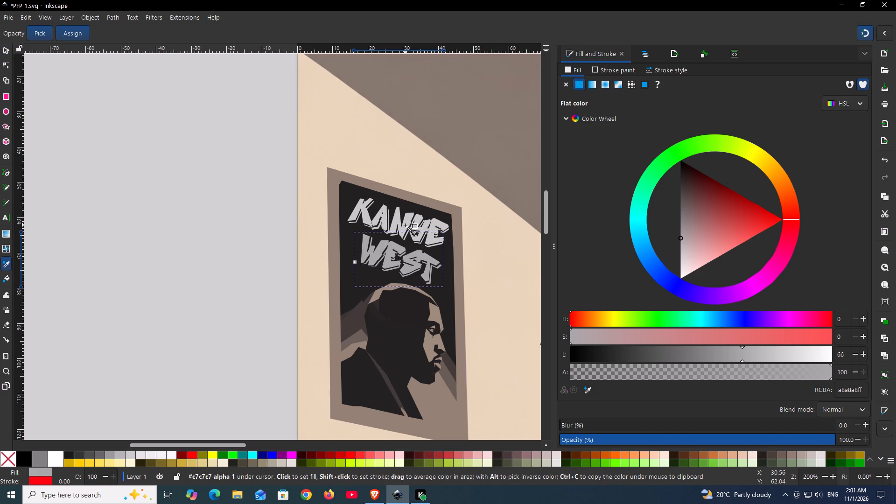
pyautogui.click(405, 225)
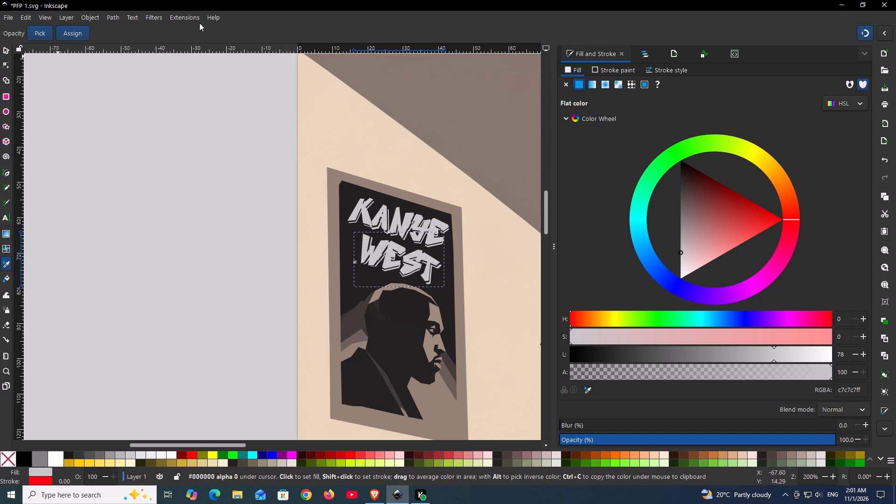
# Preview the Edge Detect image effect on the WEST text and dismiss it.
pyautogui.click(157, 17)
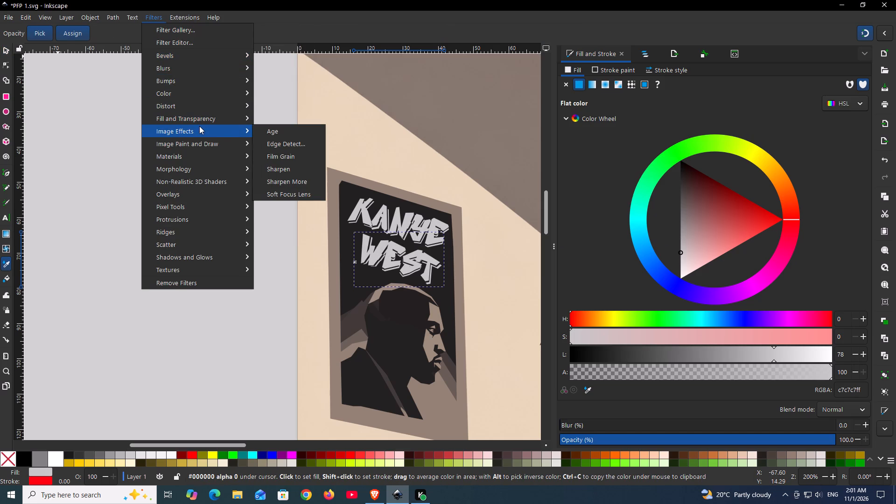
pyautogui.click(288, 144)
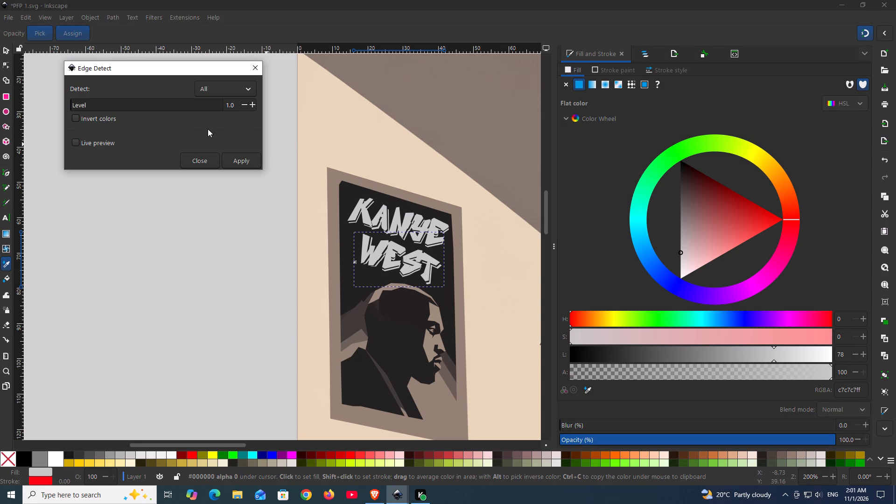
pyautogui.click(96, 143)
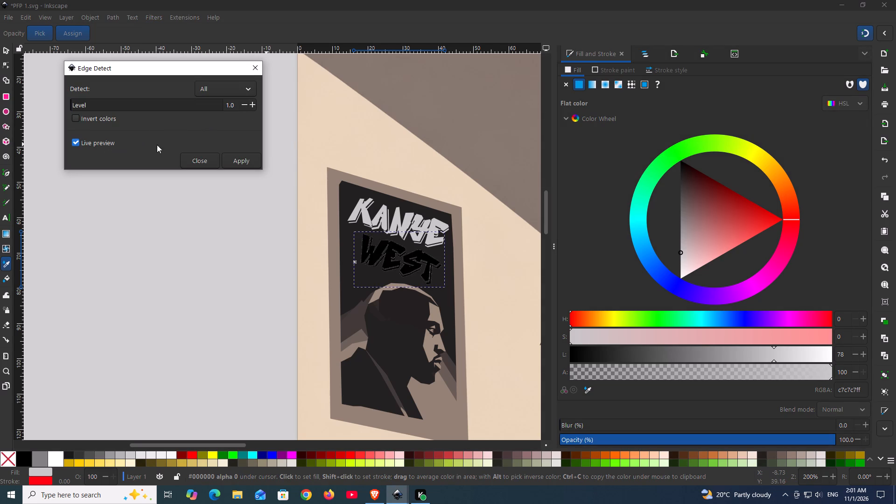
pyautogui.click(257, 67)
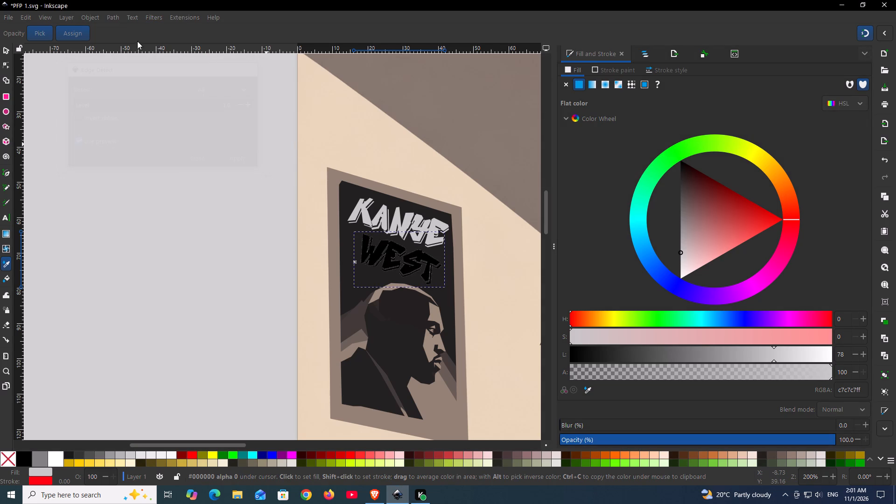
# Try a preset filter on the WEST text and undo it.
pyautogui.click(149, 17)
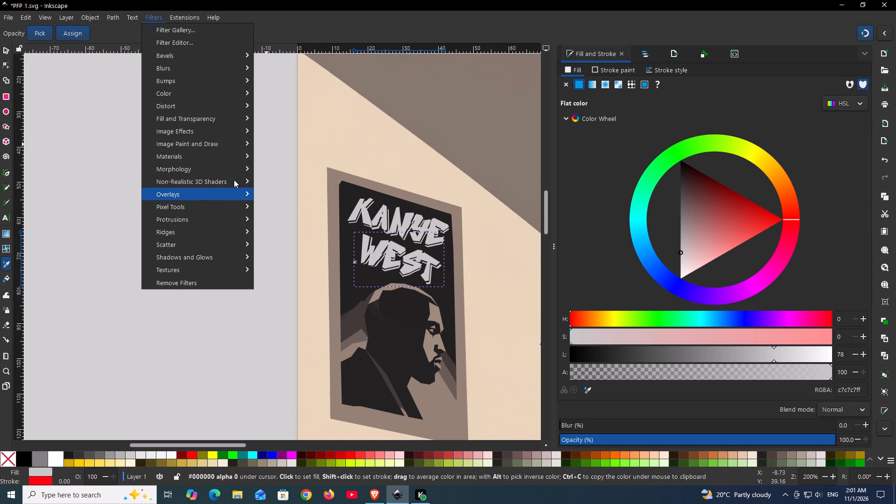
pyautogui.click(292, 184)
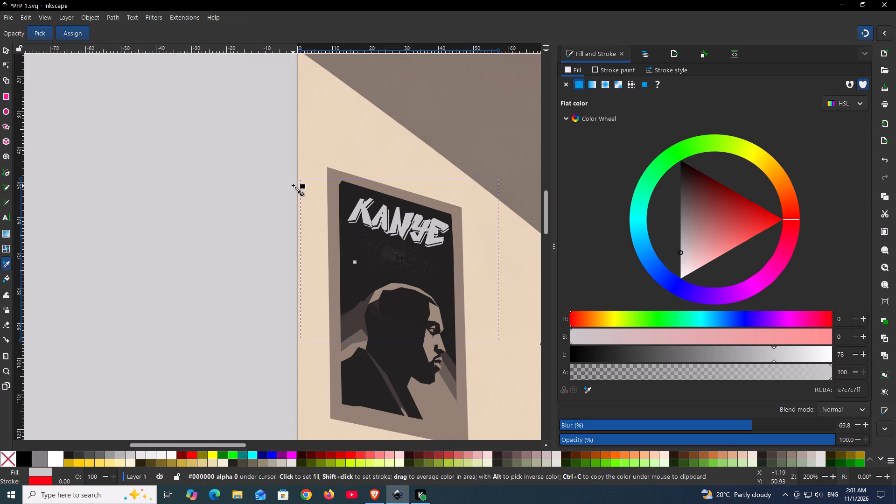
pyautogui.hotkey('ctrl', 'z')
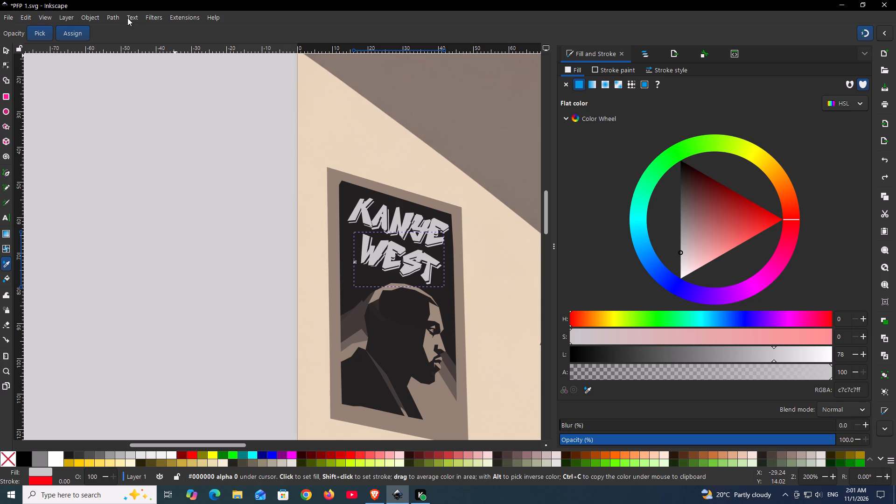
# Apply the Flex Metal material filter to the WEST text.
pyautogui.click(151, 16)
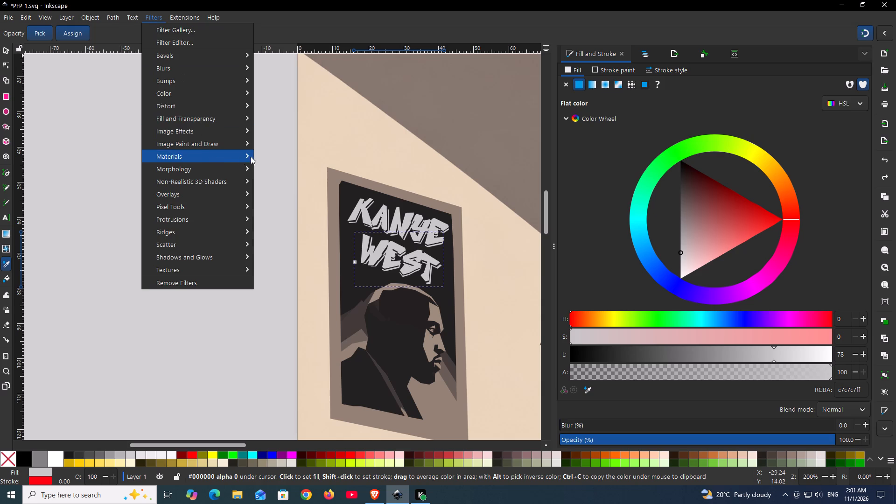
pyautogui.click(295, 236)
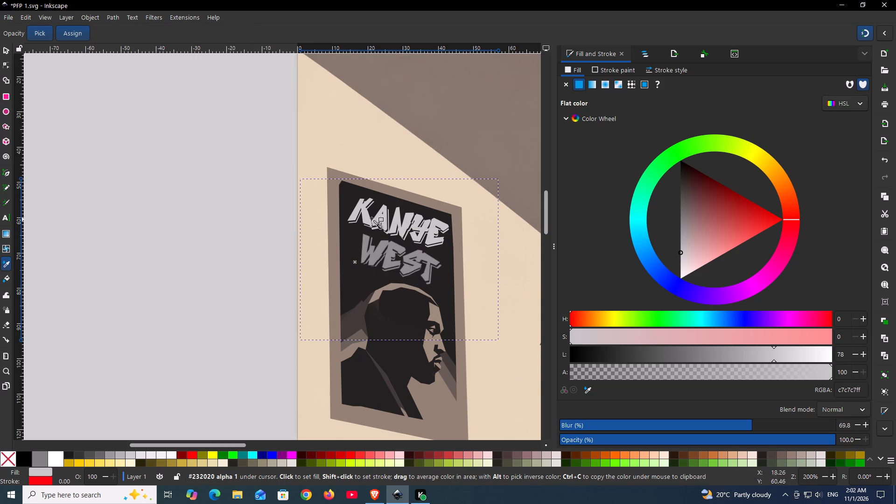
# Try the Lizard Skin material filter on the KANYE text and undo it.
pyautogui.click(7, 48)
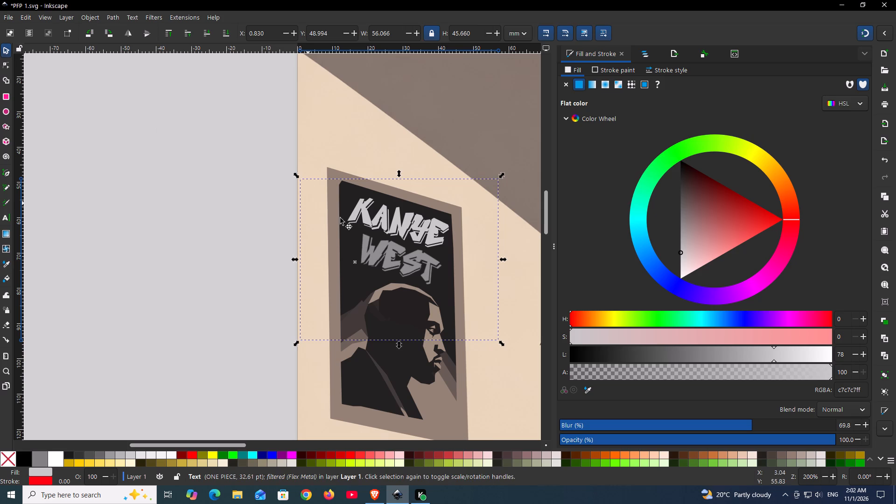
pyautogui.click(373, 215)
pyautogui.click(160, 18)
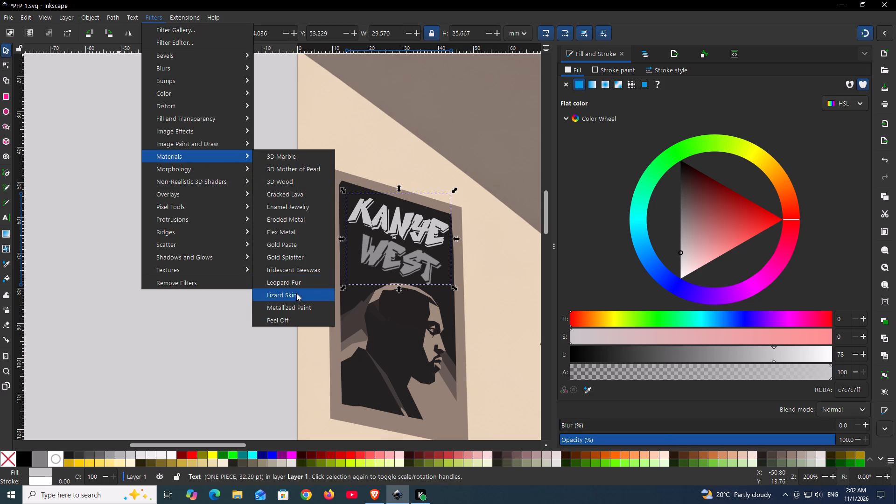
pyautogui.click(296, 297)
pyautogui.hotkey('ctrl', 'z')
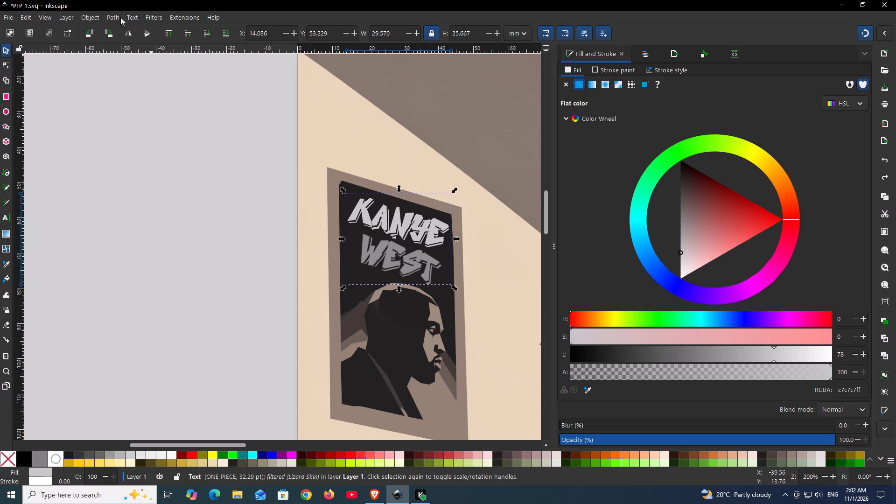
# Apply the 3D Wood material filter to the KANYE text and deselect it.
pyautogui.click(149, 18)
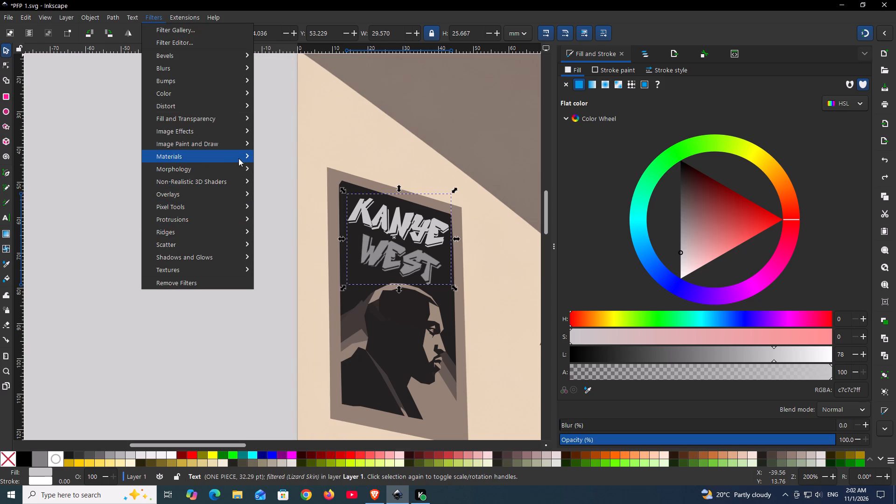
pyautogui.click(287, 183)
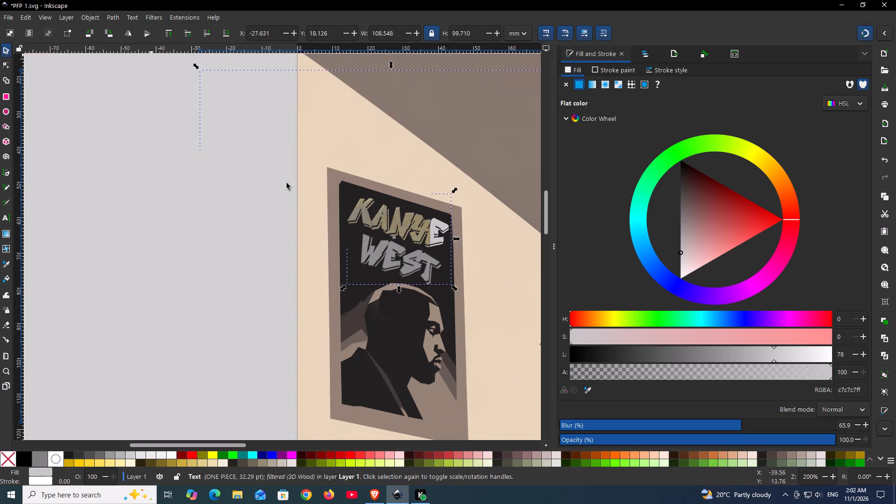
pyautogui.click(165, 269)
# Examine how the filtered KANYE and WEST lettering looks on the poster within the whole portrait.
pyautogui.keyDown('ctrl'); pyautogui.scroll(-1, 426, 293); pyautogui.keyUp('ctrl')
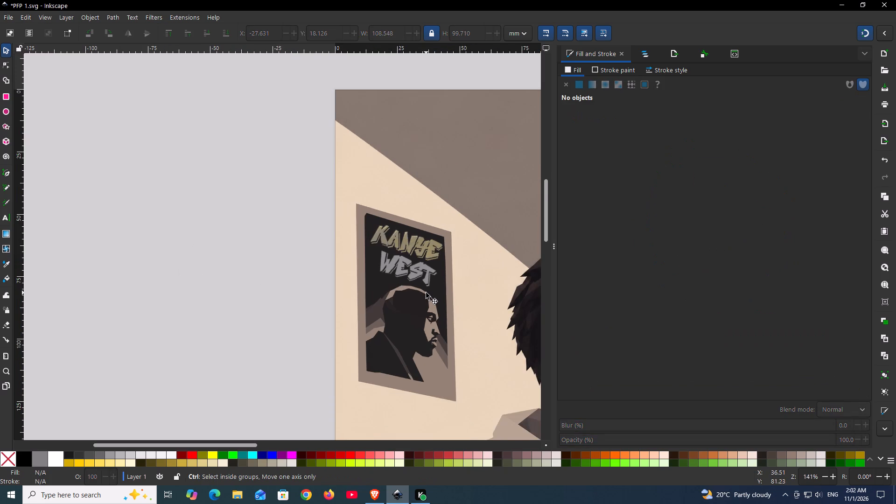
pyautogui.keyDown('ctrl'); pyautogui.scroll(-4, 426, 293); pyautogui.keyUp('ctrl')
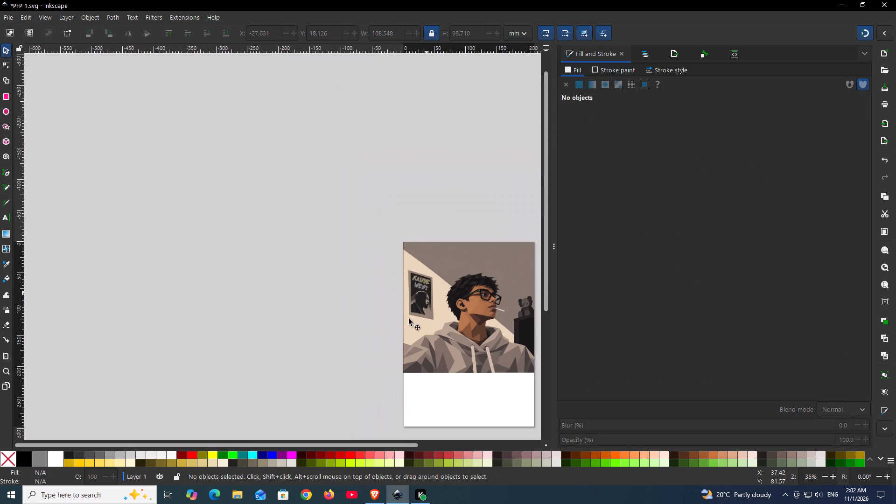
pyautogui.click(360, 346)
pyautogui.press('space')
pyautogui.press('space')
pyautogui.press('space')
pyautogui.press('space')
pyautogui.press('space')
pyautogui.press('space')
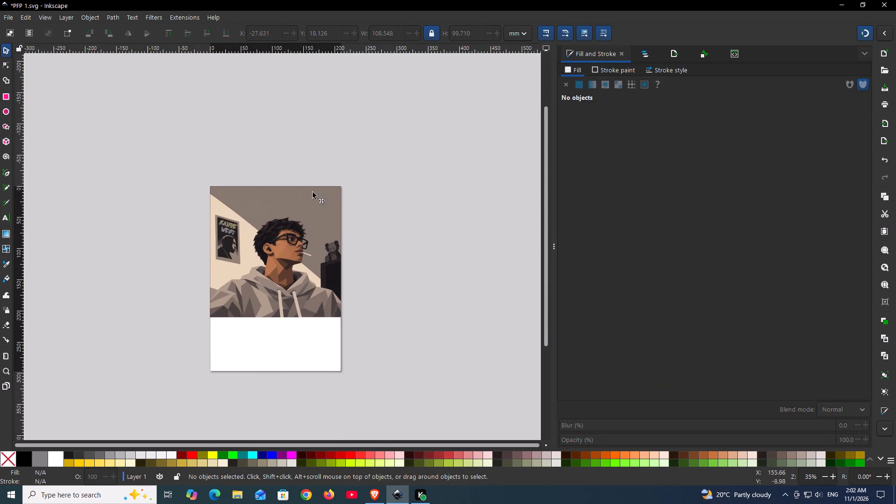
pyautogui.keyDown('ctrl'); pyautogui.scroll(3, 320, 239); pyautogui.keyUp('ctrl')
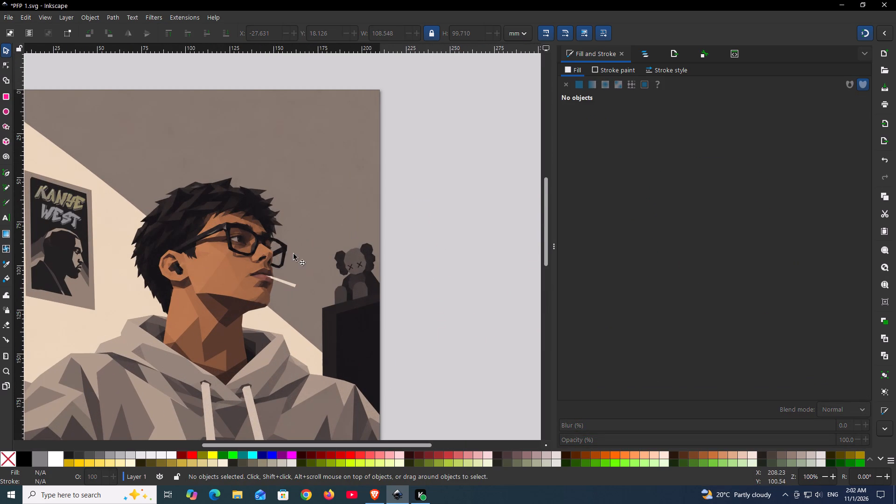
pyautogui.click(110, 76)
pyautogui.press('space')
pyautogui.press('space')
pyautogui.press('space')
pyautogui.press('space')
pyautogui.press('space')
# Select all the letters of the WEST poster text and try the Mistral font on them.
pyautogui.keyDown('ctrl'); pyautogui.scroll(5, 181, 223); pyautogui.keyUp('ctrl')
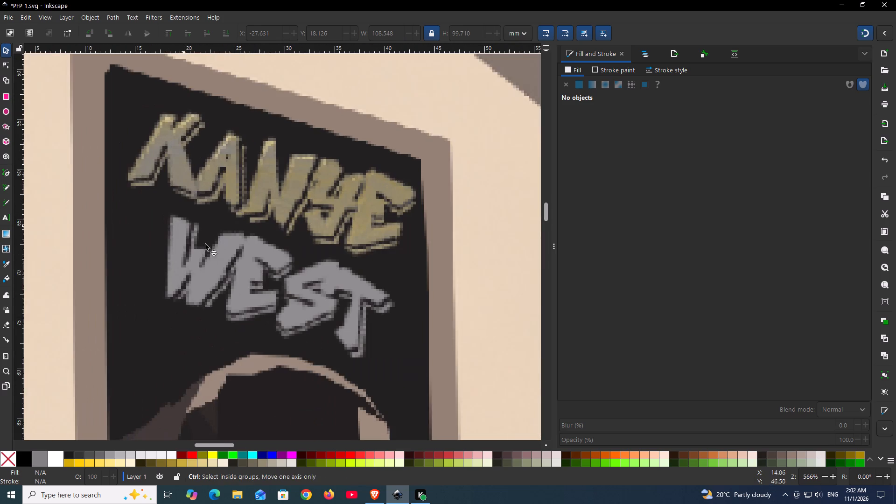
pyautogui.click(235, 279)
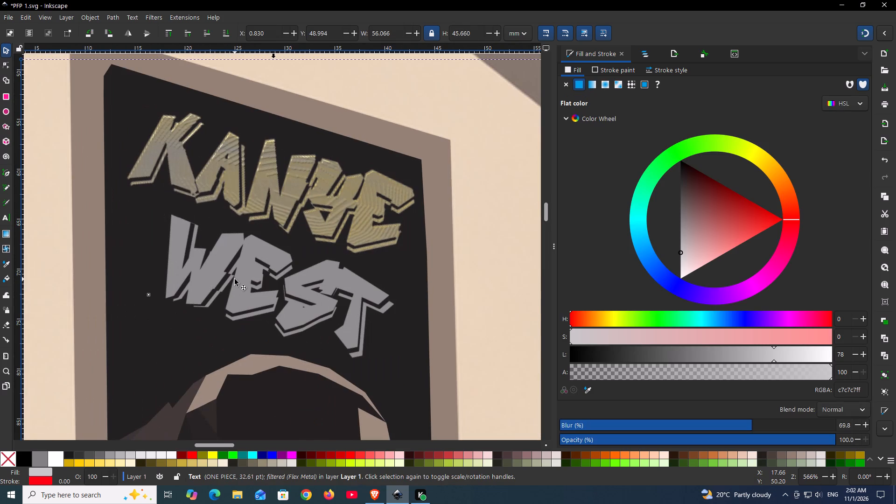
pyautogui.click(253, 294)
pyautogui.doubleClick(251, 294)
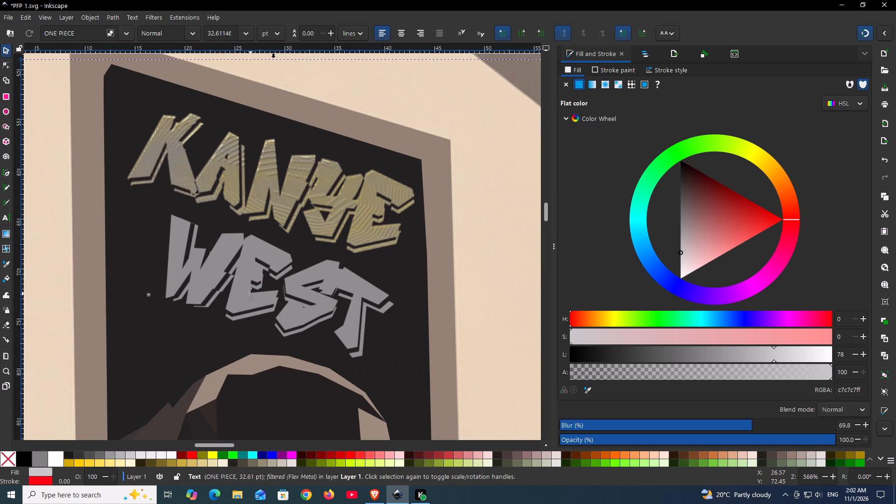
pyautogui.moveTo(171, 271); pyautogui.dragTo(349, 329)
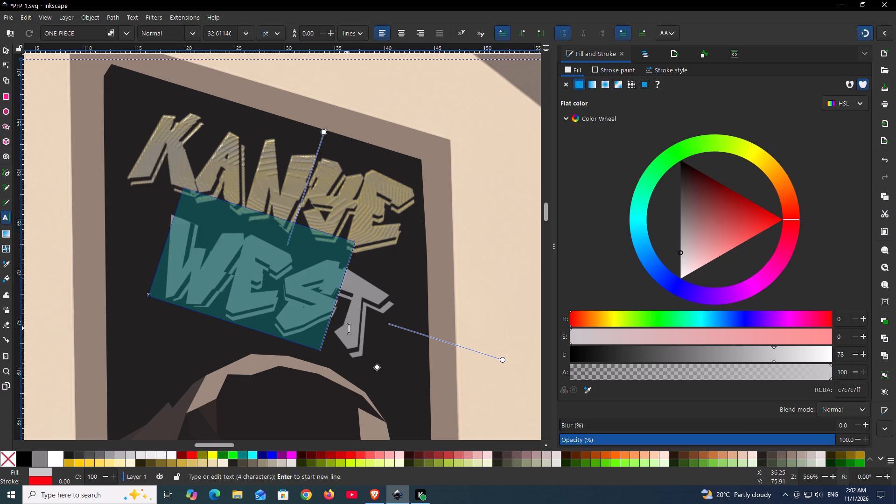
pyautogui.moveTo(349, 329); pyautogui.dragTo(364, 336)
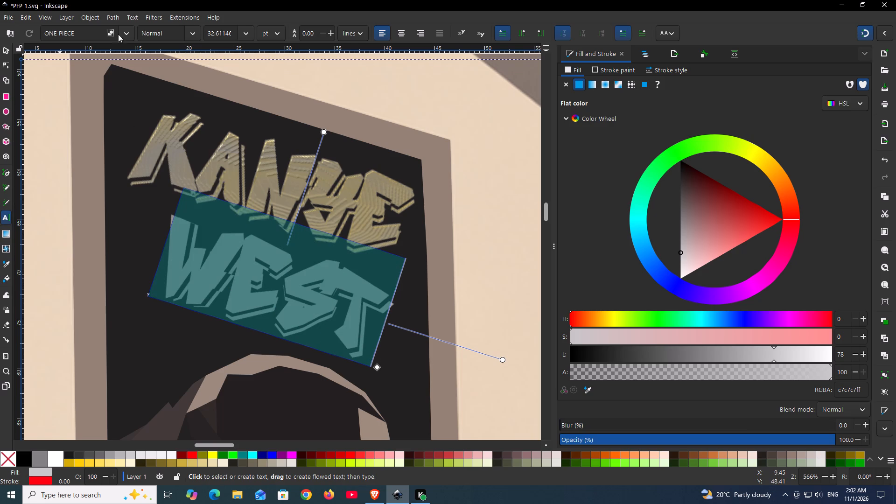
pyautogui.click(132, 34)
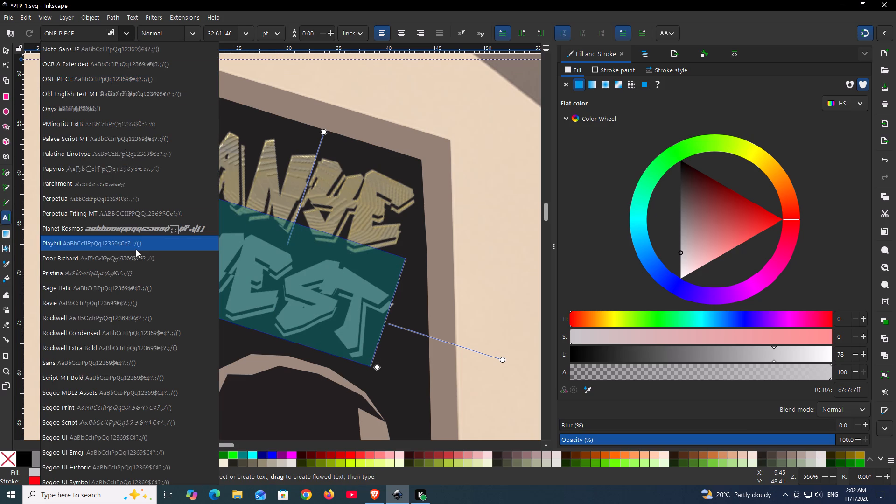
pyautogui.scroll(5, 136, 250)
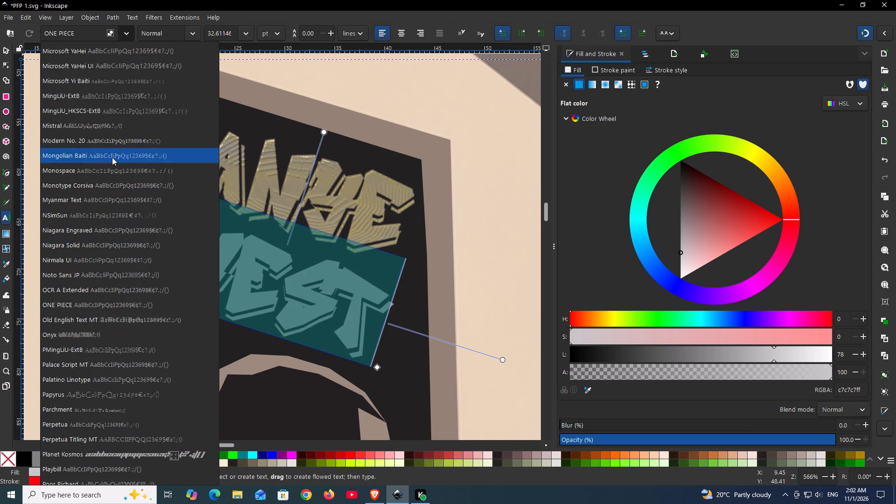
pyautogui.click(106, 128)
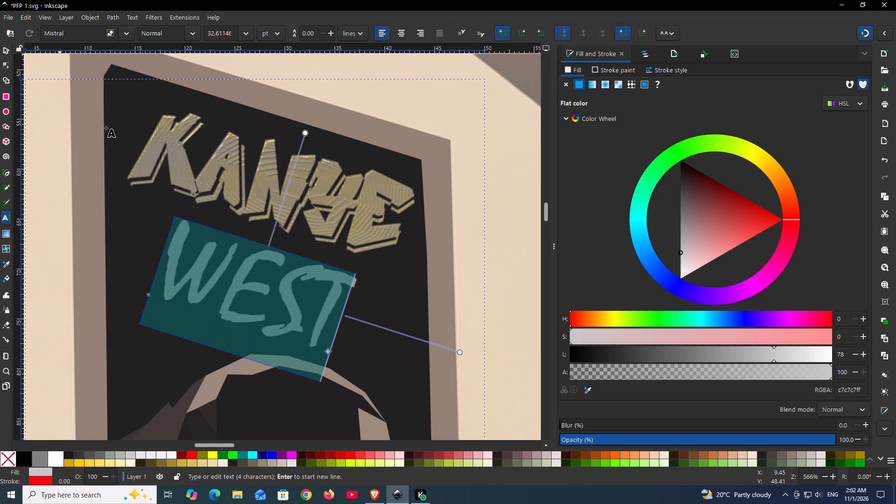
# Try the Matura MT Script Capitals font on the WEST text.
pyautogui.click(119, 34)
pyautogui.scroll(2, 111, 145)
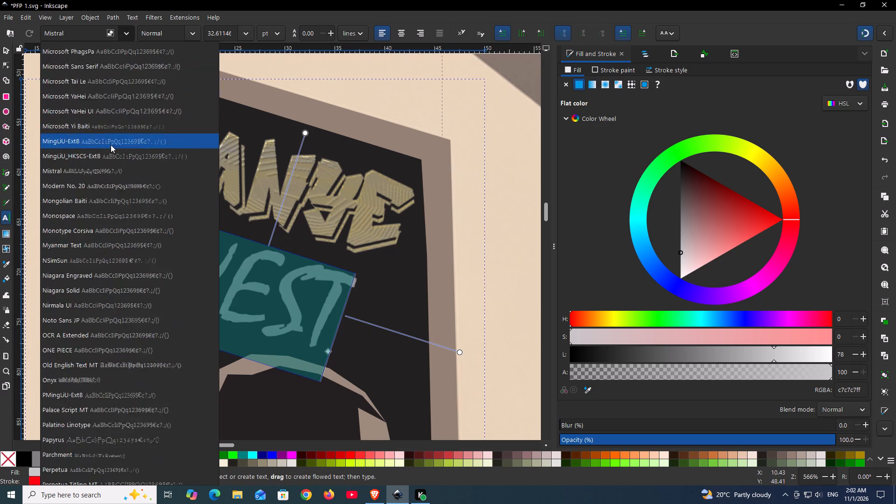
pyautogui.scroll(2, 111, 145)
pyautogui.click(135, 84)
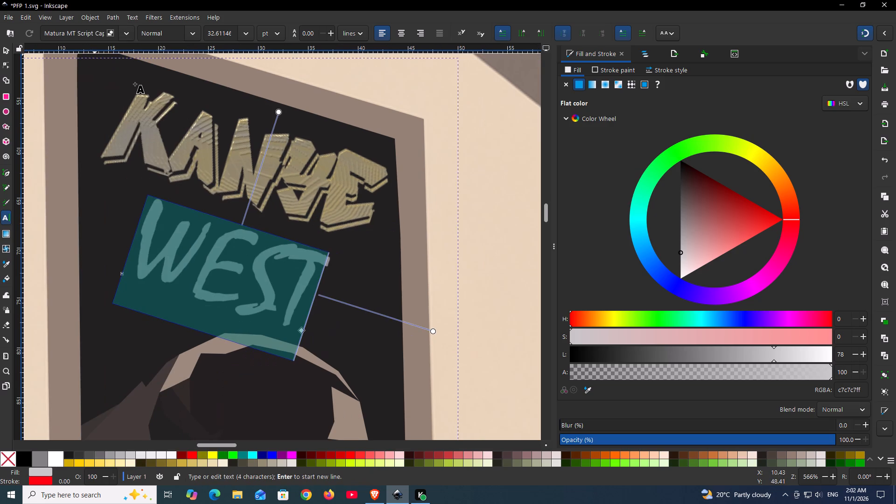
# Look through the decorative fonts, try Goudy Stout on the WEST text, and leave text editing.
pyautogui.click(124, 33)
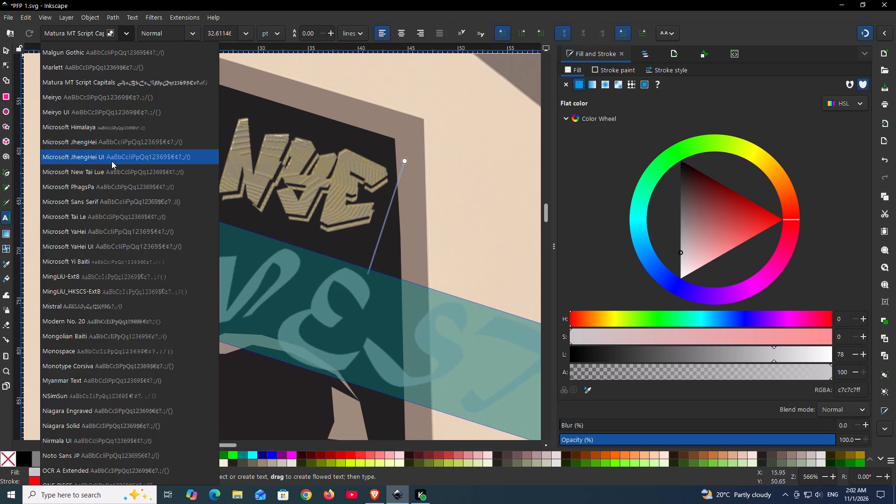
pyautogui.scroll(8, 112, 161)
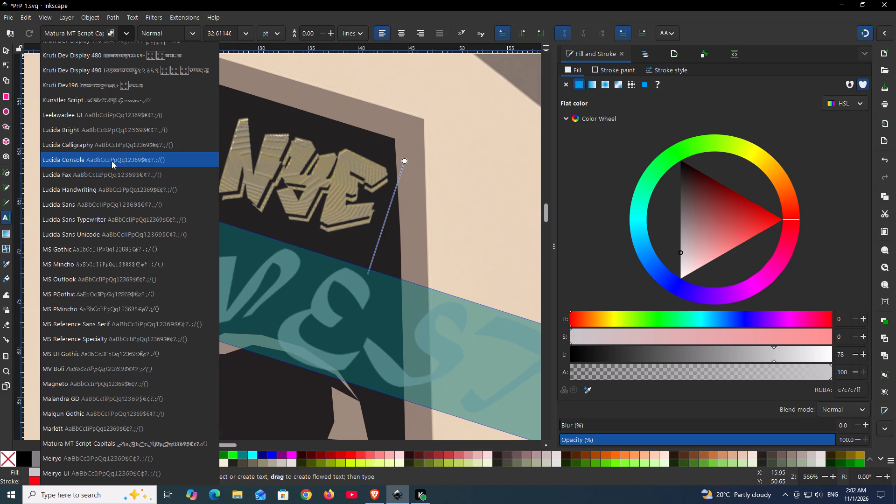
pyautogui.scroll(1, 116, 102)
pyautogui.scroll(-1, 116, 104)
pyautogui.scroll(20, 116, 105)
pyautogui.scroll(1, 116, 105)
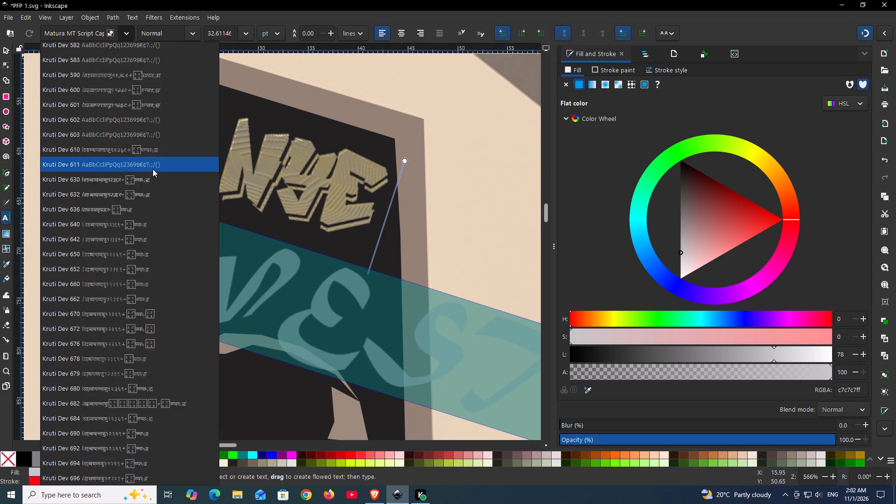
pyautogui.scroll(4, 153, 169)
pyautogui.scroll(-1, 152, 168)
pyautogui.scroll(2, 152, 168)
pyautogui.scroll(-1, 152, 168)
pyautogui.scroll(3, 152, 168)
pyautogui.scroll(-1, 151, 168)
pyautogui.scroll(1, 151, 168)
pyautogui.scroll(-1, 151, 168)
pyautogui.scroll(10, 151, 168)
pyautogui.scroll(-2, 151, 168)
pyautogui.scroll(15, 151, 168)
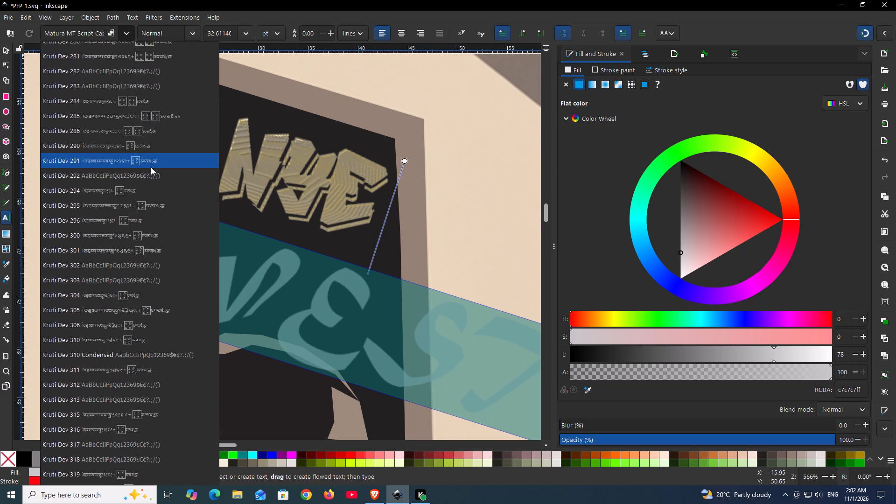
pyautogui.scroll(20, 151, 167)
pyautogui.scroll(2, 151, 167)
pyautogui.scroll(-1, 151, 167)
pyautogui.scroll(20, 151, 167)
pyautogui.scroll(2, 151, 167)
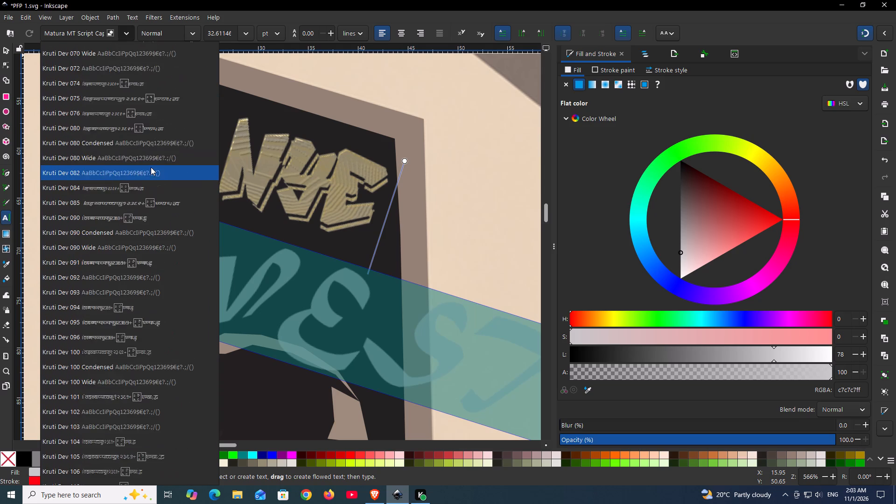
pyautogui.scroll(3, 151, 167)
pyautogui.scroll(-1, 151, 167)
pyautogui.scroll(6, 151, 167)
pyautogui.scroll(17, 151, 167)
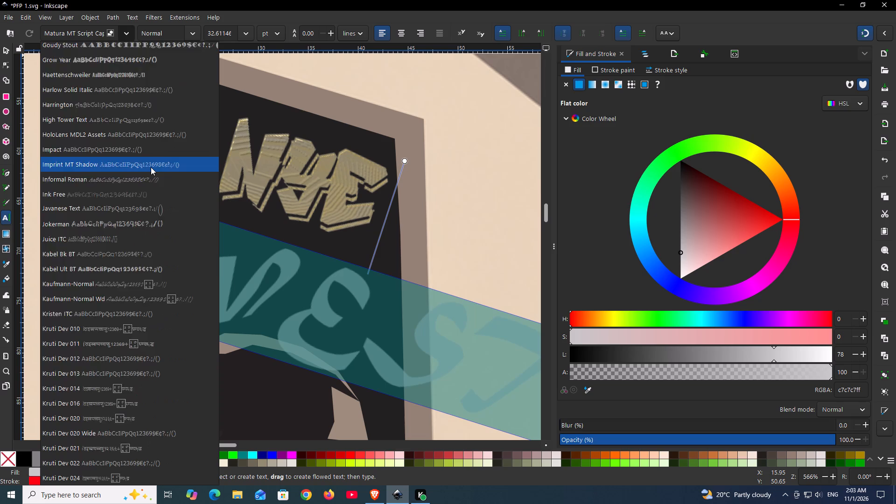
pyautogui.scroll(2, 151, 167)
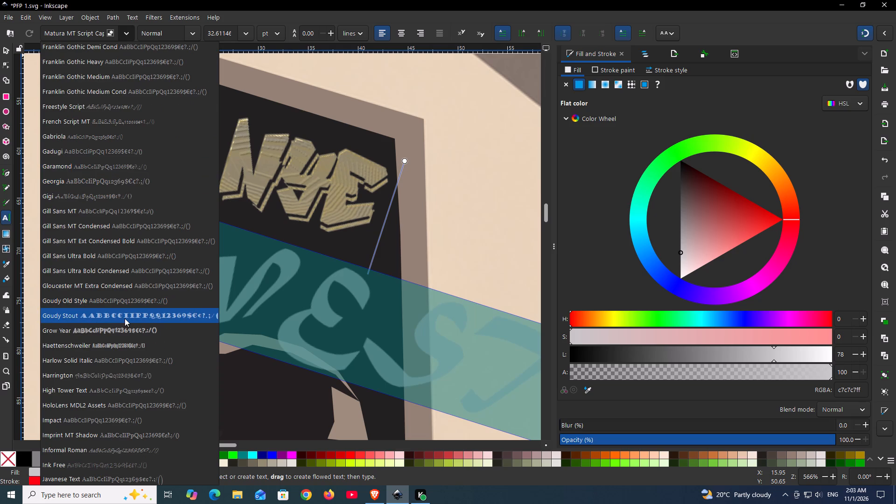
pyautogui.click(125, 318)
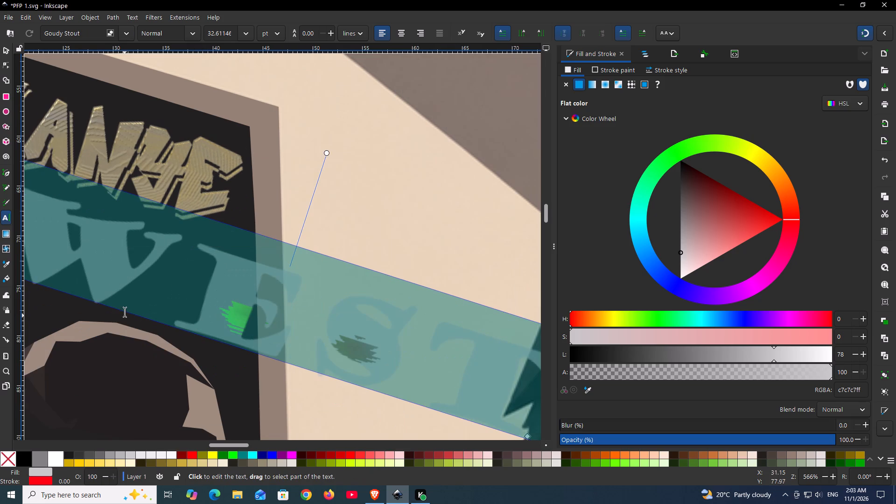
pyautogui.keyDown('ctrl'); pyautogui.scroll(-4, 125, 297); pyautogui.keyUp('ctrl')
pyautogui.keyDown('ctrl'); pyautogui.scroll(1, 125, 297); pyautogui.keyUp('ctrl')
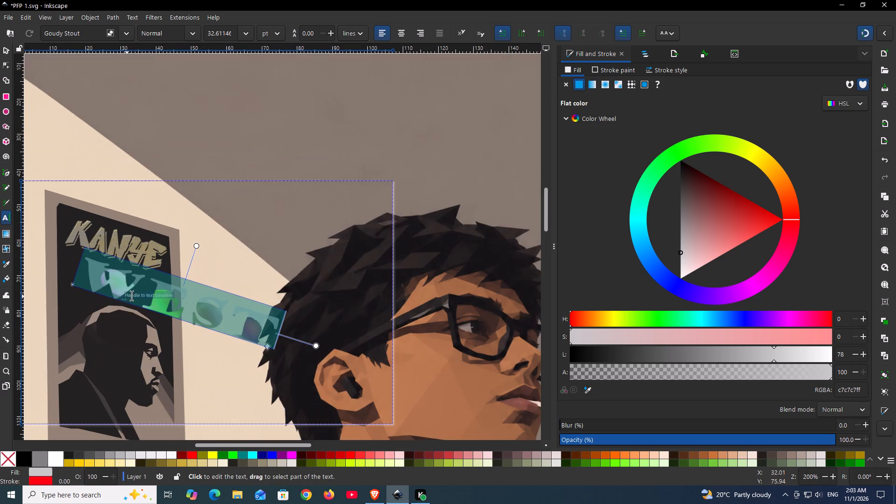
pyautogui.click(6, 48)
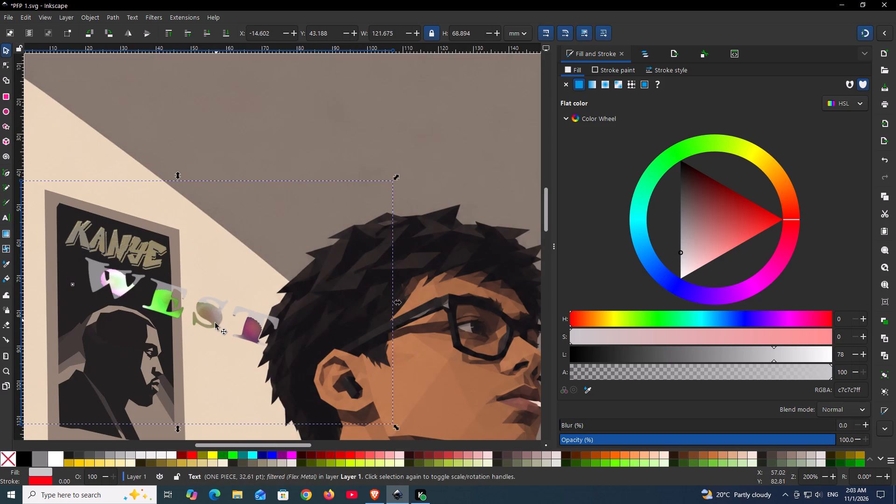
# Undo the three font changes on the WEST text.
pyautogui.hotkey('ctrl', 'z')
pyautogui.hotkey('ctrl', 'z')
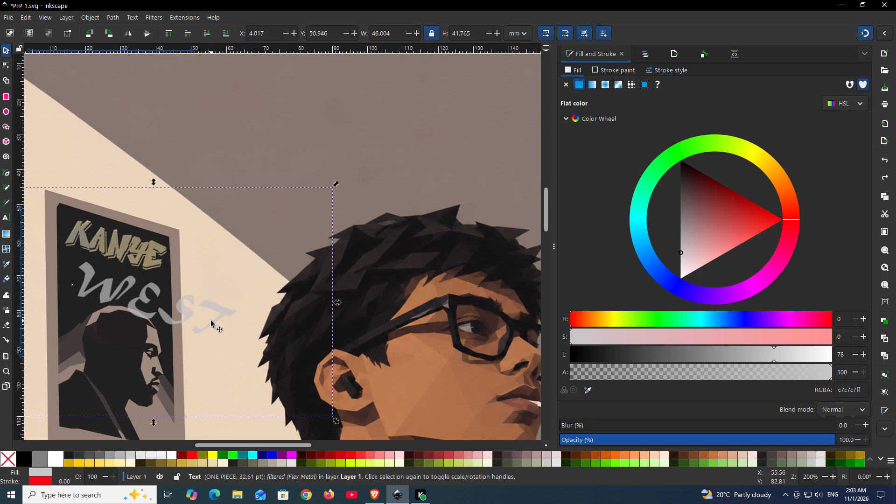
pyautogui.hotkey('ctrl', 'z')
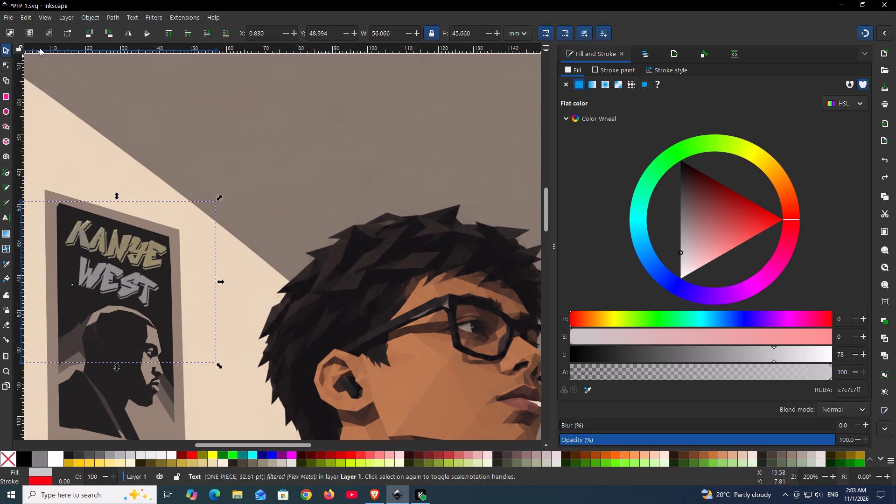
# Edit the WEST text by inserting one space between each pair of neighbouring letters.
pyautogui.click(249, 294)
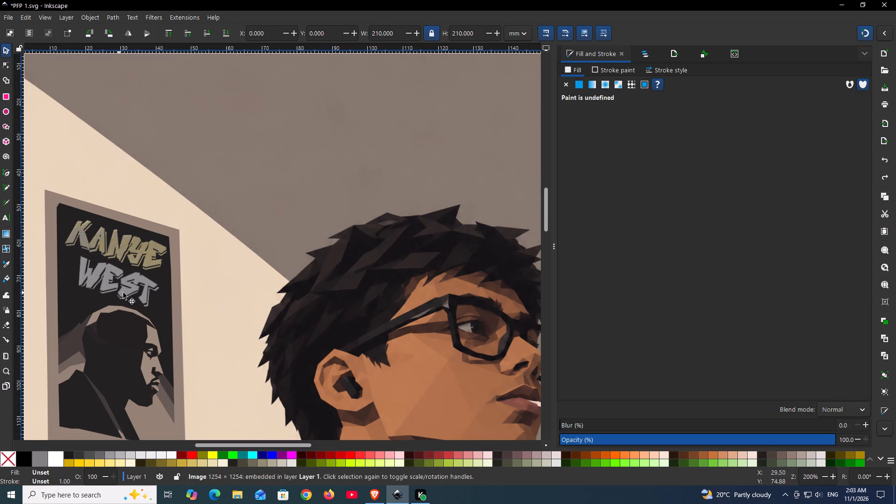
pyautogui.click(113, 288)
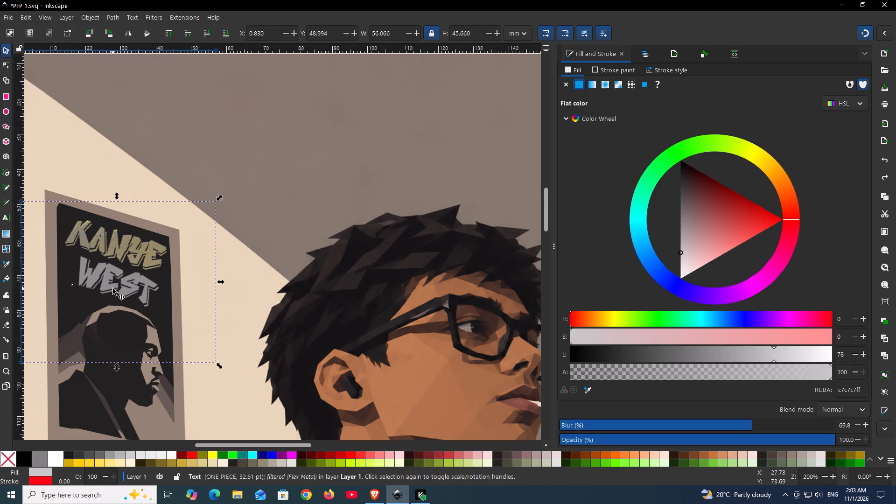
pyautogui.keyDown('ctrl'); pyautogui.scroll(6, 98, 283); pyautogui.keyUp('ctrl')
pyautogui.click(119, 283)
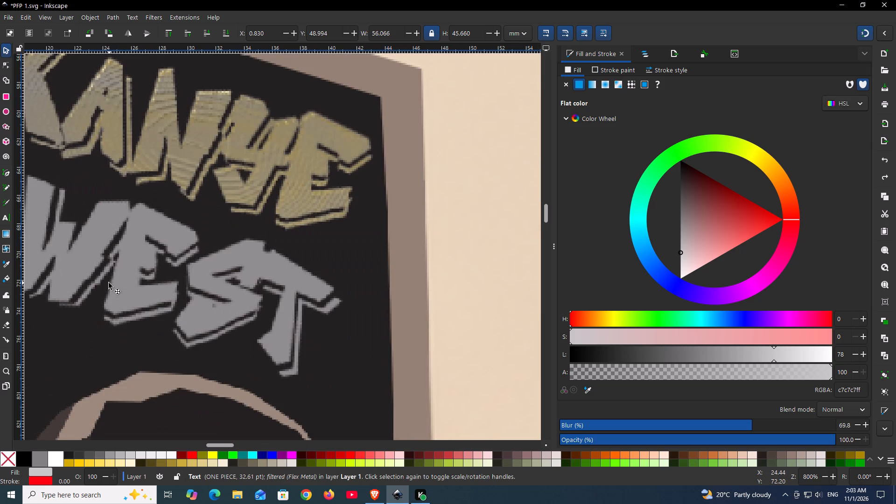
pyautogui.doubleClick(104, 283)
pyautogui.press('space')
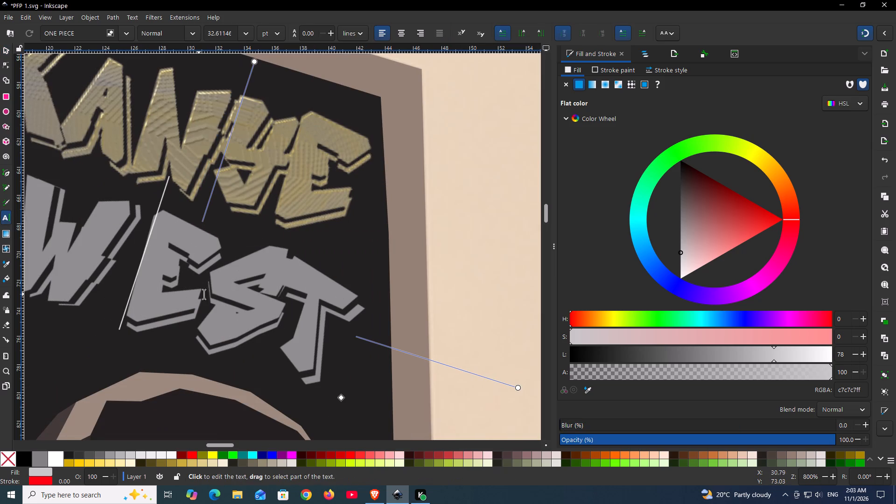
pyautogui.click(206, 294)
pyautogui.press('space')
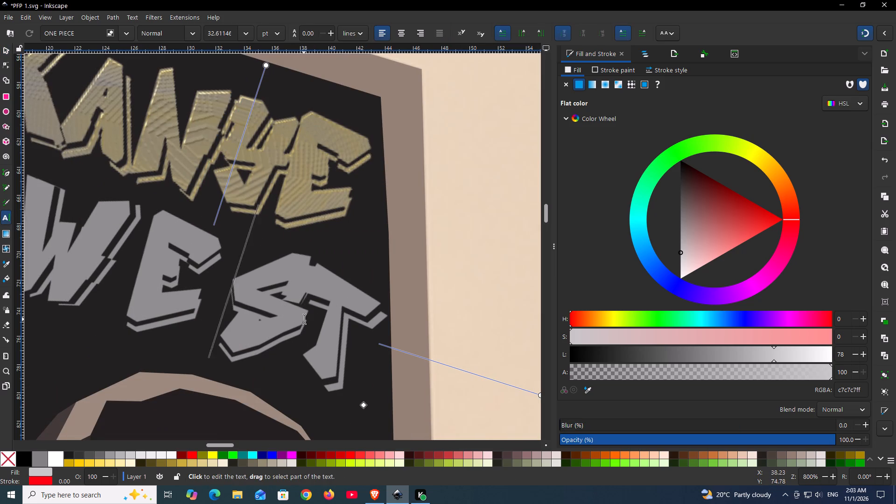
pyautogui.click(304, 319)
pyautogui.press('space')
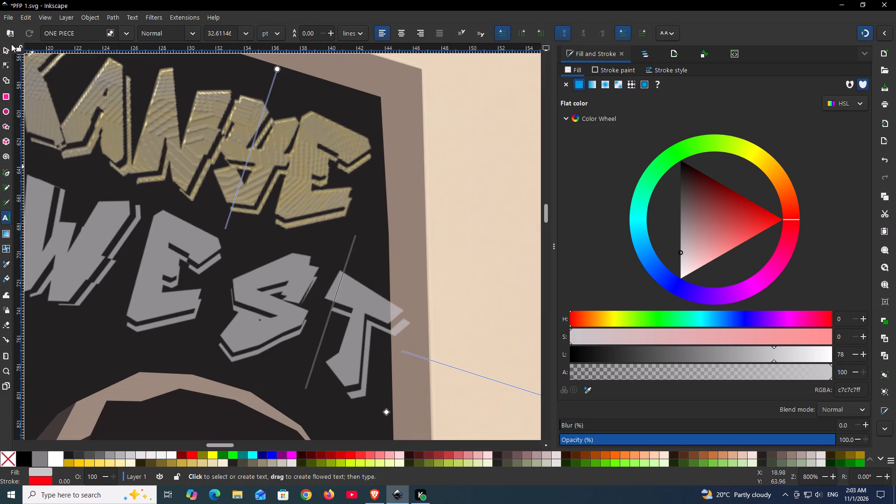
pyautogui.click(7, 52)
# Nudge the spaced-out WEST text about 3 mm left so its last letter sits inside the poster's dark area.
pyautogui.keyDown('ctrl'); pyautogui.scroll(-2, 257, 245); pyautogui.keyUp('ctrl')
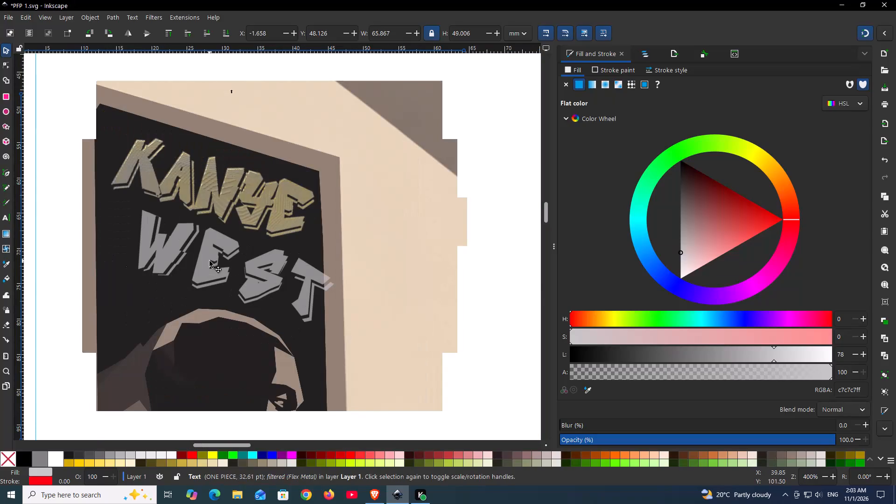
pyautogui.click(210, 261)
pyautogui.press('Left')
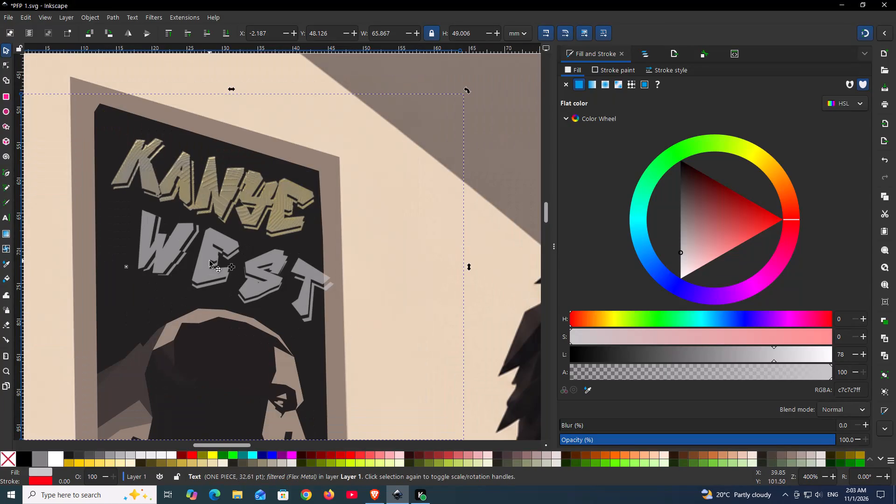
pyautogui.press('Left')
pyautogui.press('Left')
pyautogui.press('Left')
pyautogui.press('Left')
pyautogui.press('Left')
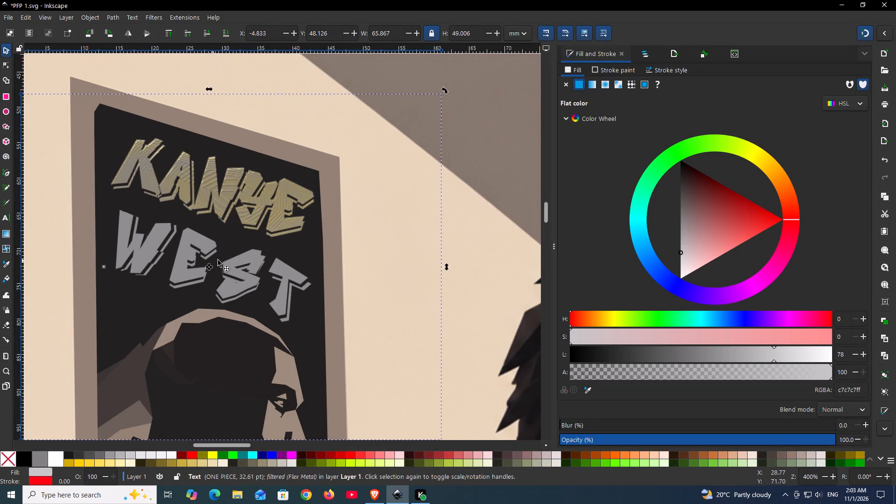
# Rotate the WEST text slightly counterclockwise and nudge it about 1 mm up towards KANYE.
pyautogui.scroll(-3, 221, 261)
pyautogui.moveTo(444, 331); pyautogui.dragTo(446, 331)
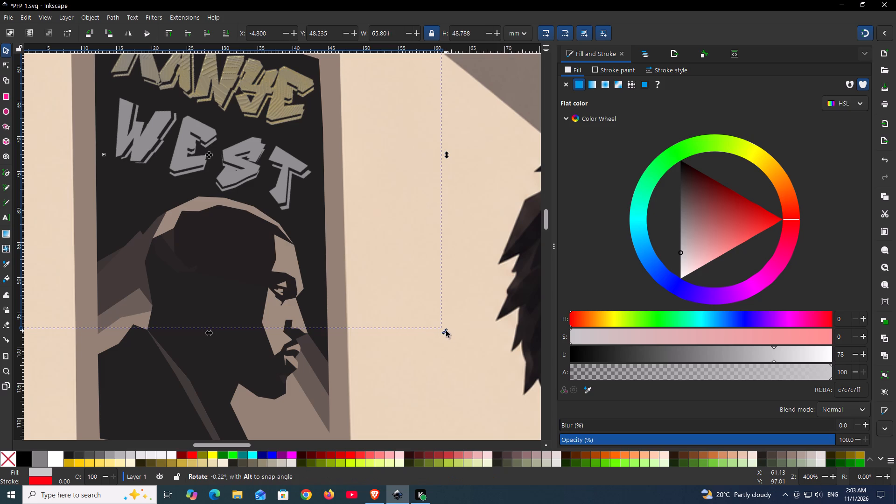
pyautogui.moveTo(446, 331); pyautogui.dragTo(450, 326)
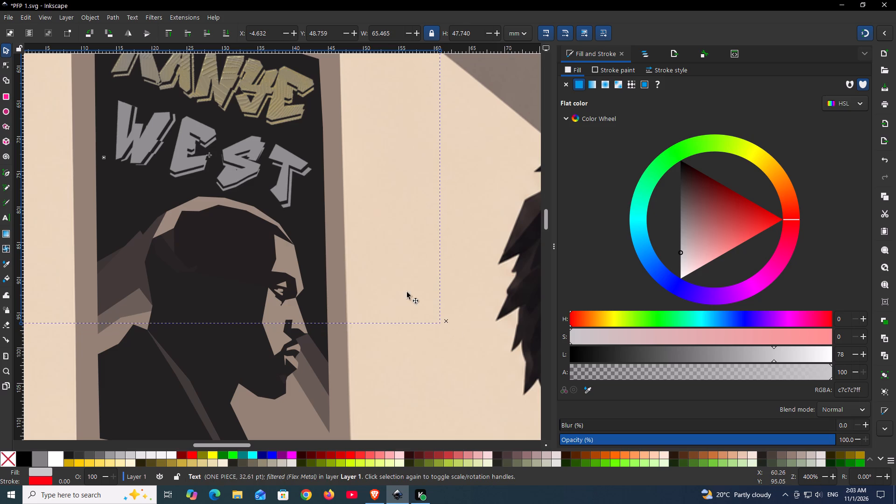
pyautogui.press('Up')
pyautogui.press('Up')
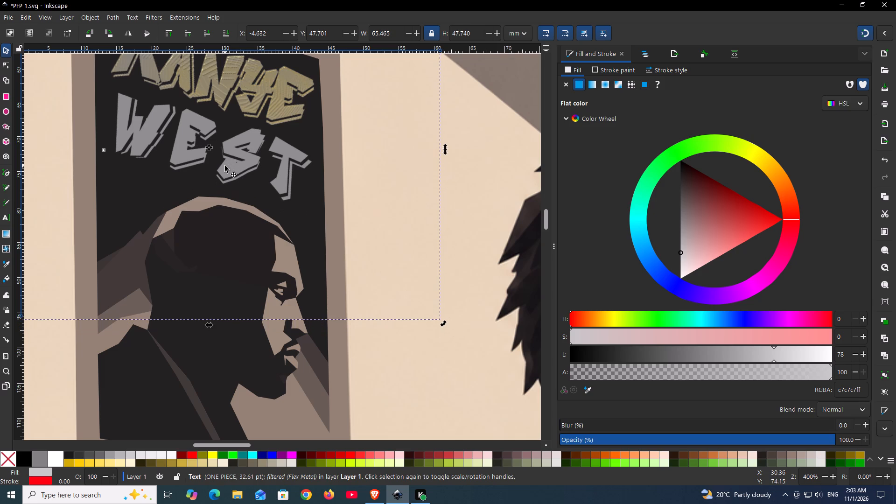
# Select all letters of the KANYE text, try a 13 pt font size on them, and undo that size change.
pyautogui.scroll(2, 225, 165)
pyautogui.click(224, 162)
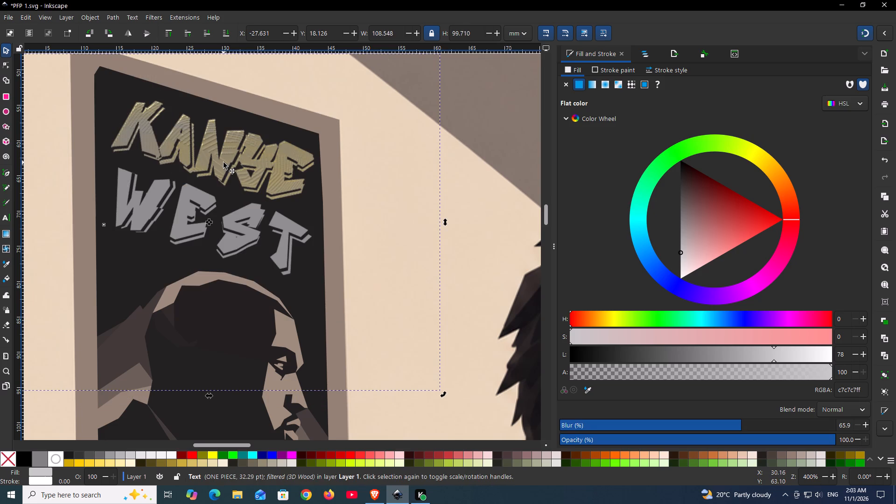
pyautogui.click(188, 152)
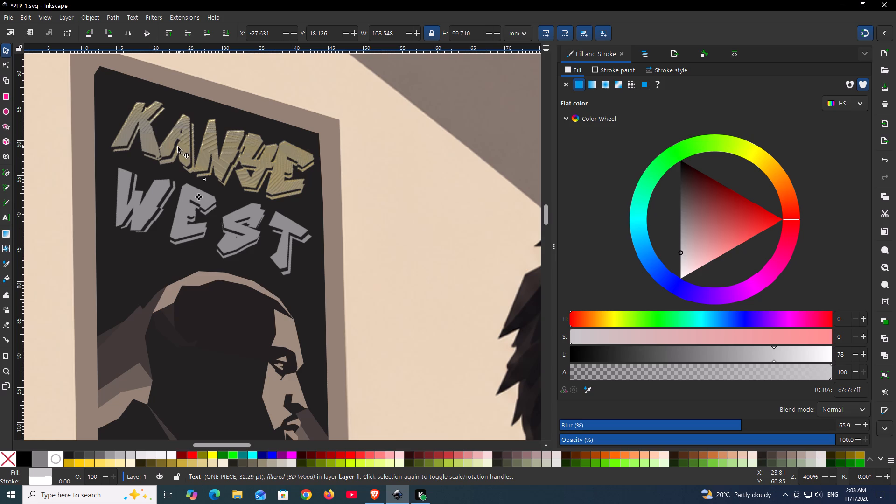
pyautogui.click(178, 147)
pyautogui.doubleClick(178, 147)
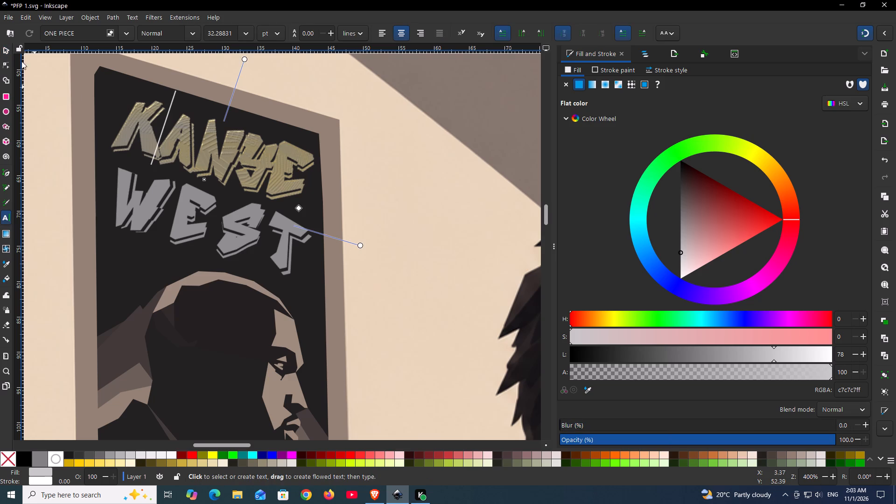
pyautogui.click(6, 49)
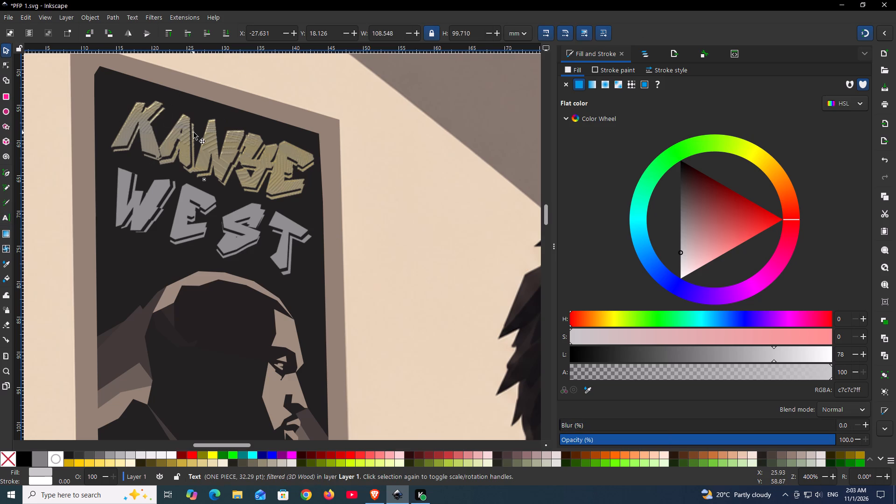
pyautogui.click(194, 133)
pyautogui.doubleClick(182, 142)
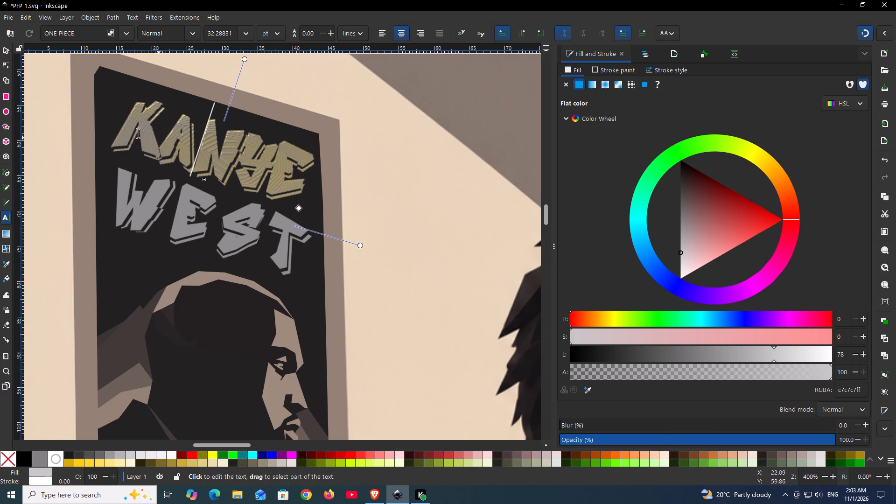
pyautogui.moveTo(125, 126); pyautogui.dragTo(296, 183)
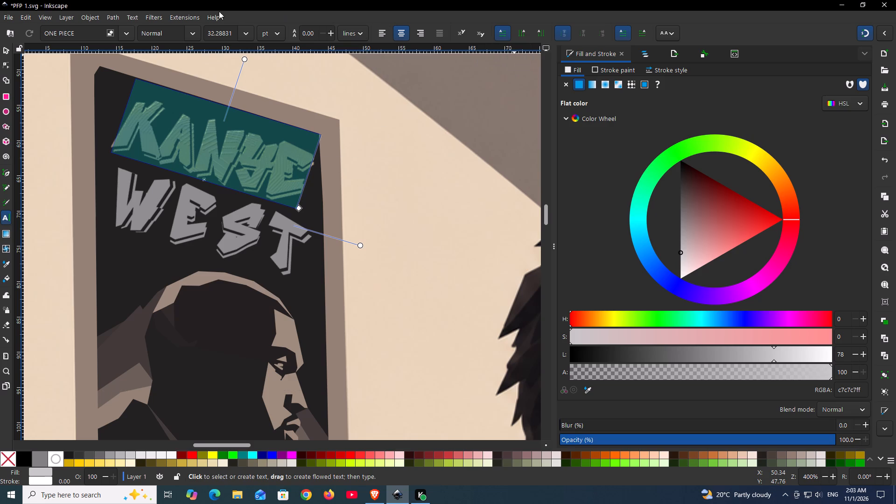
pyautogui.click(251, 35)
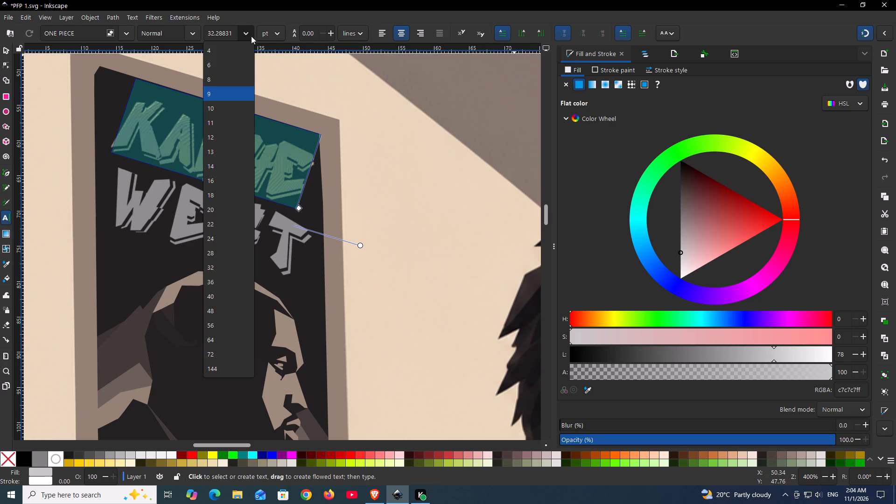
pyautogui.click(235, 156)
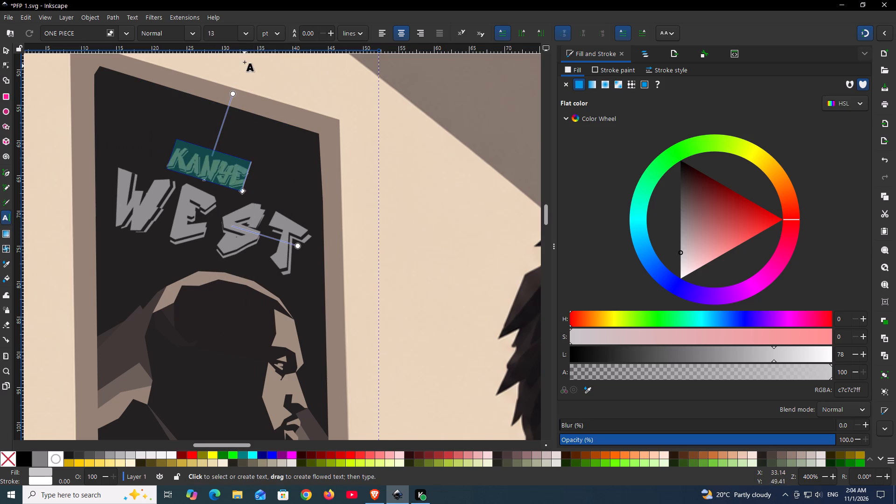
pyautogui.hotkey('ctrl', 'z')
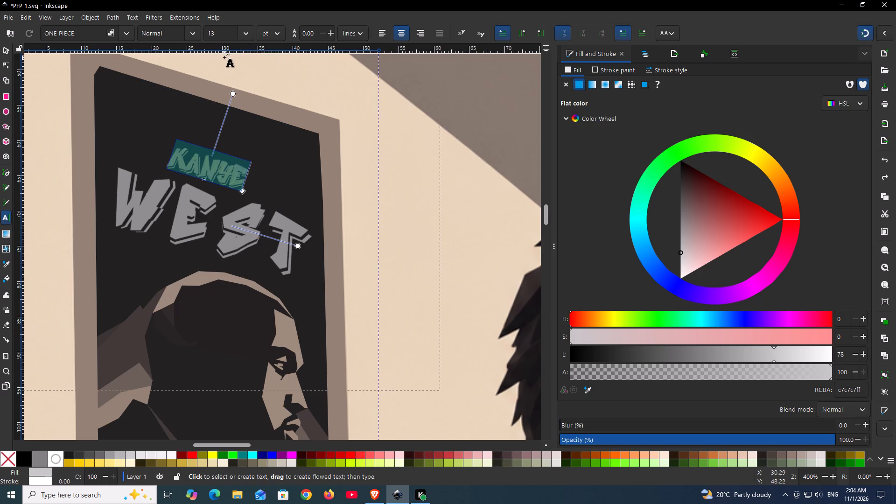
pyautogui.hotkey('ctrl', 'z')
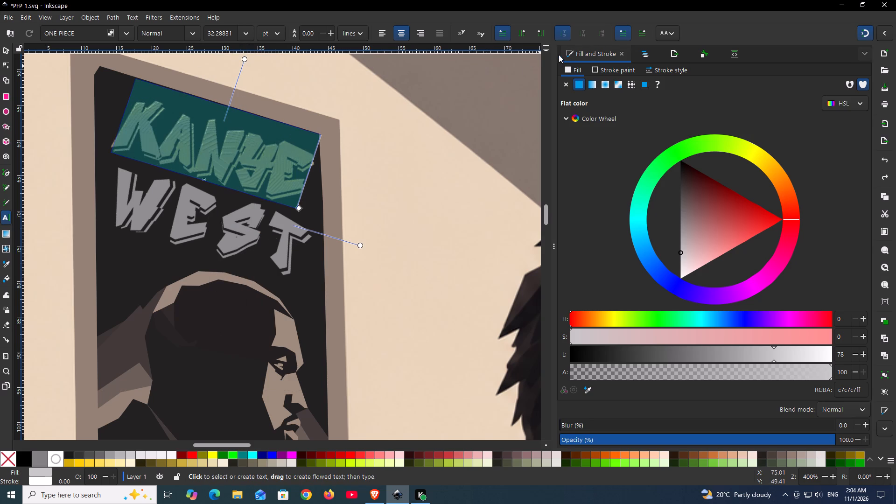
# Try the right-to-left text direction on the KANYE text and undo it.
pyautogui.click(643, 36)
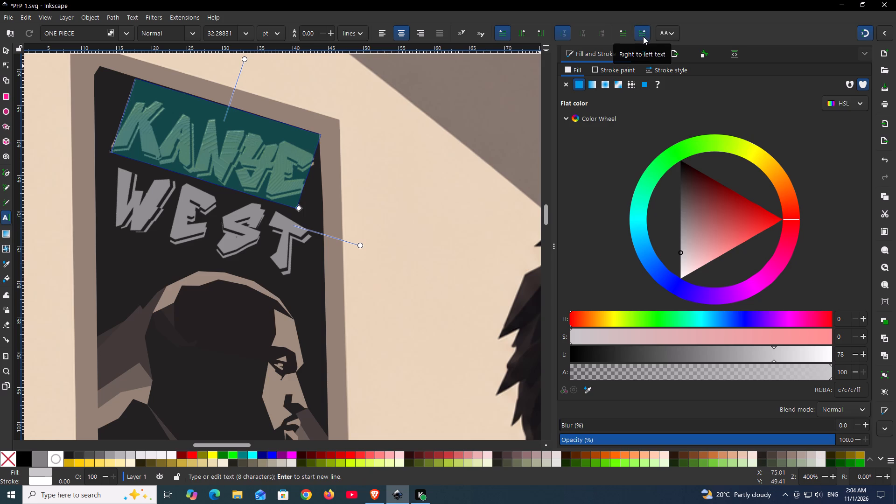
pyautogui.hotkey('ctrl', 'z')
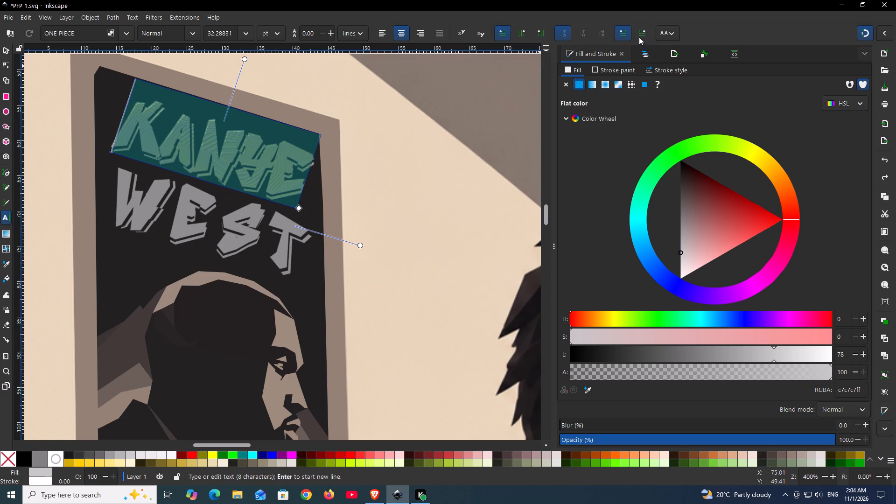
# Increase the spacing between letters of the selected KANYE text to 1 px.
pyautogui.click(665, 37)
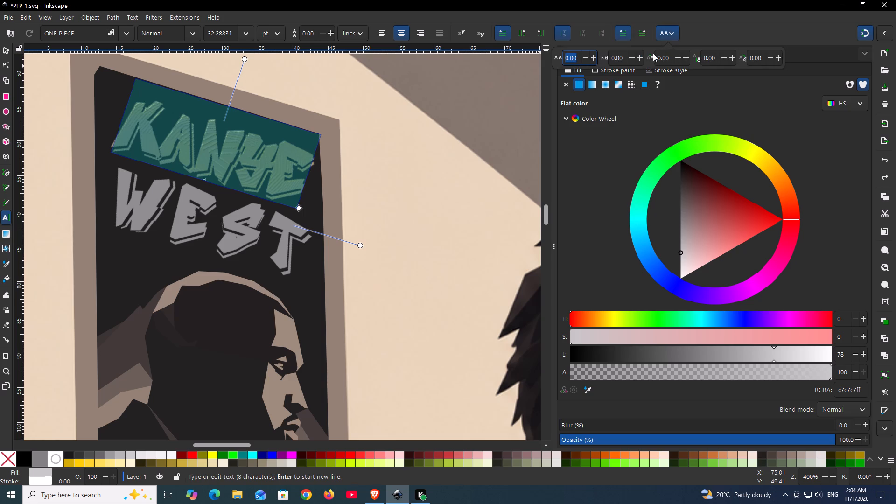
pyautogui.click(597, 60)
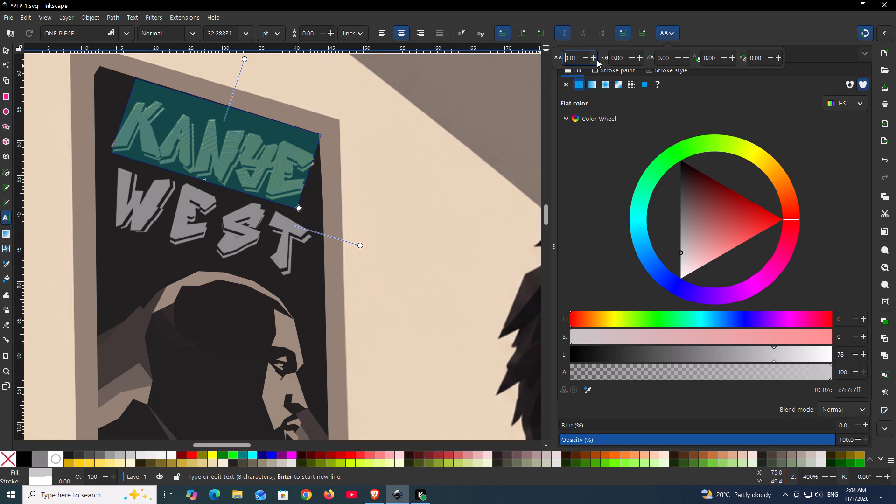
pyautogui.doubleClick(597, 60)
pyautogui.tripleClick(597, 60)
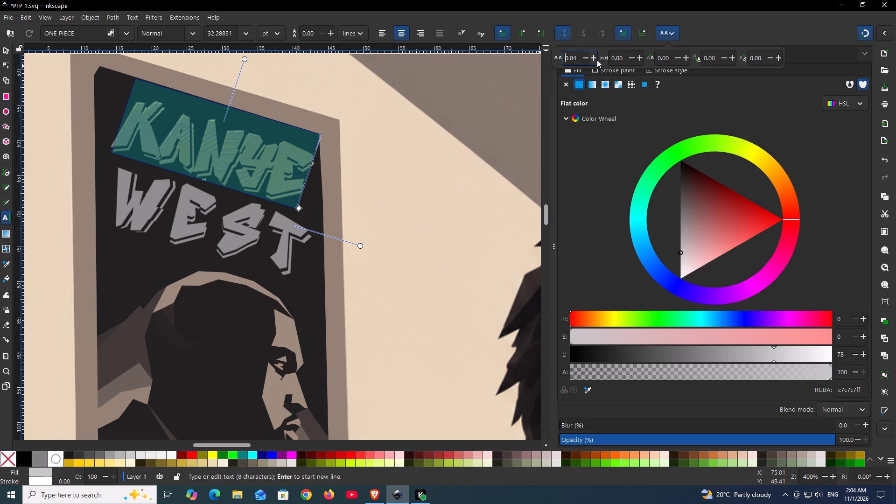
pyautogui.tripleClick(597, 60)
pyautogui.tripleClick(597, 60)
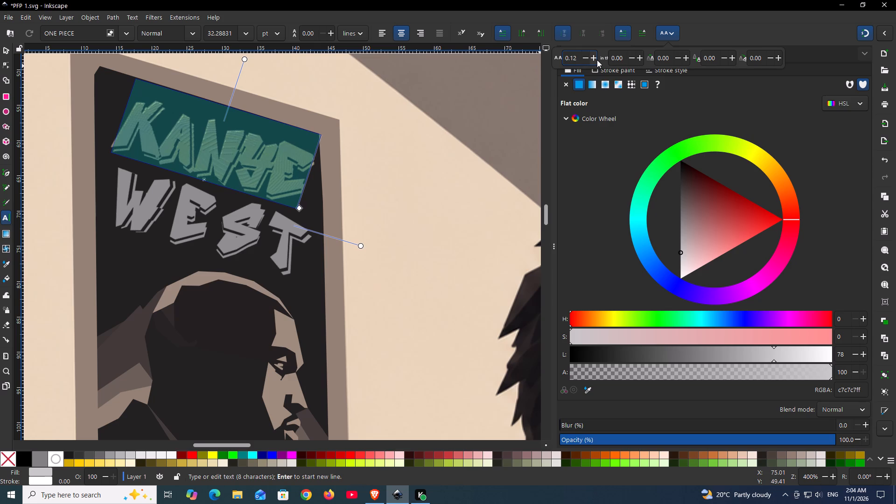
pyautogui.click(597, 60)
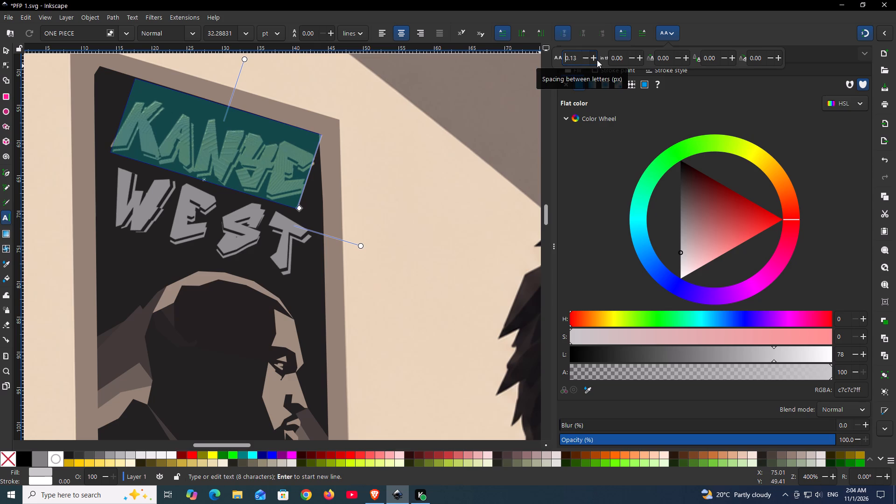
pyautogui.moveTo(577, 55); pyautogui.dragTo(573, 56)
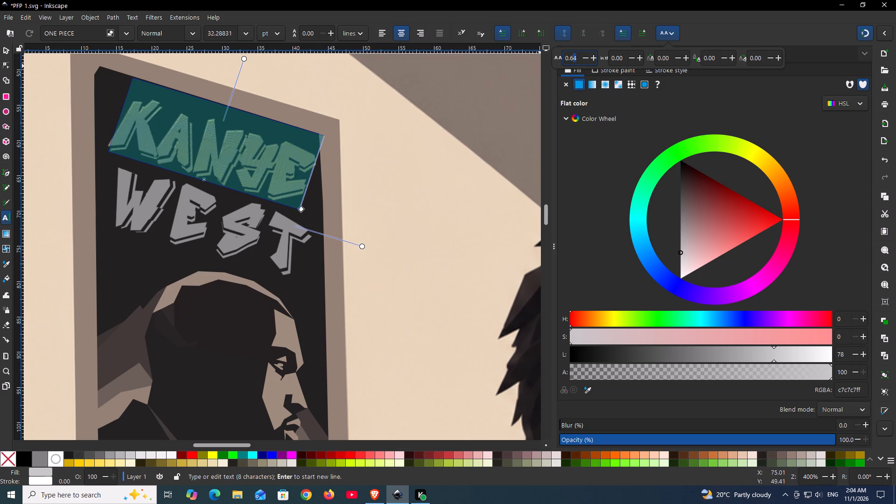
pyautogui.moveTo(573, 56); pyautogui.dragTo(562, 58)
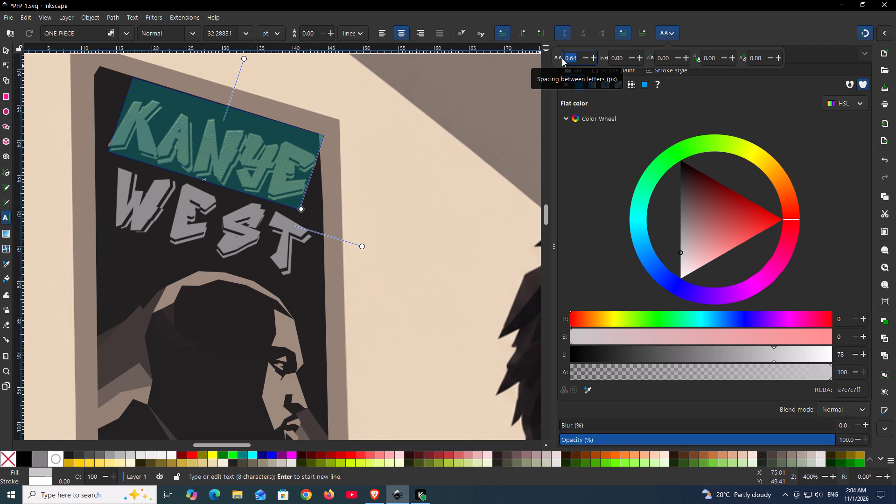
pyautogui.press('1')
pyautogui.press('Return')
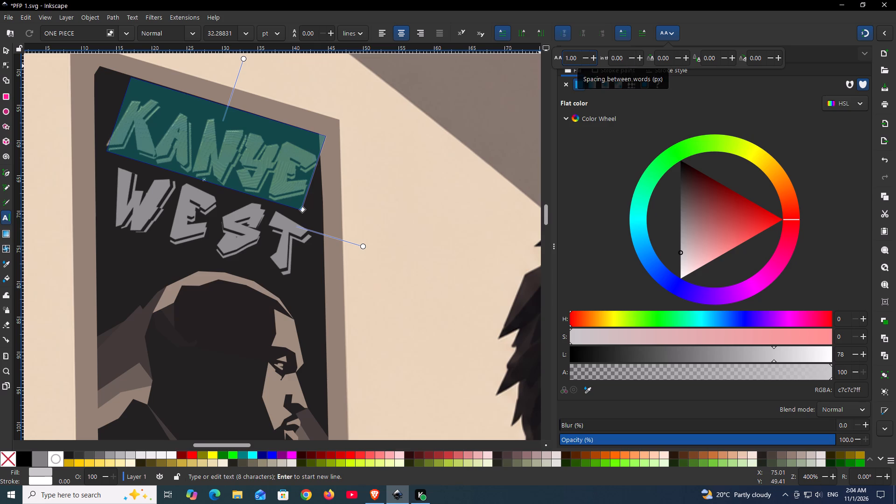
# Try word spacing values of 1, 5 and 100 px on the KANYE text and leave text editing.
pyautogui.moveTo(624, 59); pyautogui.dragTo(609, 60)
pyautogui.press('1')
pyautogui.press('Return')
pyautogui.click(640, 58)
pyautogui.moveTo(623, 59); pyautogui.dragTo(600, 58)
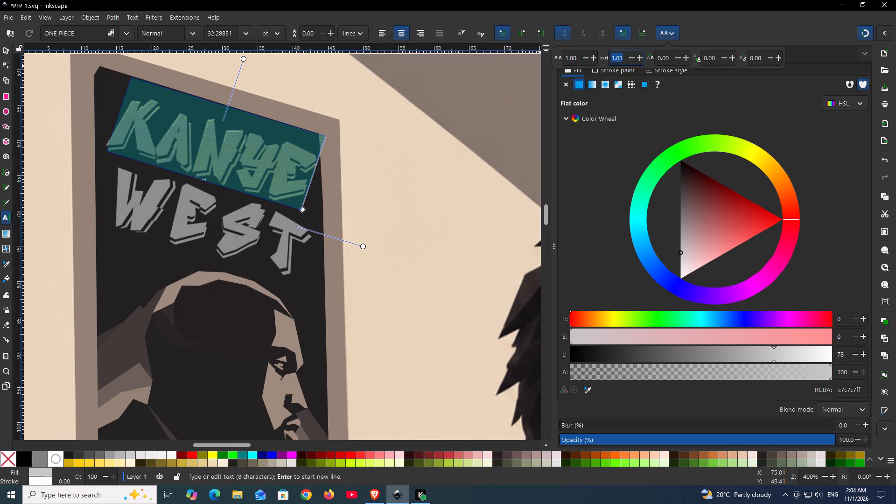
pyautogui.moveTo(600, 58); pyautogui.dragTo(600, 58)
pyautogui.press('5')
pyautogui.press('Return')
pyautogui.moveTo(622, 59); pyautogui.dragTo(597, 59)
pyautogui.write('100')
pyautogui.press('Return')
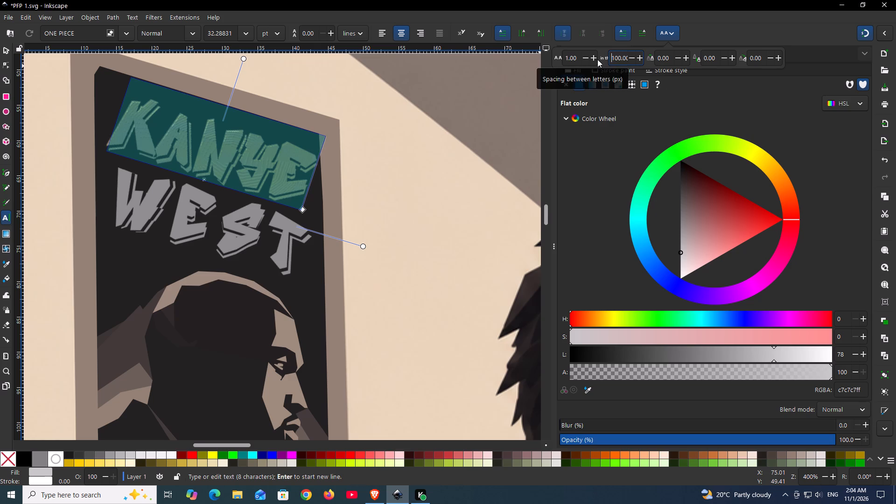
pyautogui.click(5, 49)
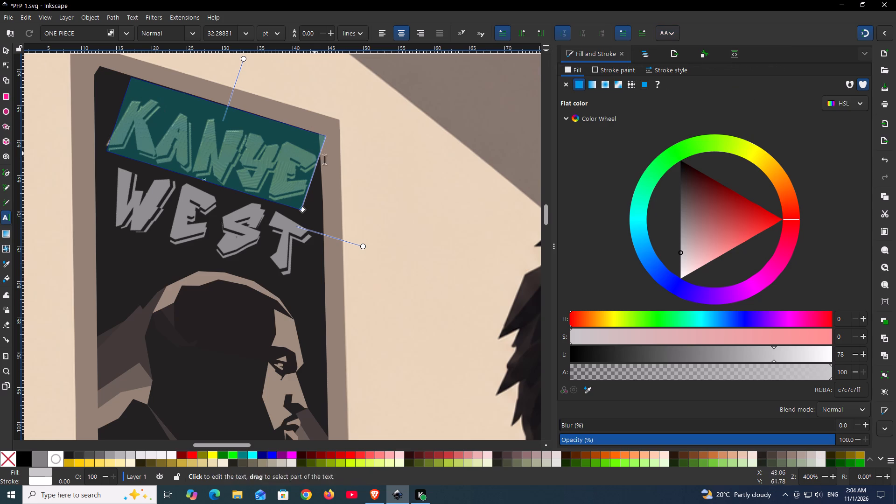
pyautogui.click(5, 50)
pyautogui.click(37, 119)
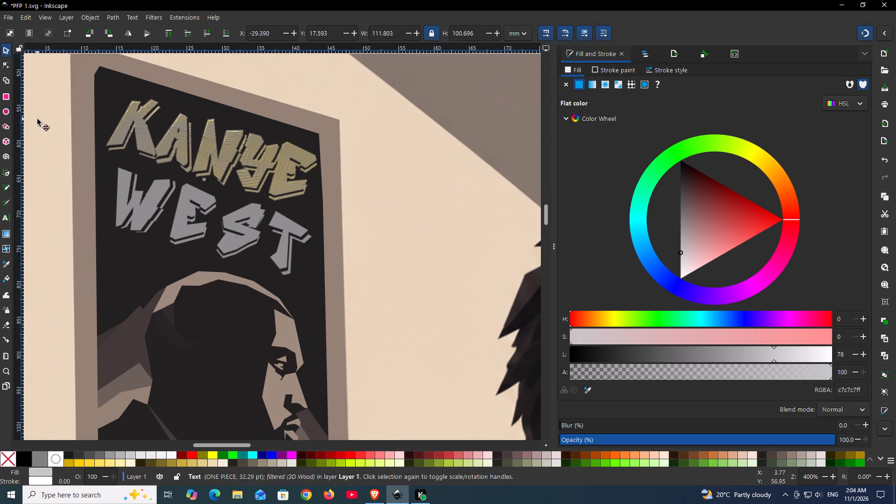
# Reopen the KANYE text for editing and reset its word spacing to 0 px.
pyautogui.click(231, 151)
pyautogui.doubleClick(231, 151)
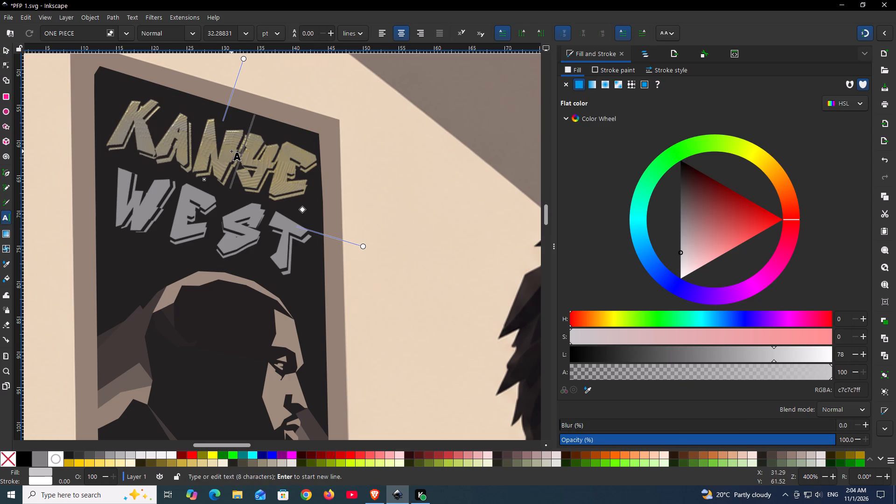
pyautogui.click(669, 31)
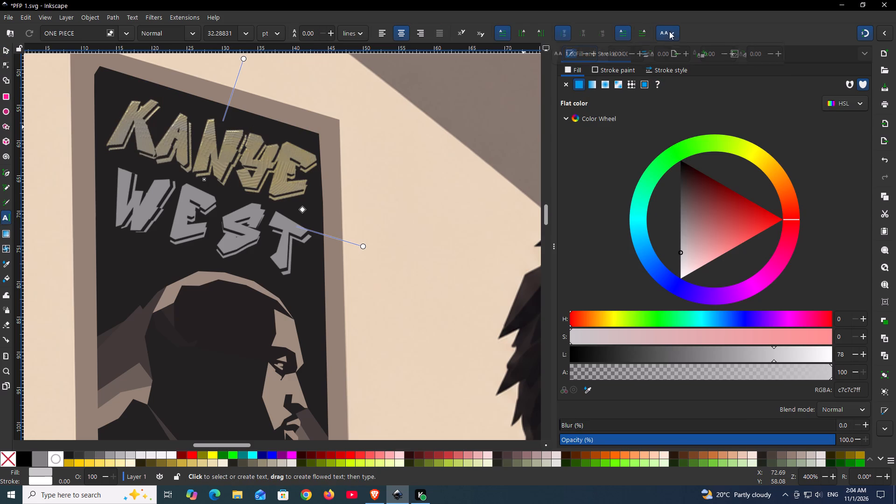
pyautogui.click(635, 59)
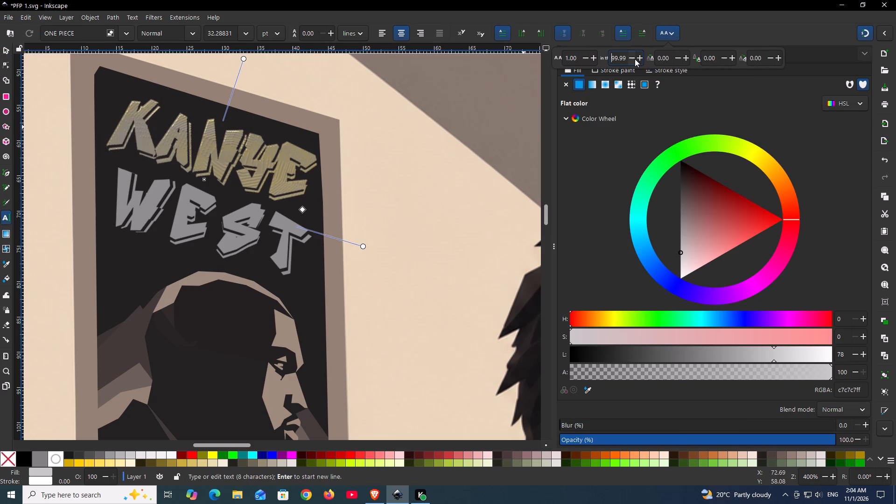
pyautogui.moveTo(624, 59); pyautogui.dragTo(602, 58)
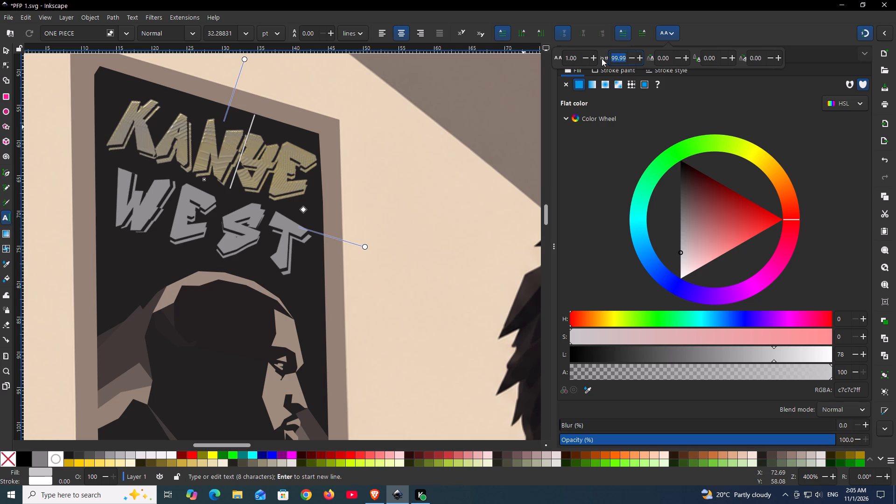
pyautogui.press('0')
pyautogui.press('Return')
# Set the spacing between letters of the KANYE text to 20 px.
pyautogui.moveTo(577, 58); pyautogui.dragTo(555, 57)
pyautogui.write('20')
pyautogui.press('Return')
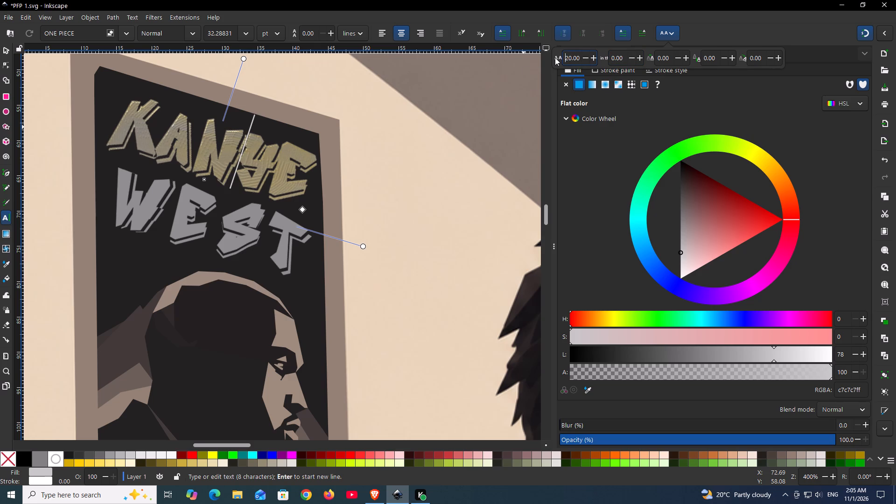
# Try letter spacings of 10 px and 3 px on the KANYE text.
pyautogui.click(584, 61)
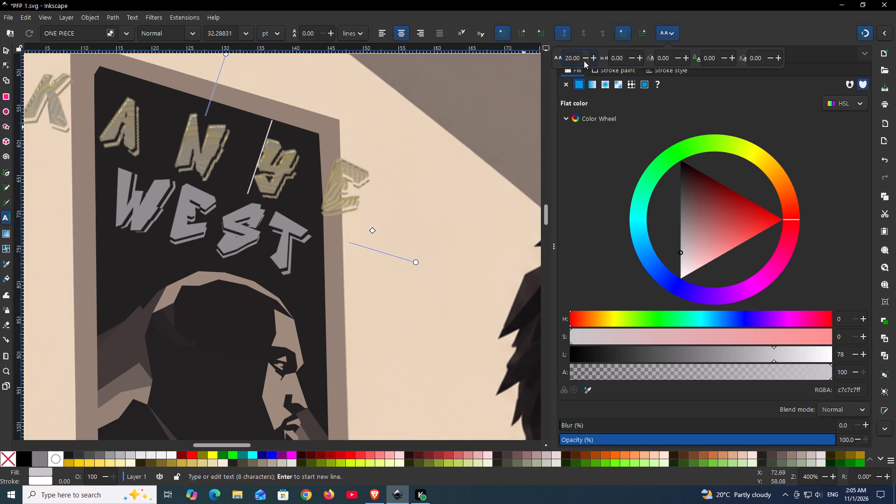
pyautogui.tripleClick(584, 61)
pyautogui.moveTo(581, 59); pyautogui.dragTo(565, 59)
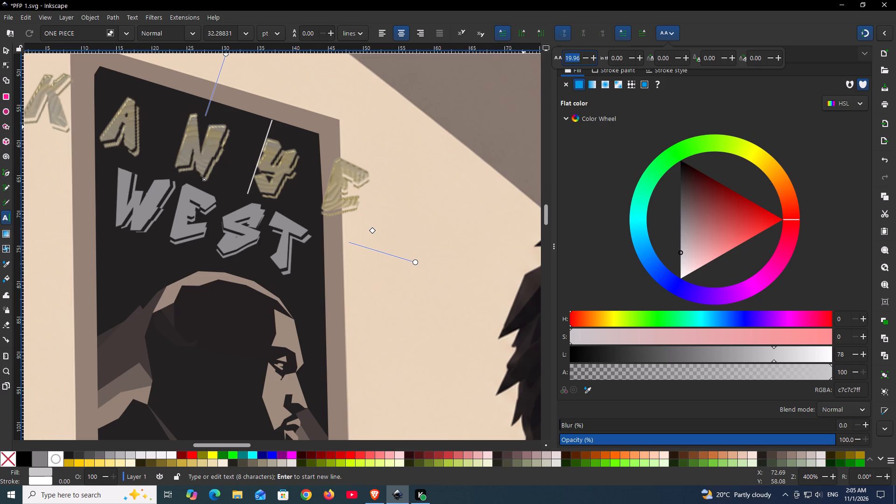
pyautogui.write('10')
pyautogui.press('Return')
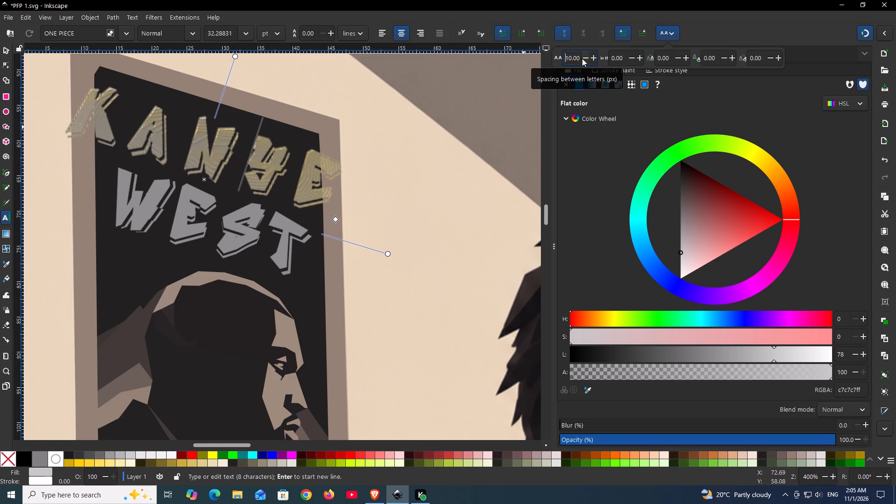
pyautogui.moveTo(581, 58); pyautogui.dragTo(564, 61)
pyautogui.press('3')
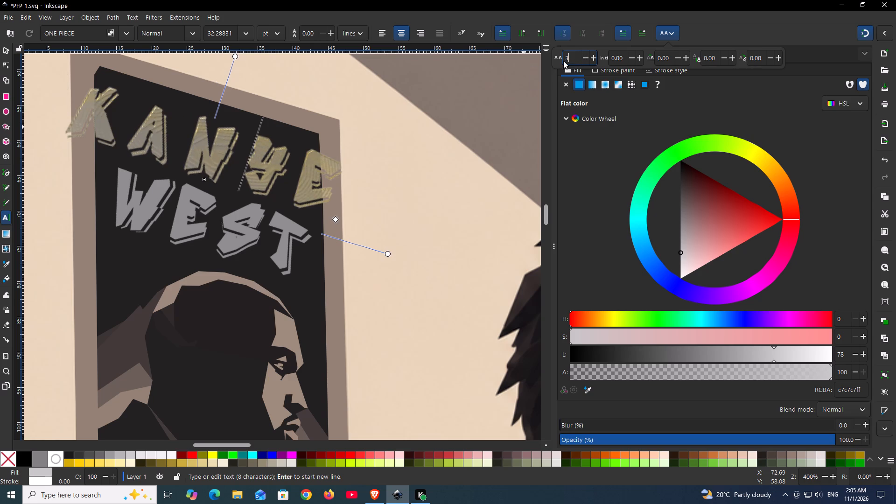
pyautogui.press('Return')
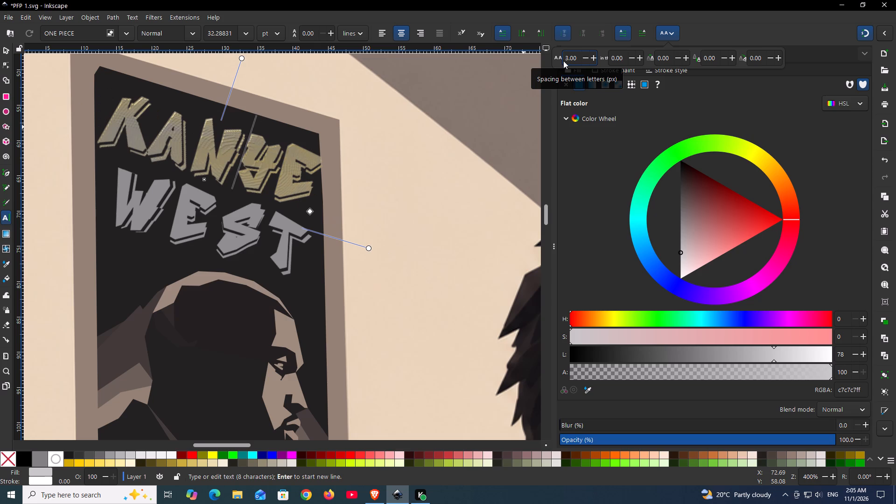
# Set the spacing between letters of the KANYE text to 2 px and leave text editing.
pyautogui.moveTo(577, 58); pyautogui.dragTo(563, 62)
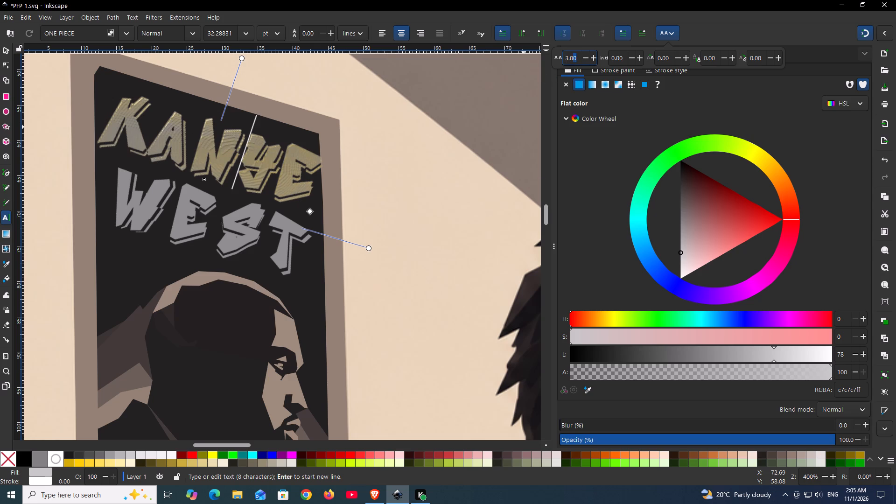
pyautogui.moveTo(563, 62); pyautogui.dragTo(560, 62)
pyautogui.press('2')
pyautogui.press('Return')
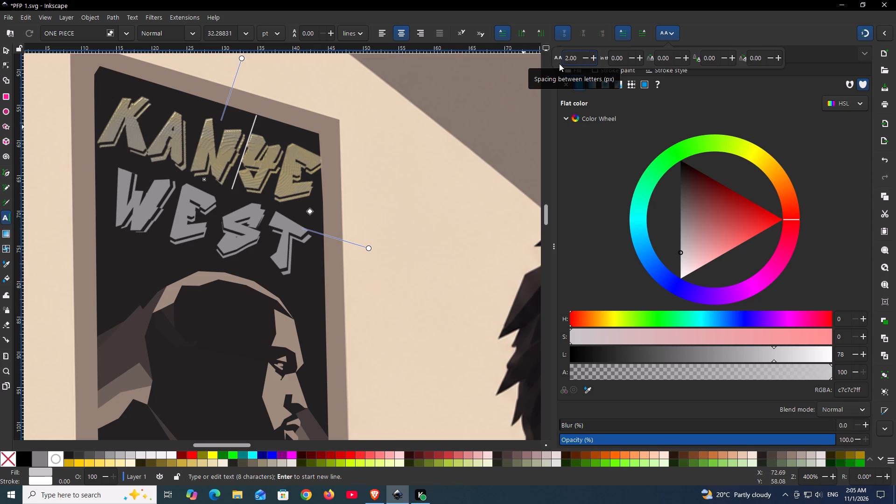
pyautogui.click(9, 53)
pyautogui.click(56, 172)
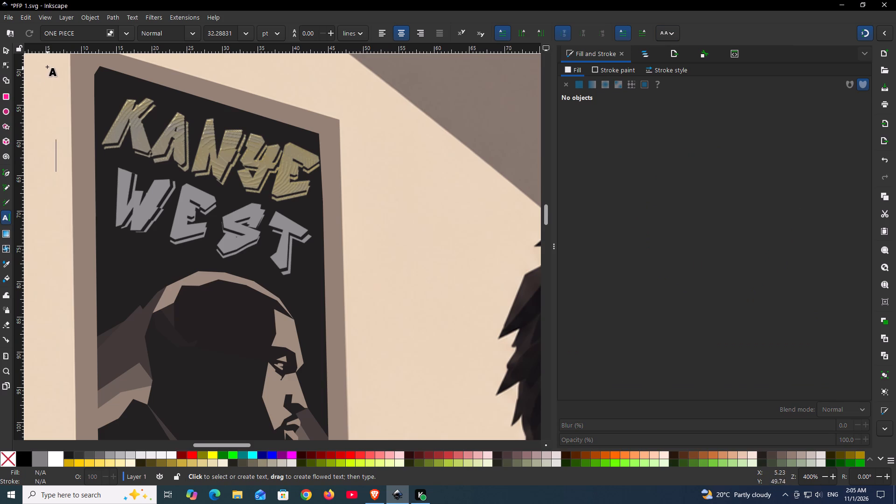
pyautogui.click(3, 47)
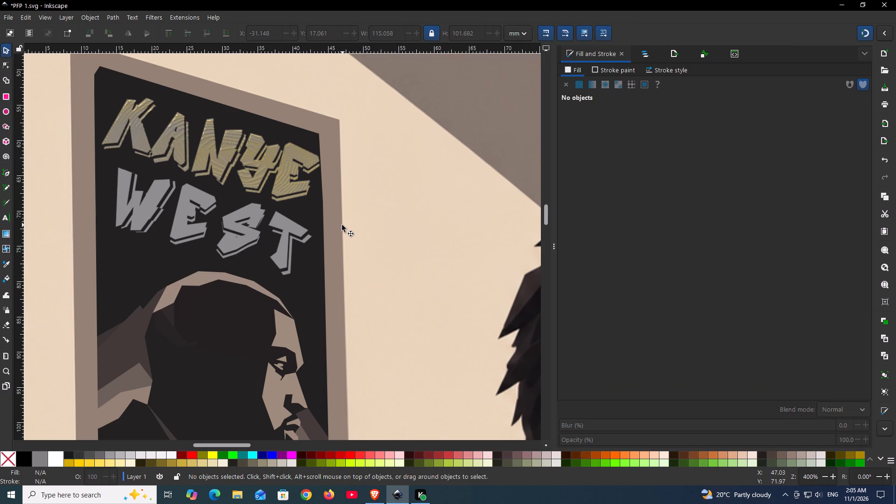
# Hide the reference picture image1 so only the traced vector shapes are displayed.
pyautogui.keyDown('ctrl'); pyautogui.scroll(-3, 342, 225); pyautogui.keyUp('ctrl')
pyautogui.keyDown('ctrl'); pyautogui.scroll(-2, 276, 265); pyautogui.keyUp('ctrl')
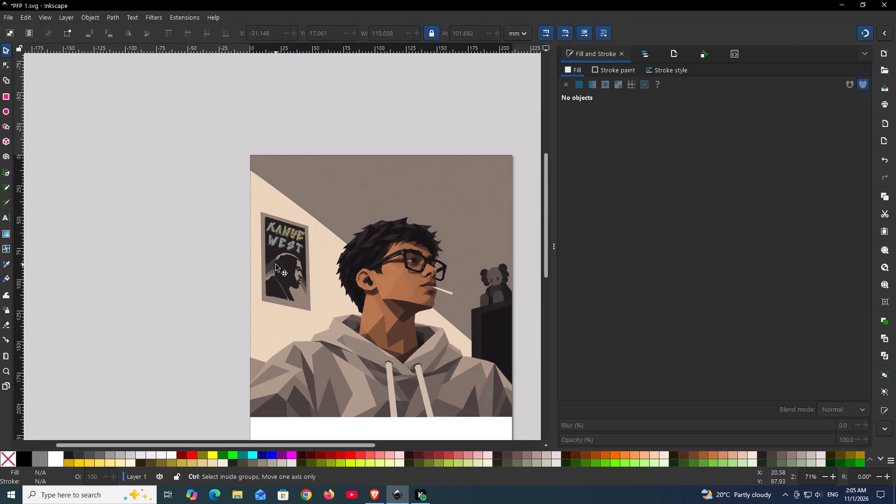
pyautogui.click(642, 54)
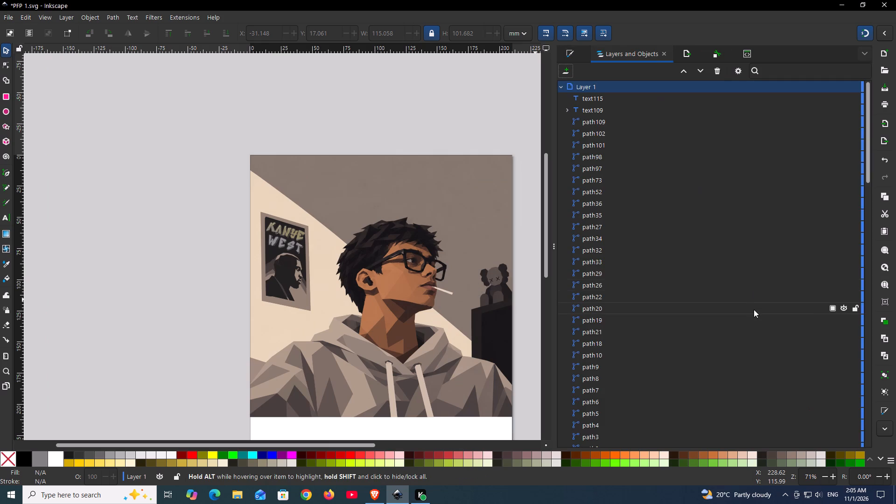
pyautogui.scroll(1, 754, 309)
pyautogui.scroll(-11, 754, 309)
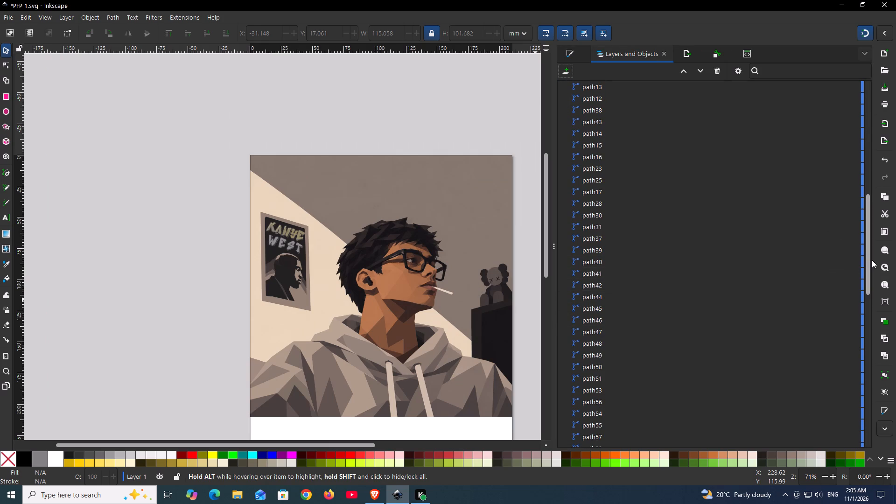
pyautogui.moveTo(869, 267); pyautogui.dragTo(880, 479)
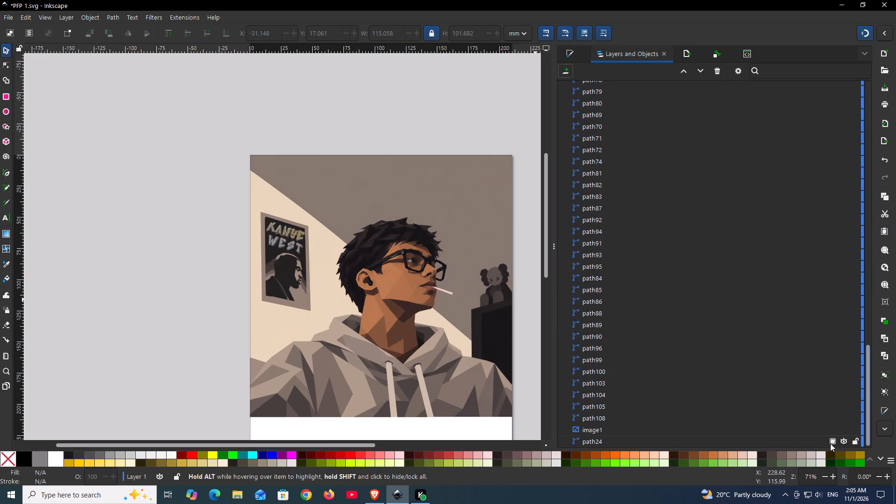
pyautogui.click(841, 429)
pyautogui.click(469, 126)
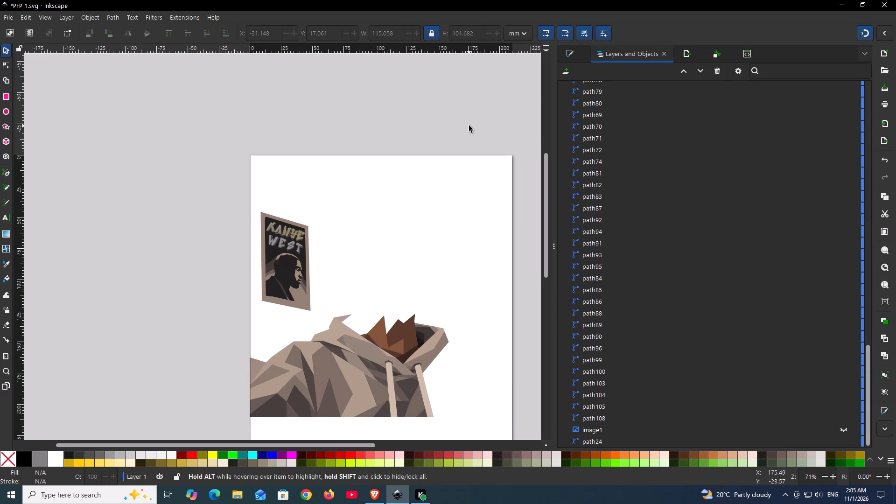
# Examine the traced hoodie, neck and dark hood-interior shapes up close for gaps along their shared edges.
pyautogui.scroll(-3, 467, 203)
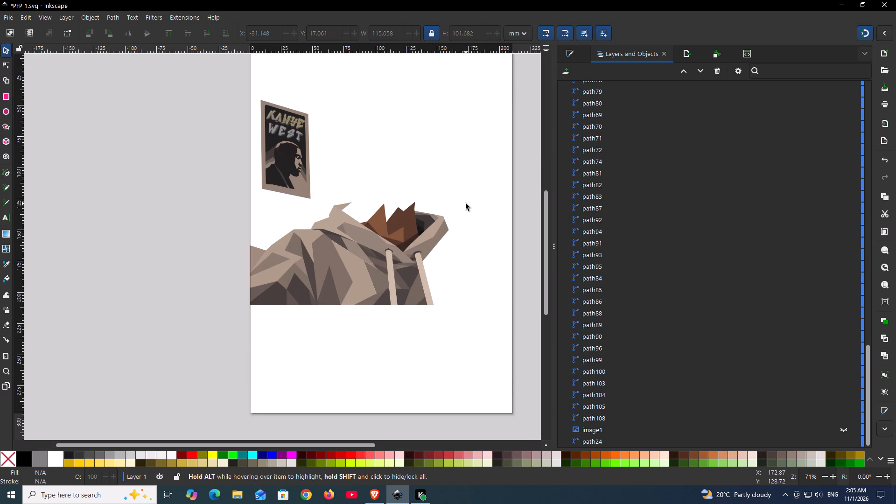
pyautogui.scroll(1, 466, 203)
pyautogui.keyDown('ctrl'); pyautogui.scroll(2, 434, 261); pyautogui.keyUp('ctrl')
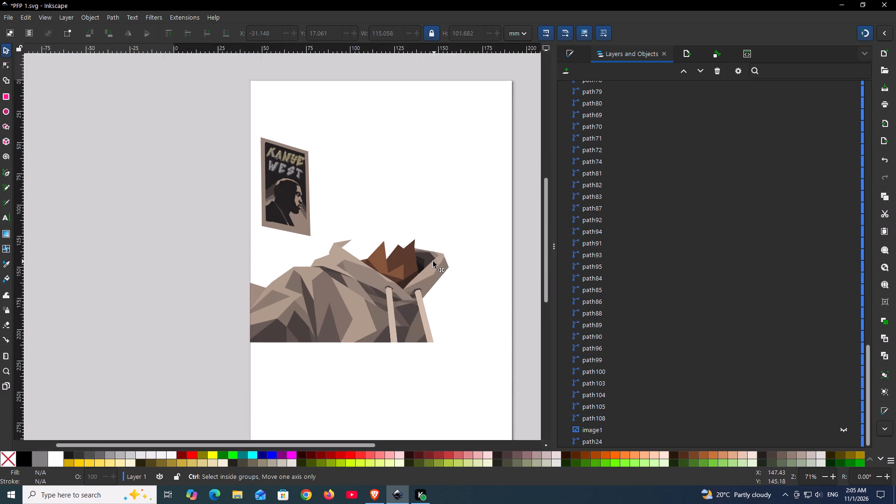
pyautogui.keyDown('ctrl'); pyautogui.scroll(3, 433, 261); pyautogui.keyUp('ctrl')
pyautogui.keyDown('ctrl'); pyautogui.scroll(-2, 368, 252); pyautogui.keyUp('ctrl')
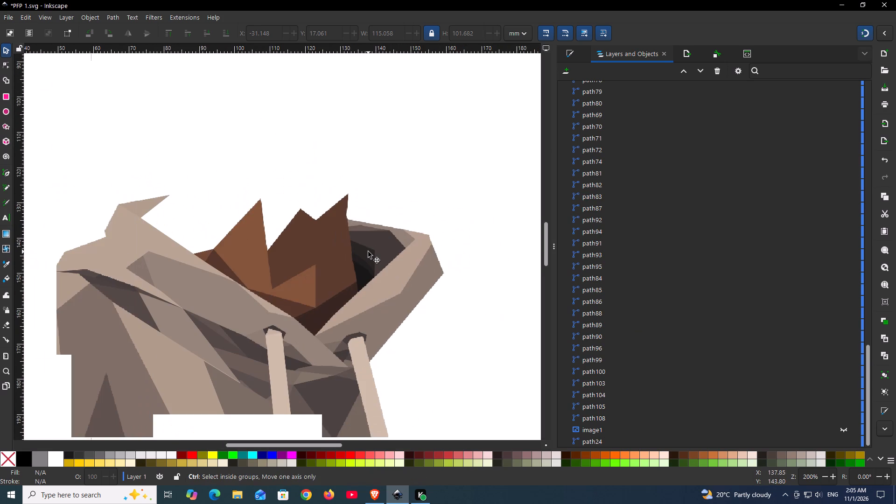
pyautogui.keyDown('ctrl'); pyautogui.scroll(-4, 368, 252); pyautogui.keyUp('ctrl')
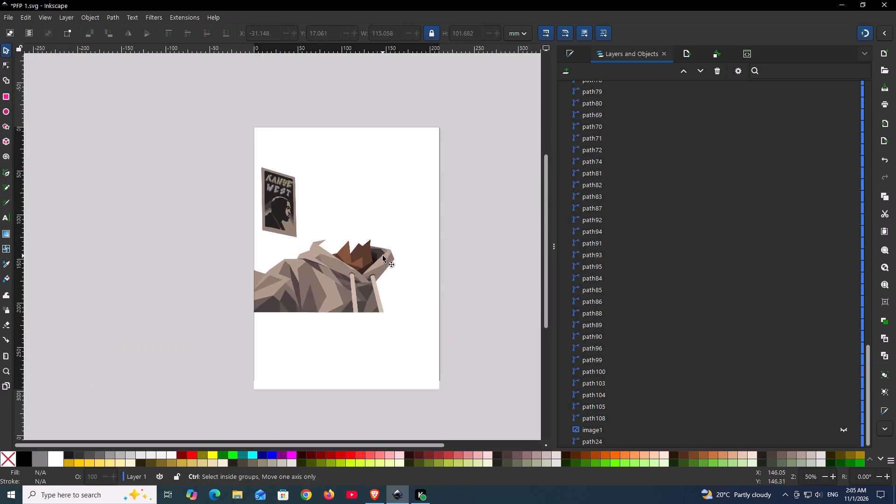
pyautogui.keyDown('ctrl'); pyautogui.scroll(4, 383, 256); pyautogui.keyUp('ctrl')
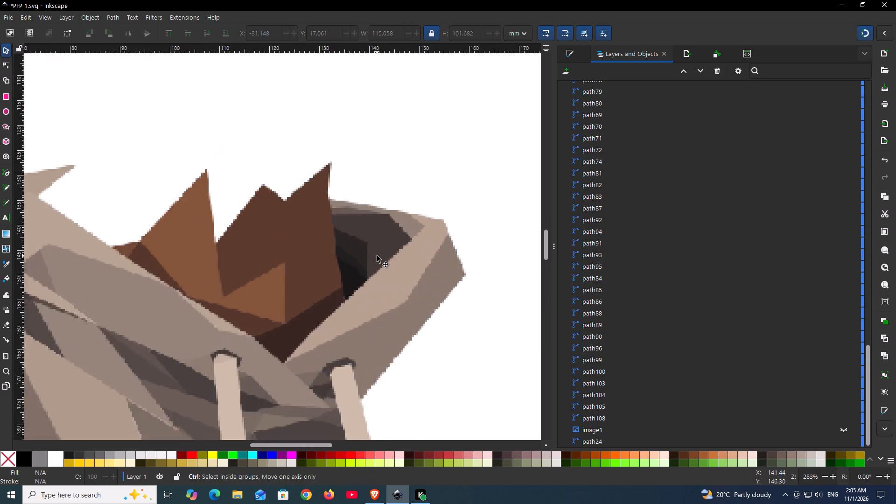
pyautogui.keyDown('ctrl'); pyautogui.scroll(3, 377, 256); pyautogui.keyUp('ctrl')
pyautogui.keyDown('ctrl'); pyautogui.scroll(3, 317, 284); pyautogui.keyUp('ctrl')
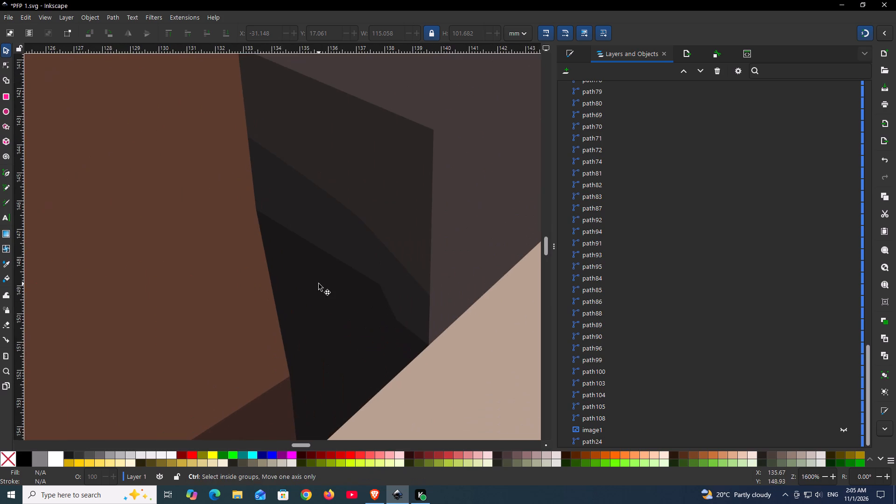
pyautogui.scroll(-3, 319, 284)
pyautogui.keyDown('ctrl'); pyautogui.scroll(4, 315, 292); pyautogui.keyUp('ctrl')
pyautogui.scroll(-4, 315, 292)
pyautogui.scroll(1, 315, 292)
pyautogui.scroll(-3, 307, 296)
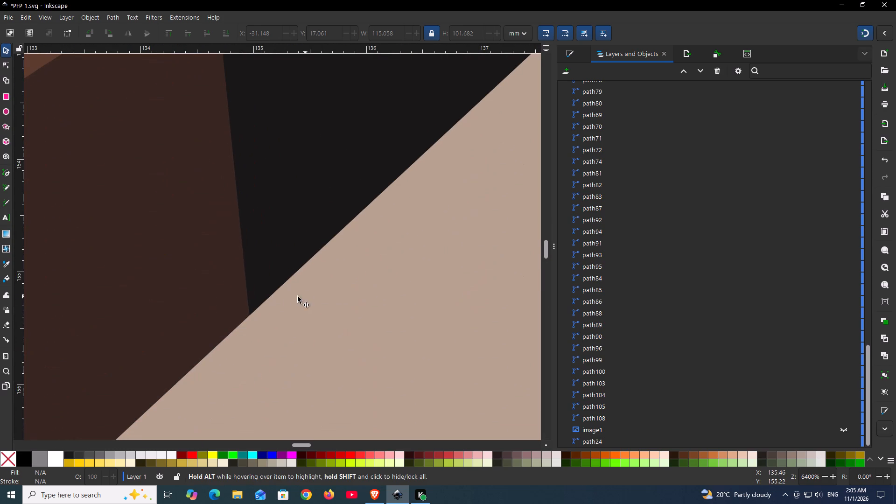
pyautogui.keyDown('ctrl'); pyautogui.scroll(3, 258, 296); pyautogui.keyUp('ctrl')
# Make the lowest node of the darkest hood-interior shape (path90) a corner node, where it meets the hood edge.
pyautogui.click(256, 296)
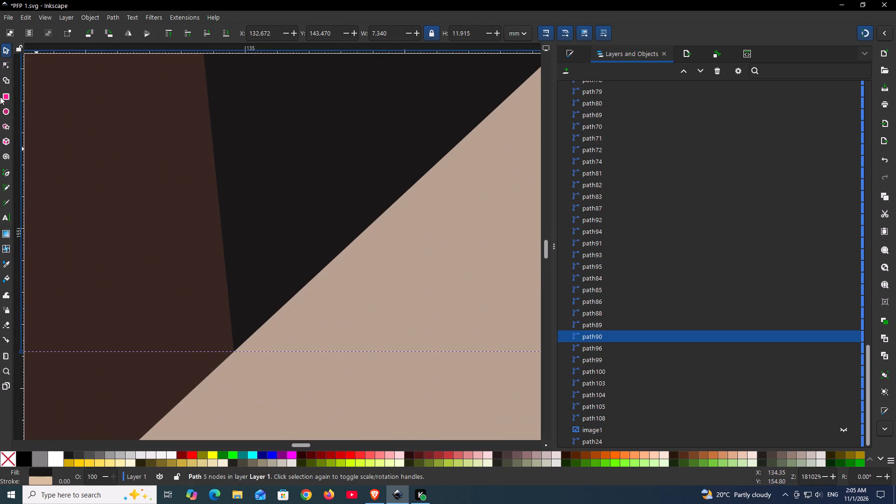
pyautogui.click(5, 65)
pyautogui.click(232, 353)
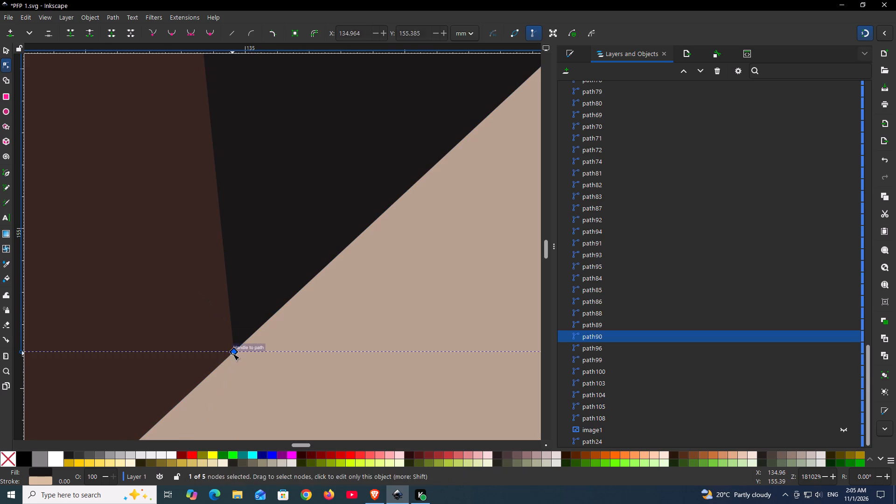
pyautogui.click(147, 30)
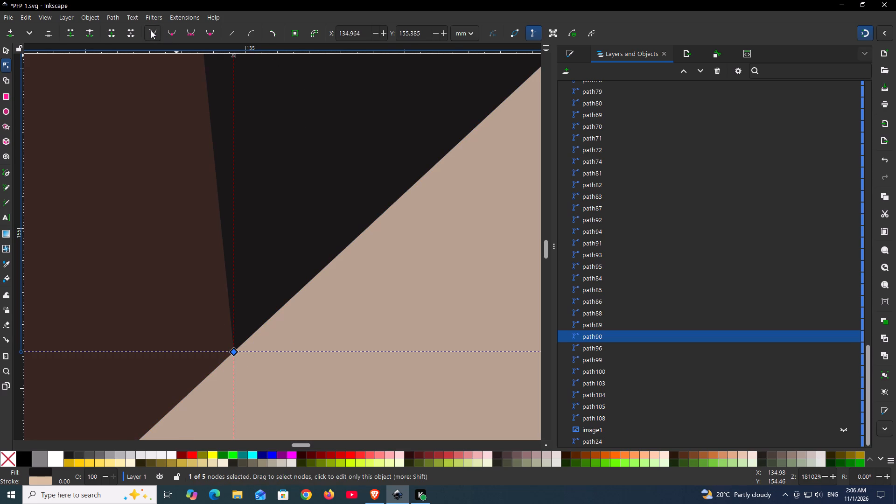
pyautogui.doubleClick(151, 30)
pyautogui.click(245, 317)
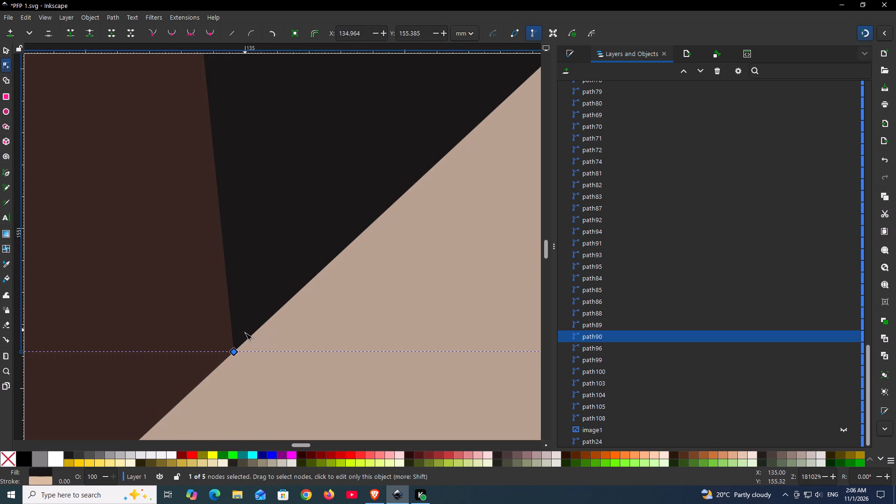
# Inspect the nodes and edges of the neck, hood rim and dark hood-interior shapes where they meet.
pyautogui.click(189, 372)
pyautogui.doubleClick(235, 353)
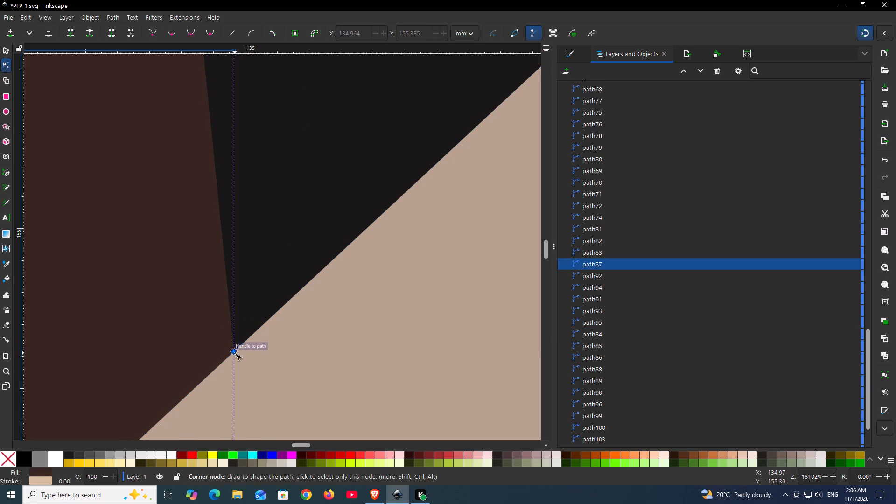
pyautogui.keyDown('ctrl'); pyautogui.scroll(-2, 233, 184); pyautogui.keyUp('ctrl')
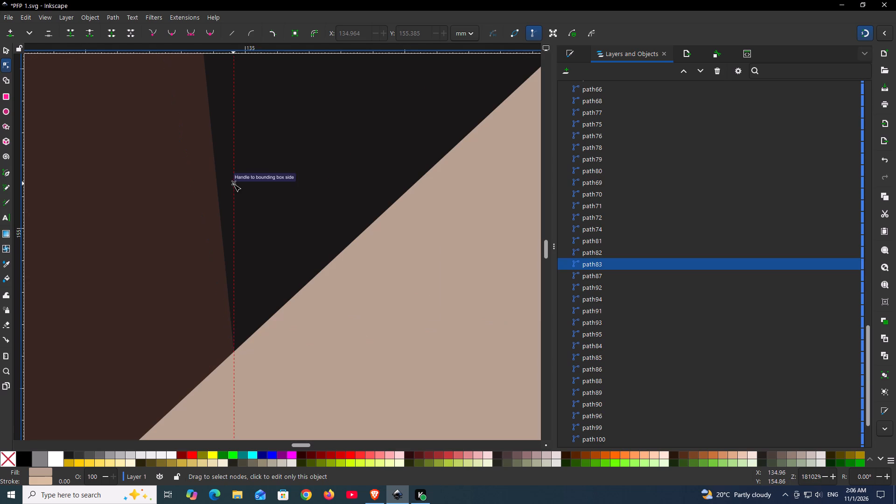
pyautogui.keyDown('ctrl'); pyautogui.scroll(-3, 233, 184); pyautogui.keyUp('ctrl')
pyautogui.scroll(3, 244, 207)
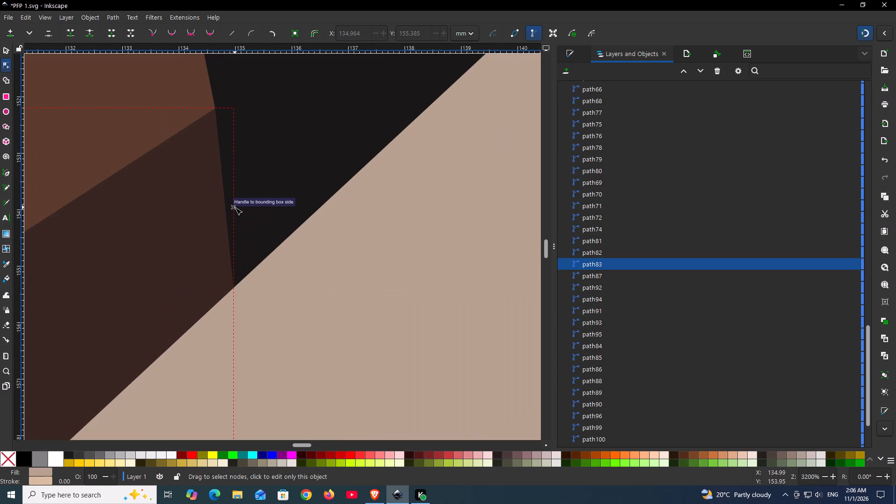
pyautogui.scroll(2, 235, 207)
pyautogui.keyDown('ctrl'); pyautogui.scroll(-8, 233, 207); pyautogui.keyUp('ctrl')
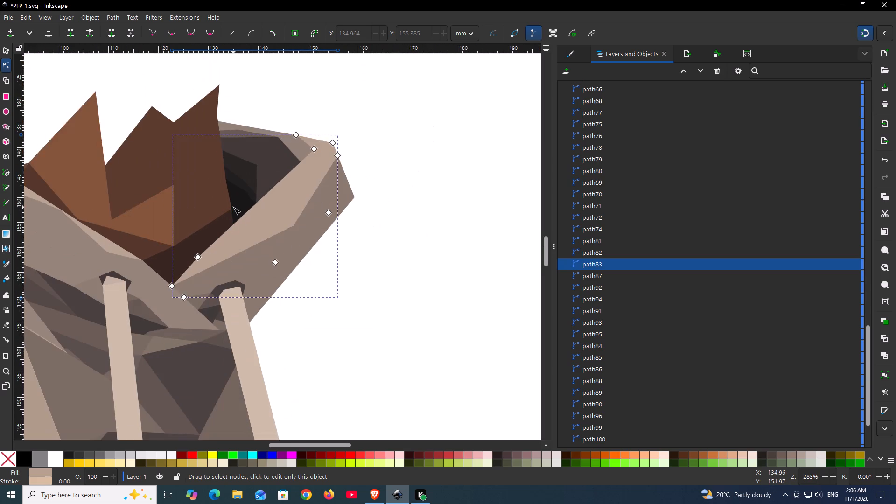
pyautogui.keyDown('ctrl'); pyautogui.scroll(-2, 233, 207); pyautogui.keyUp('ctrl')
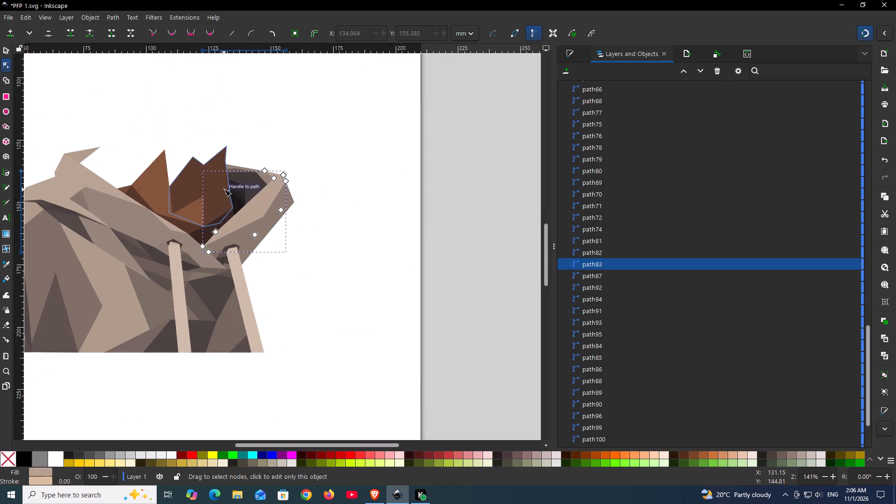
pyautogui.keyDown('ctrl'); pyautogui.scroll(11, 224, 189); pyautogui.keyUp('ctrl')
pyautogui.click(309, 94)
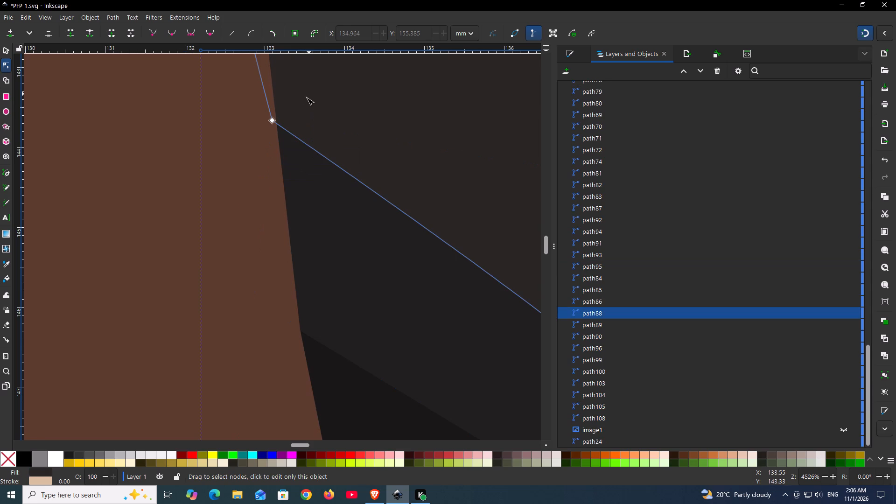
pyautogui.click(284, 173)
pyautogui.click(297, 180)
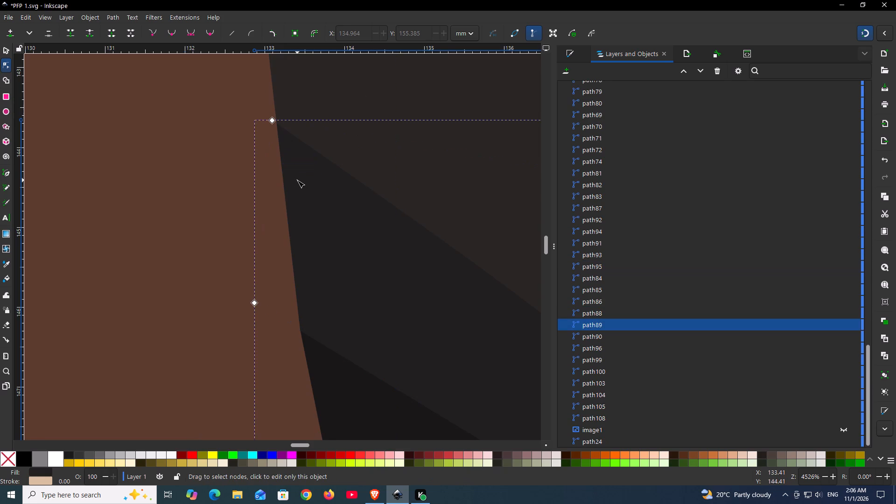
pyautogui.keyDown('ctrl'); pyautogui.scroll(-1, 273, 149); pyautogui.keyUp('ctrl')
pyautogui.keyDown('ctrl'); pyautogui.scroll(1, 273, 149); pyautogui.keyUp('ctrl')
pyautogui.keyDown('ctrl'); pyautogui.scroll(-8, 273, 149); pyautogui.keyUp('ctrl')
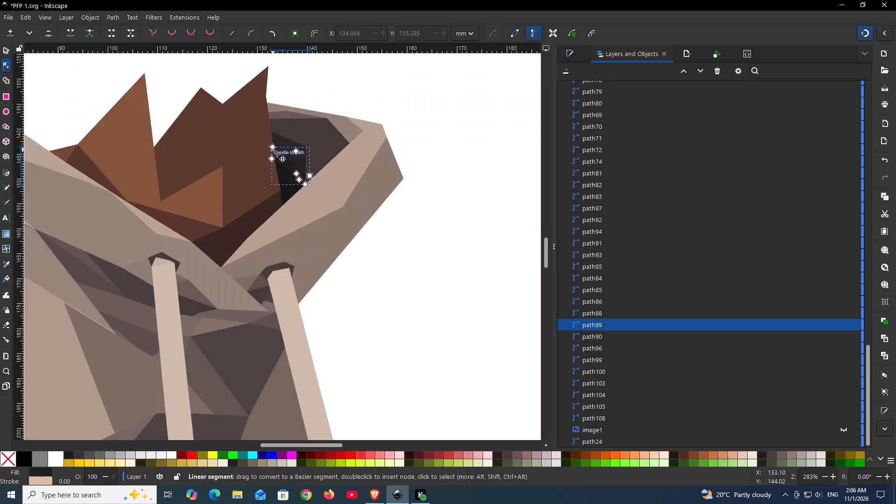
pyautogui.keyDown('ctrl'); pyautogui.scroll(-4, 273, 149); pyautogui.keyUp('ctrl')
# Save the document.
pyautogui.click(6, 17)
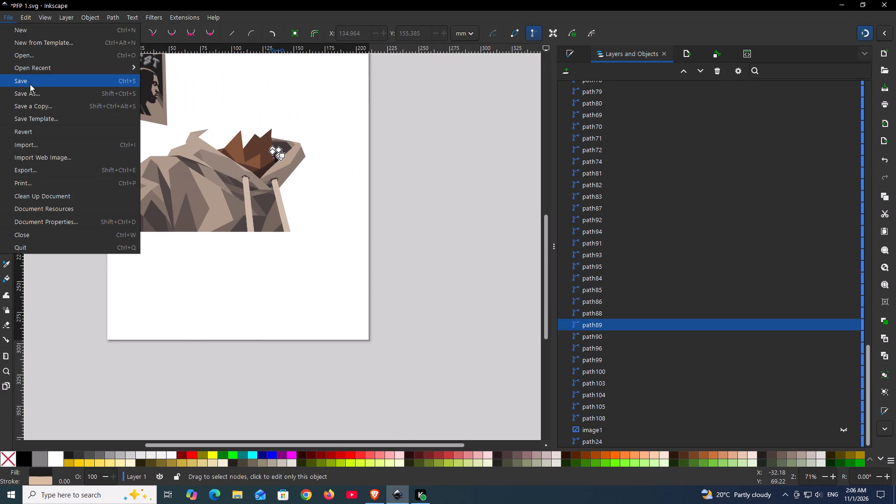
pyautogui.click(30, 84)
# Deselect the hood-interior shape and look over the traced poster and hoodie without the reference picture.
pyautogui.scroll(2, 308, 175)
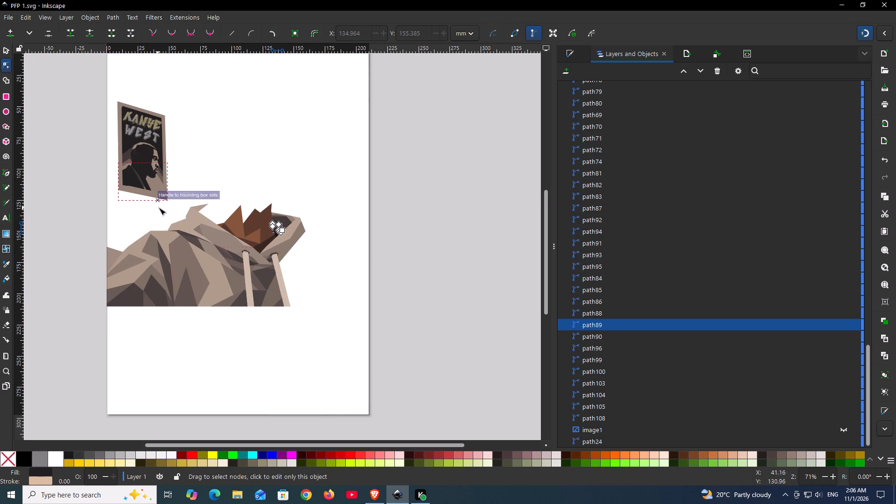
pyautogui.click(6, 52)
pyautogui.click(406, 203)
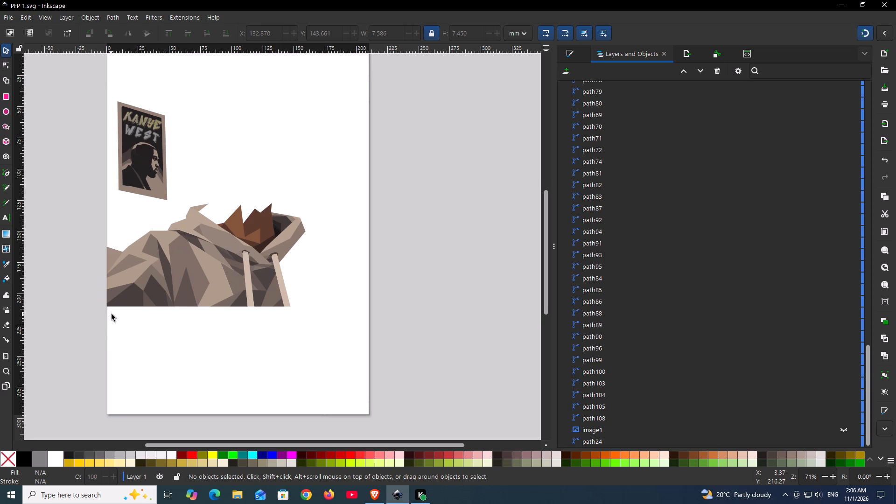
pyautogui.scroll(1, 112, 314)
pyautogui.scroll(-1, 805, 285)
pyautogui.scroll(2, 805, 286)
pyautogui.scroll(-1, 805, 287)
pyautogui.scroll(1, 805, 287)
pyautogui.scroll(-1, 805, 287)
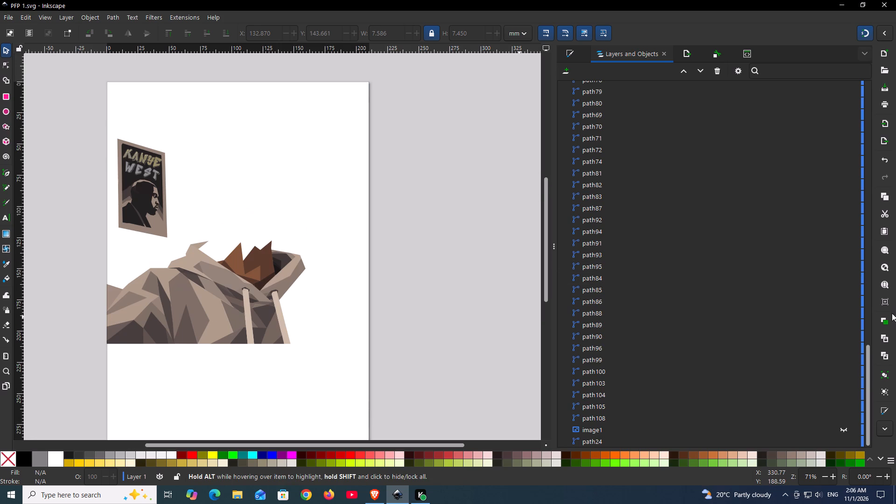
# Make the reference picture image1 visible again.
pyautogui.scroll(-1, 840, 372)
pyautogui.scroll(1, 840, 372)
pyautogui.scroll(-2, 839, 372)
pyautogui.scroll(1, 839, 372)
pyautogui.scroll(-1, 839, 372)
pyautogui.scroll(1, 839, 372)
pyautogui.scroll(-1, 839, 373)
pyautogui.scroll(1, 839, 373)
pyautogui.click(844, 432)
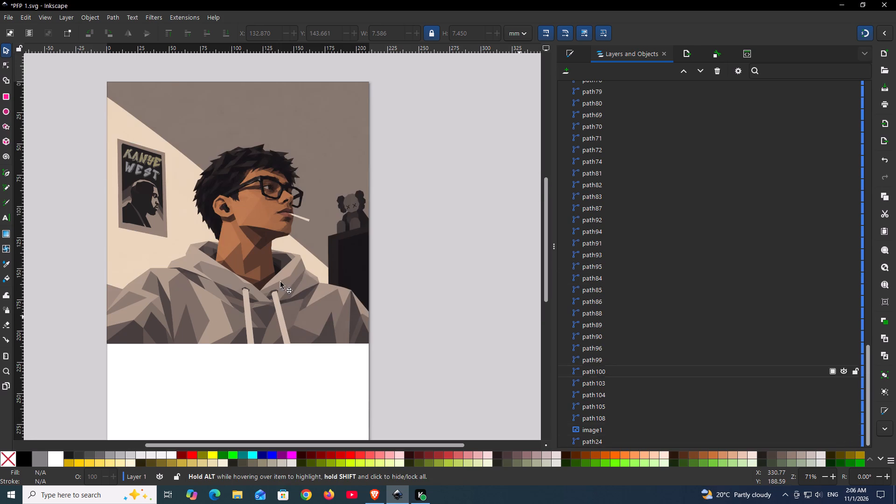
# Save the document with the reference picture shown.
pyautogui.click(13, 19)
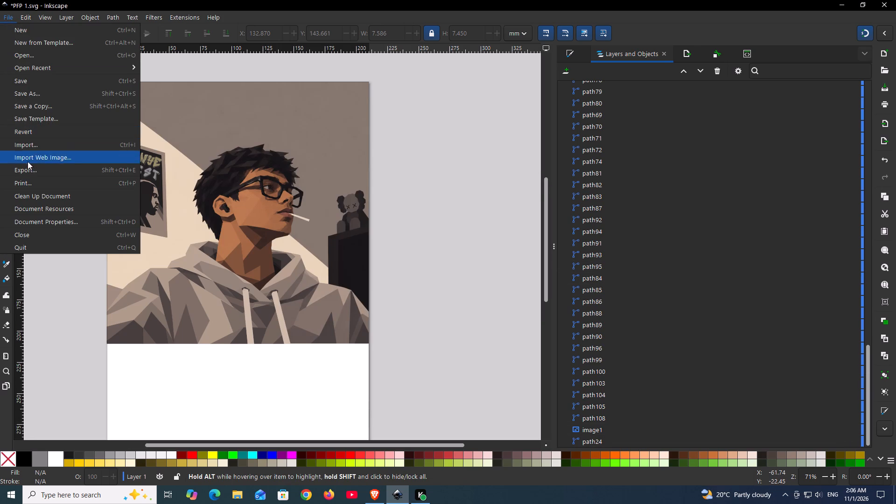
pyautogui.click(31, 81)
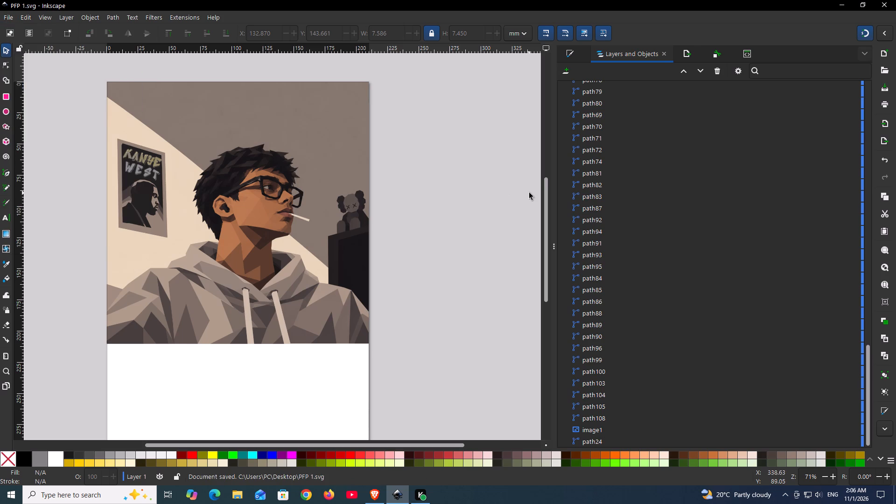